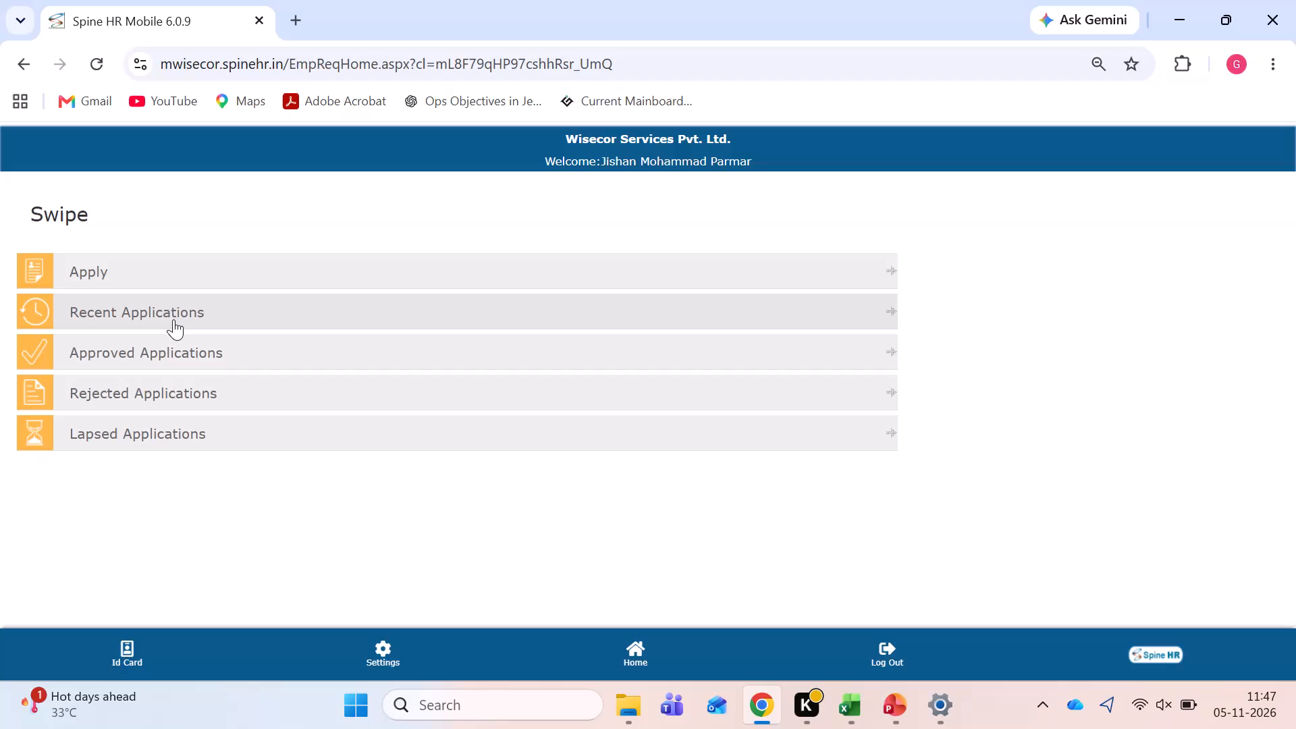
# Check the recent and the rejected swipe applications, returning to the Swipe page after each list.
pyautogui.click(173, 317)
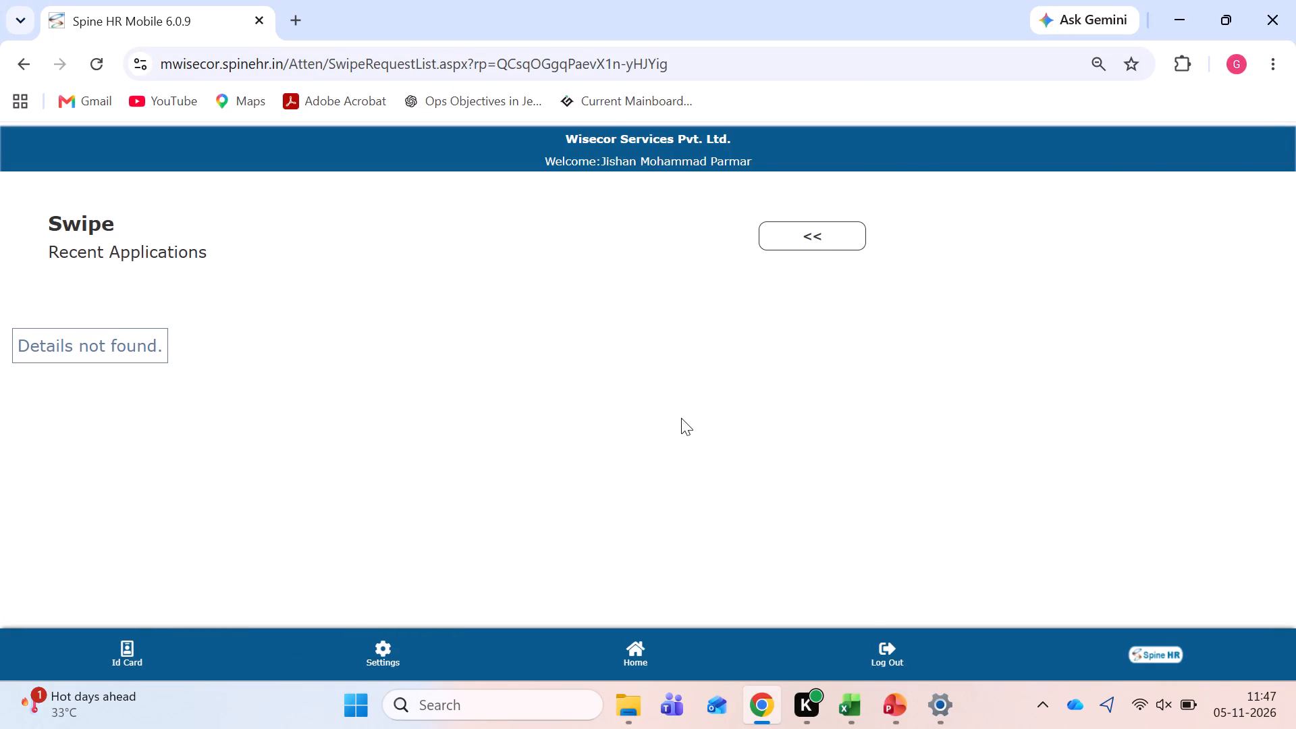
pyautogui.click(811, 233)
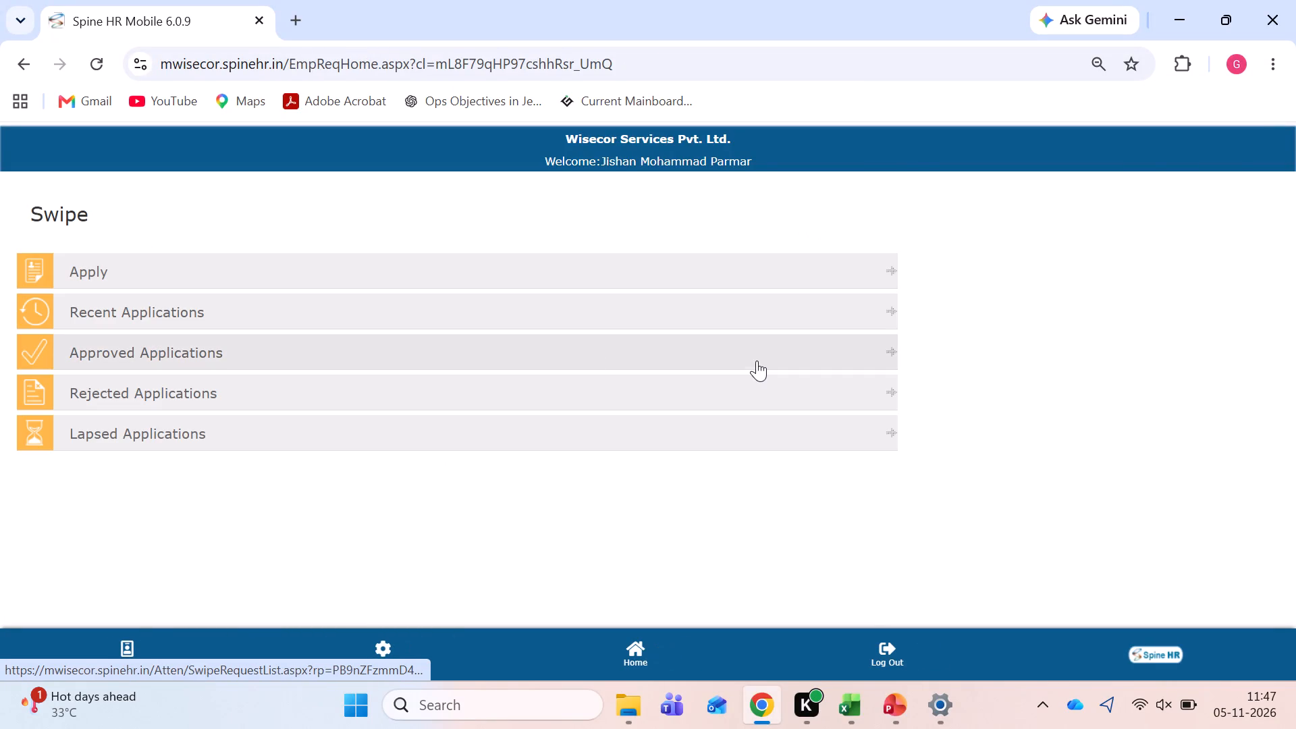
pyautogui.click(236, 391)
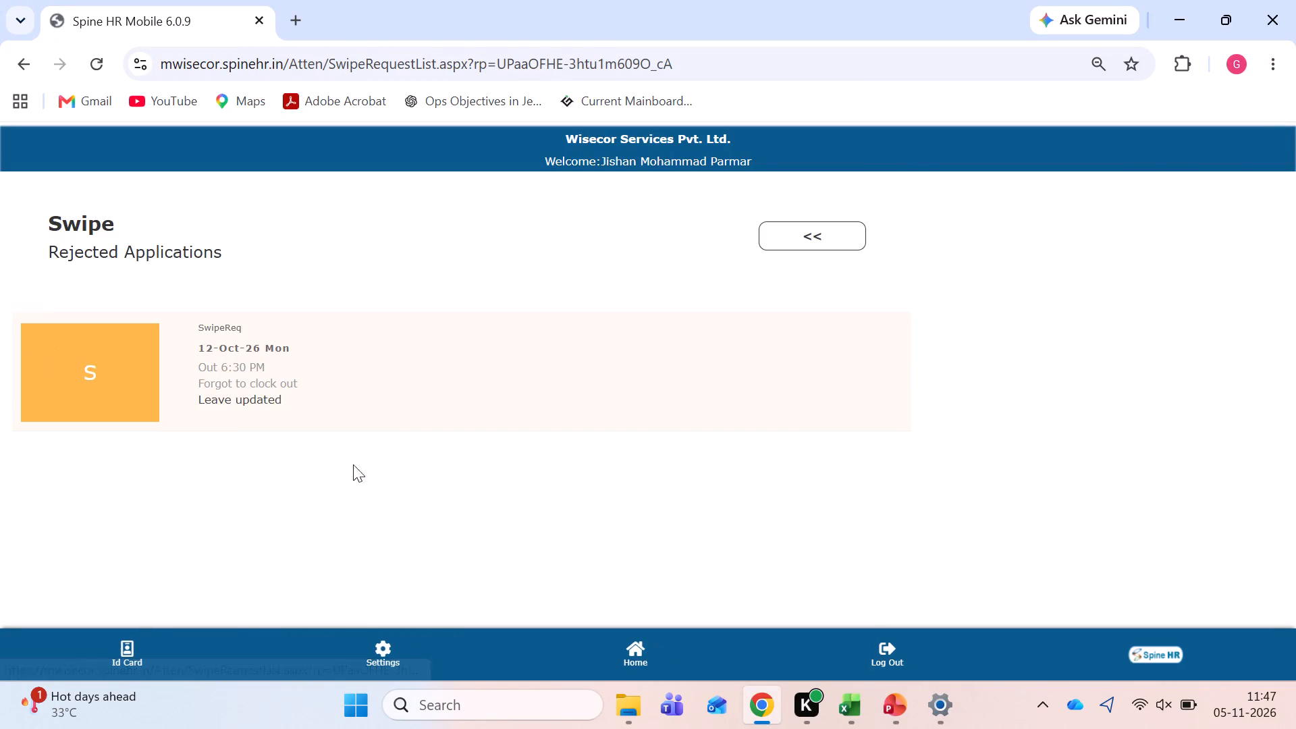
pyautogui.click(790, 244)
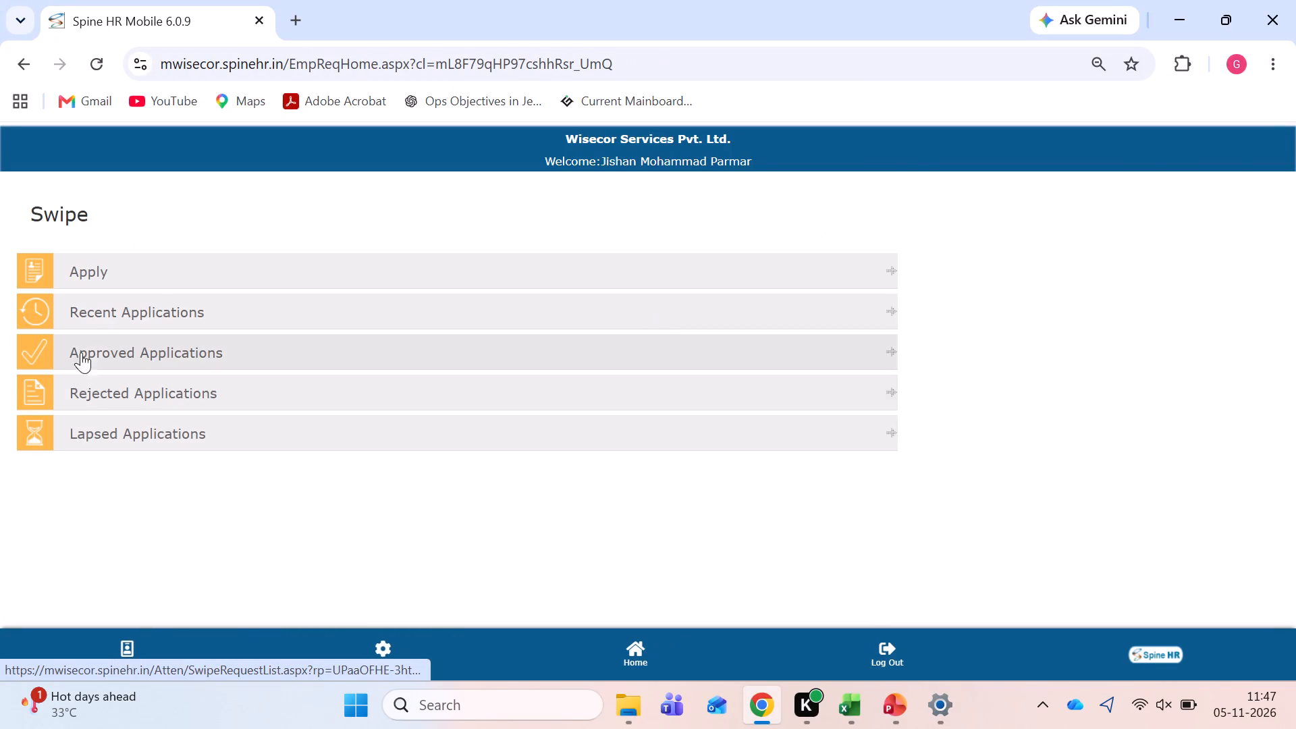
# Examine the dates, in/out times and reasons in the approved swipe applications, and return to the Swipe page.
pyautogui.click(140, 354)
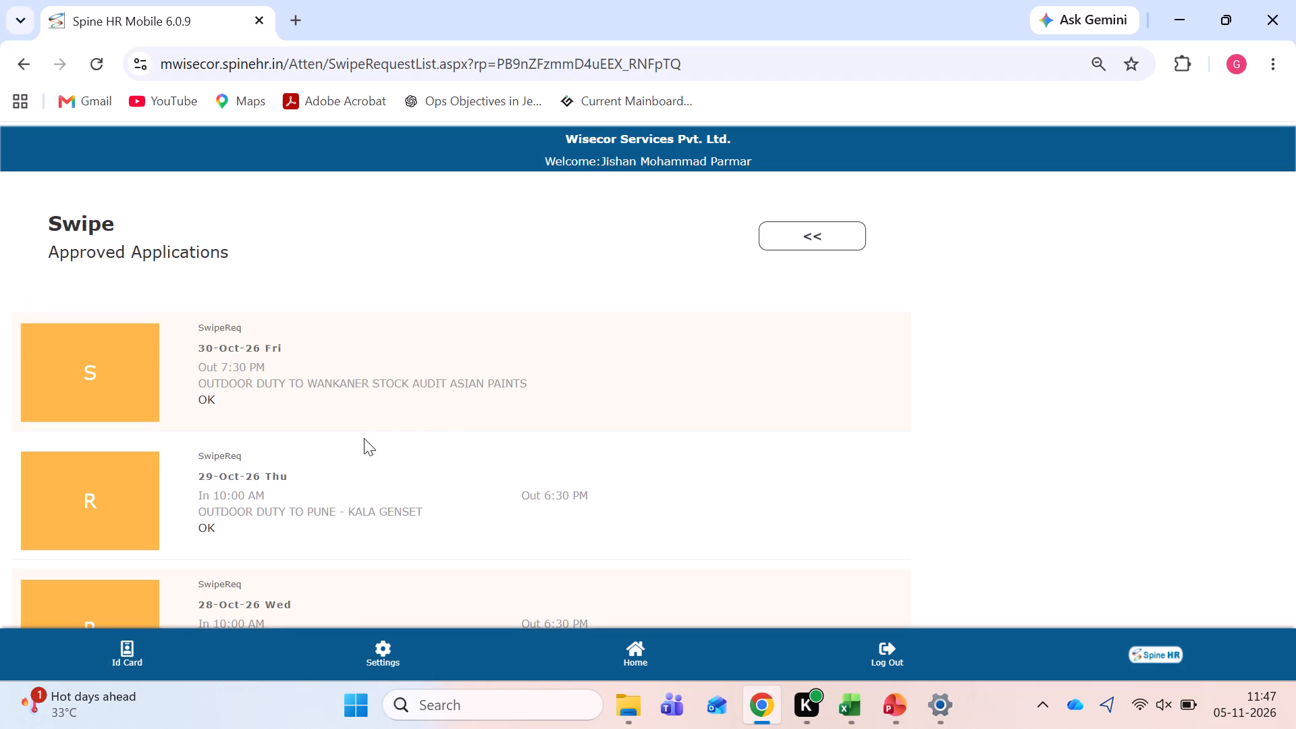
pyautogui.scroll(-1, 470, 433)
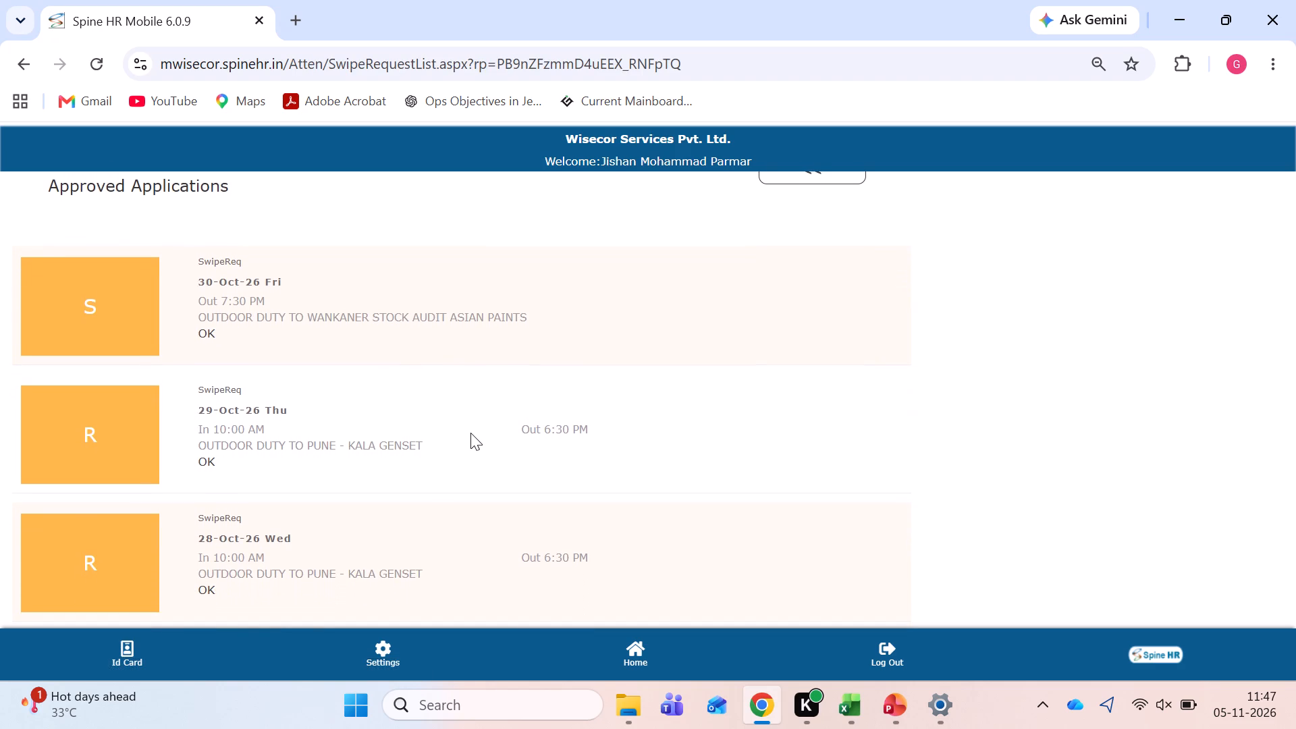
pyautogui.scroll(-3, 470, 433)
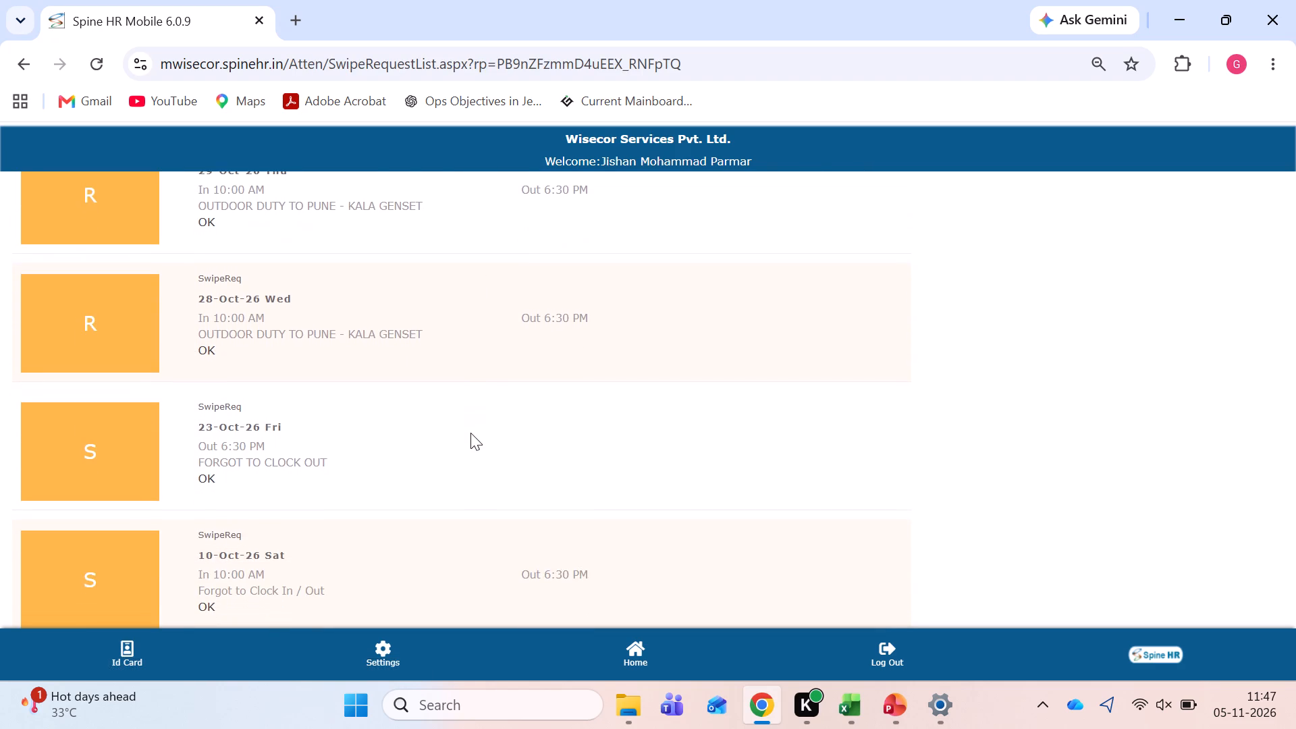
pyautogui.scroll(-2, 470, 433)
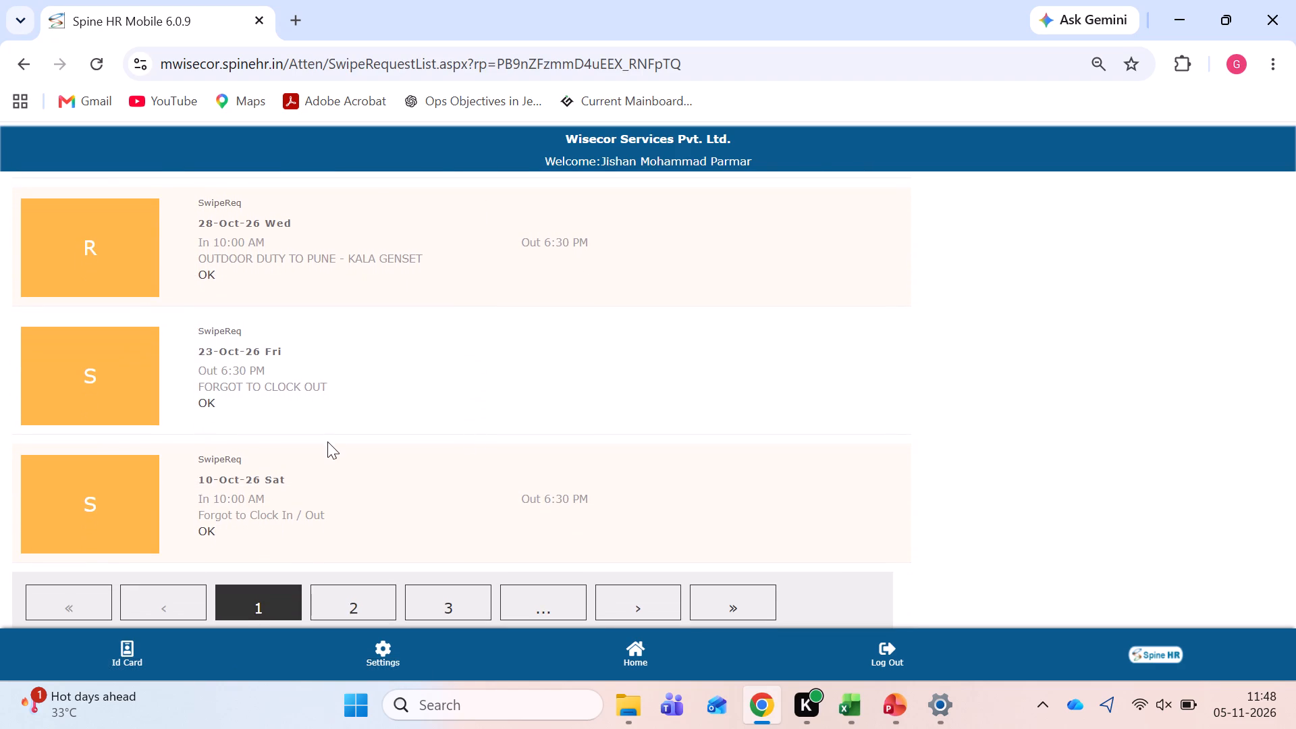
pyautogui.scroll(8, 327, 439)
pyautogui.click(774, 242)
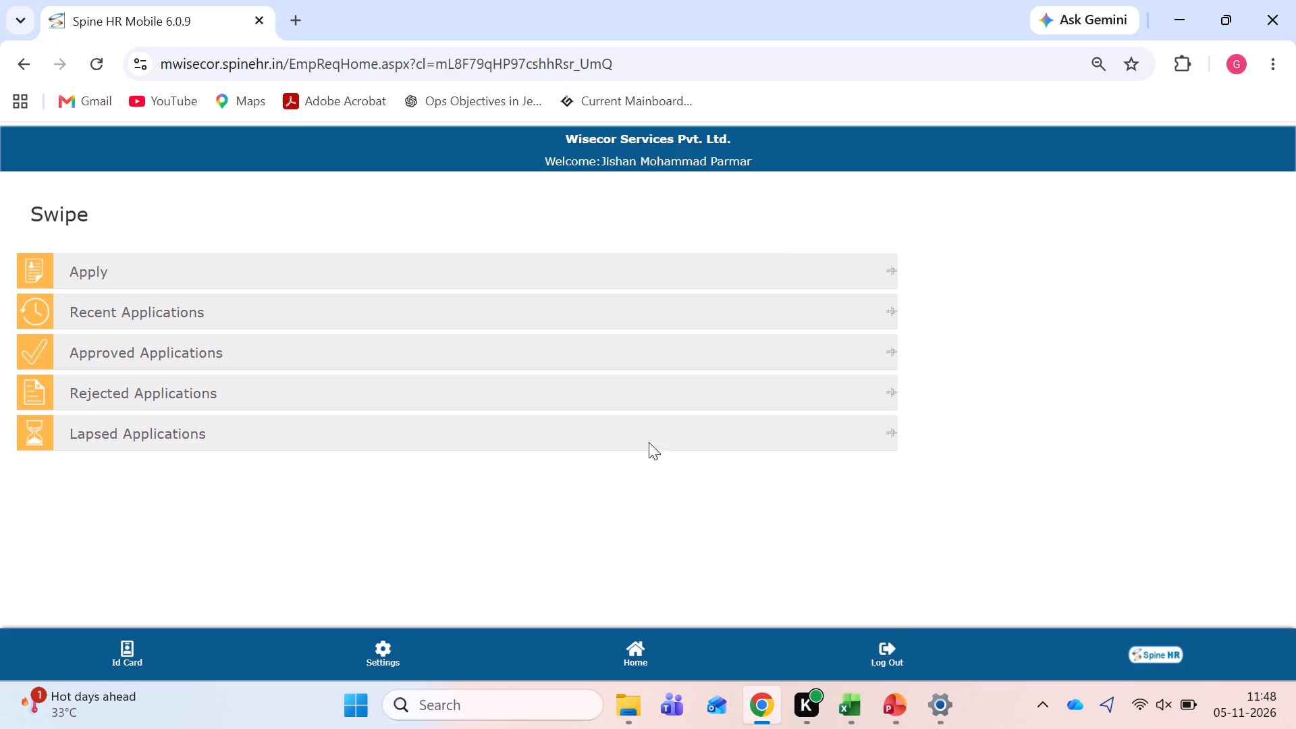
# Switch to the Excel workbook showing the Diesel Cost Working table on Sheet1.
pyautogui.hotkey('alt', 'Tab')
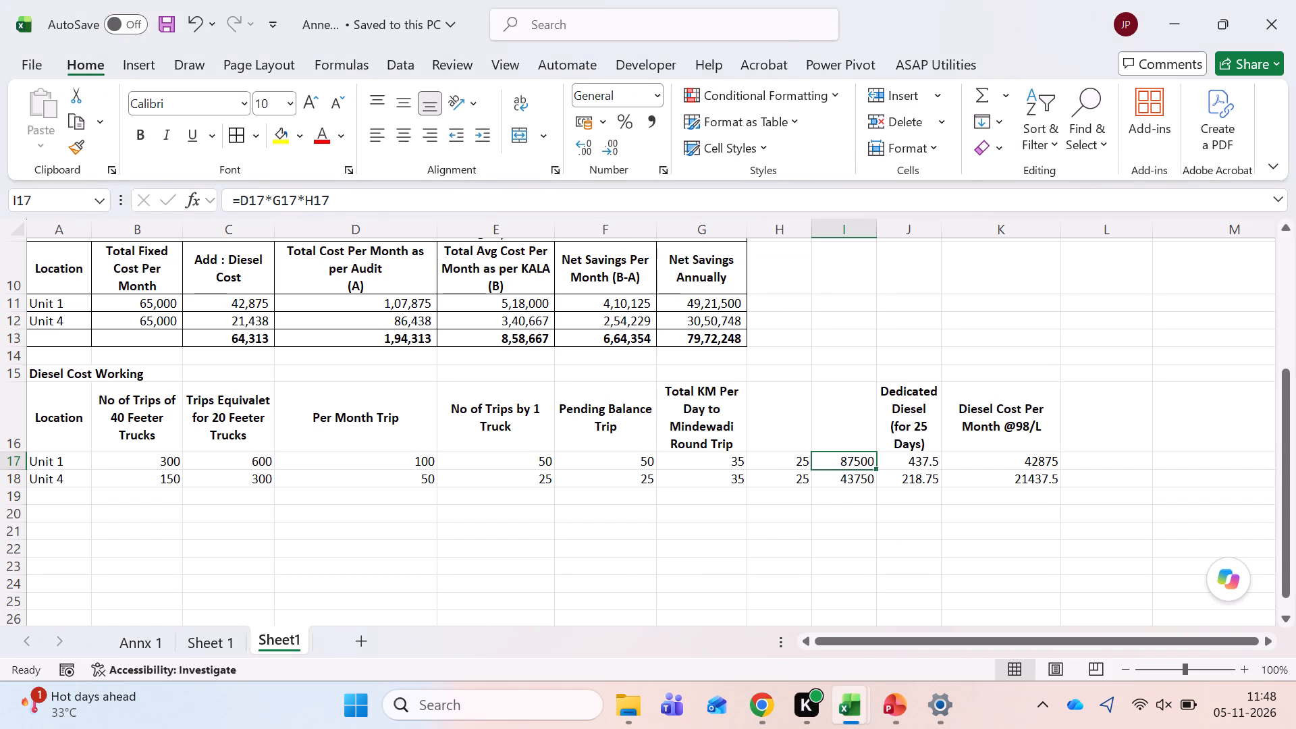
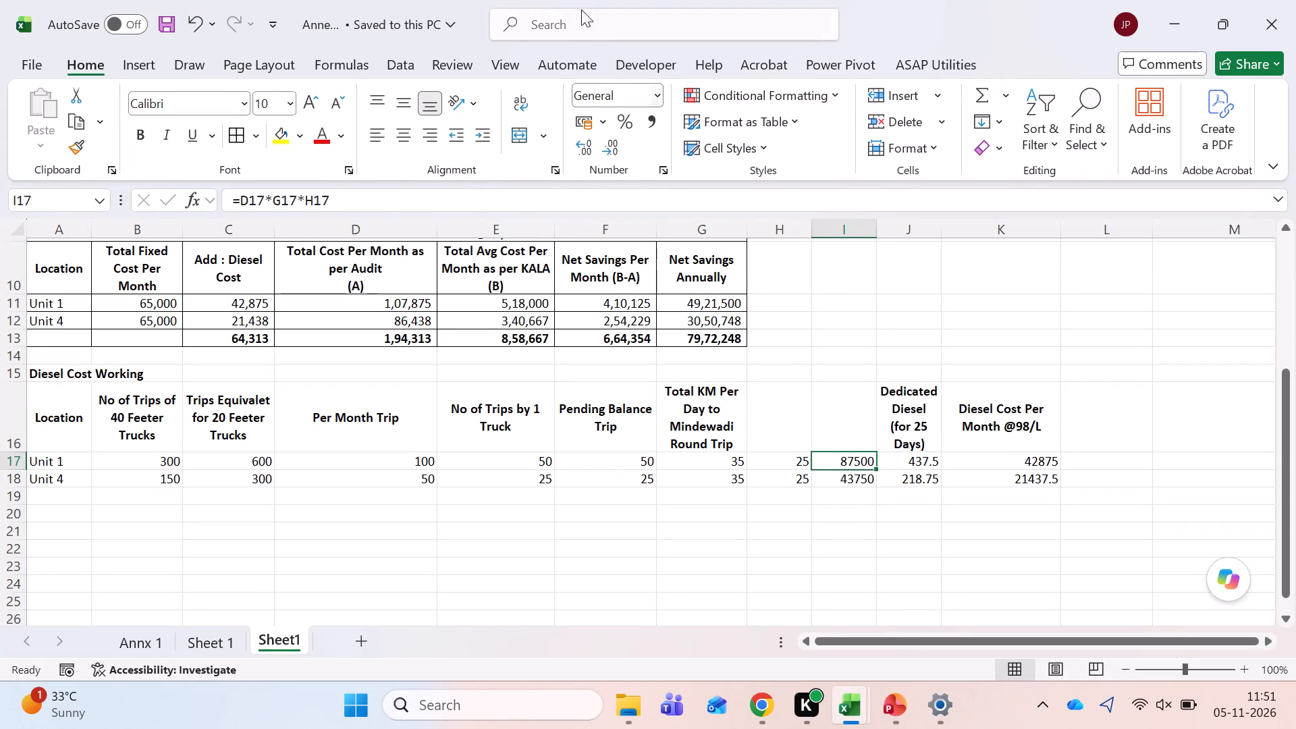
# Create a new blank workbook and enter the headers Date, In Time and Out Time across row 2, starting in column A.
pyautogui.hotkey('ctrl', 'n')
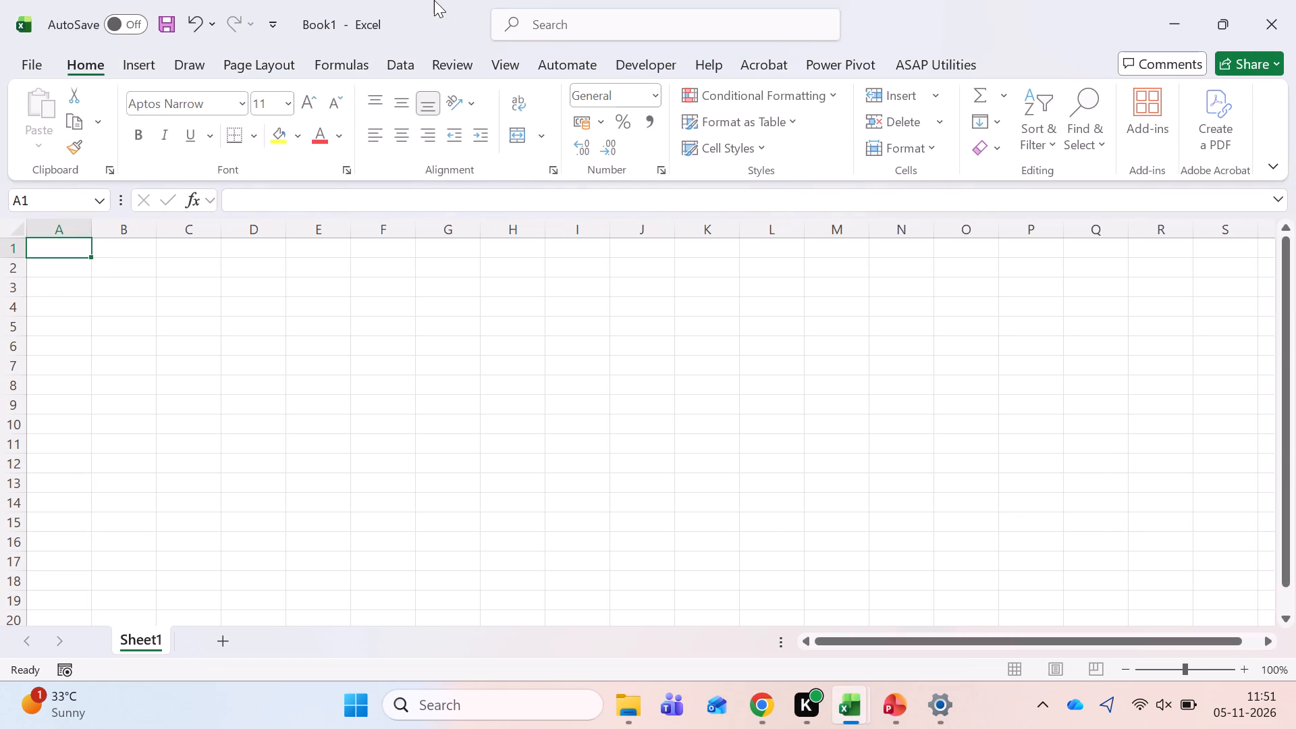
pyautogui.press('Down')
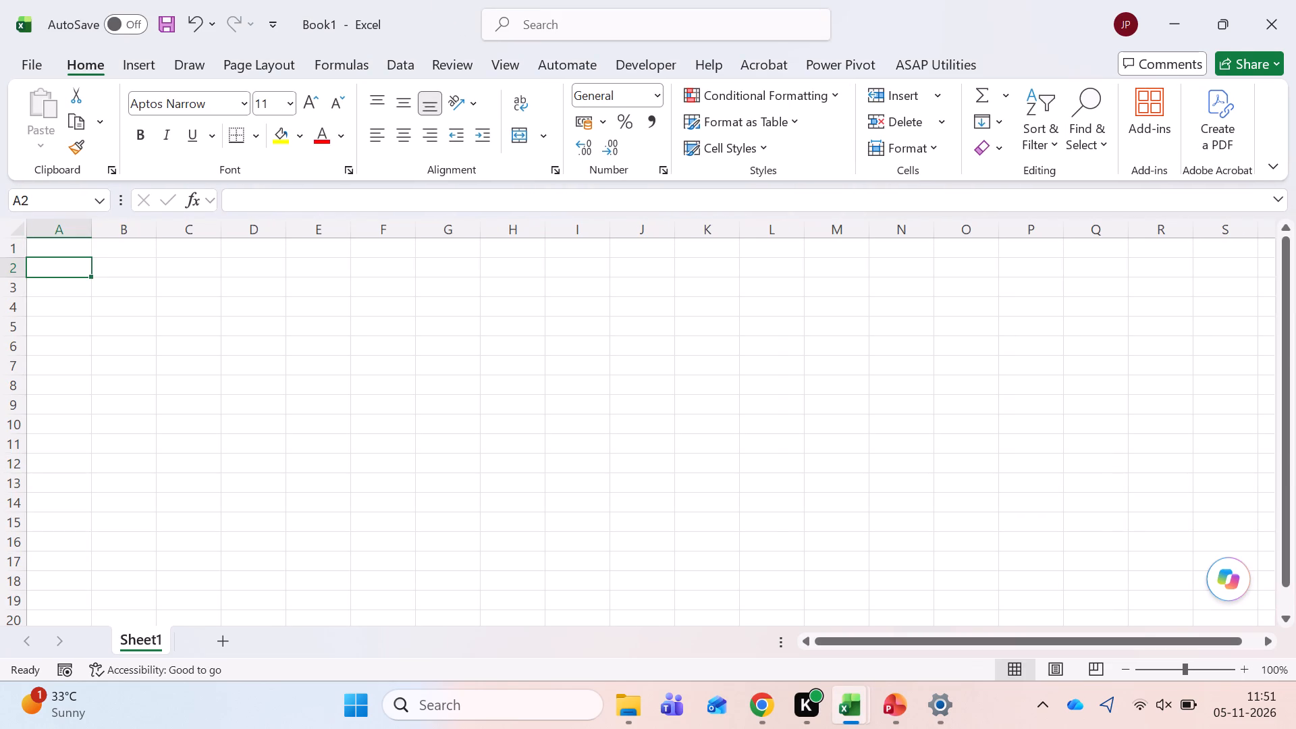
pyautogui.write('Date')
pyautogui.press('Tab')
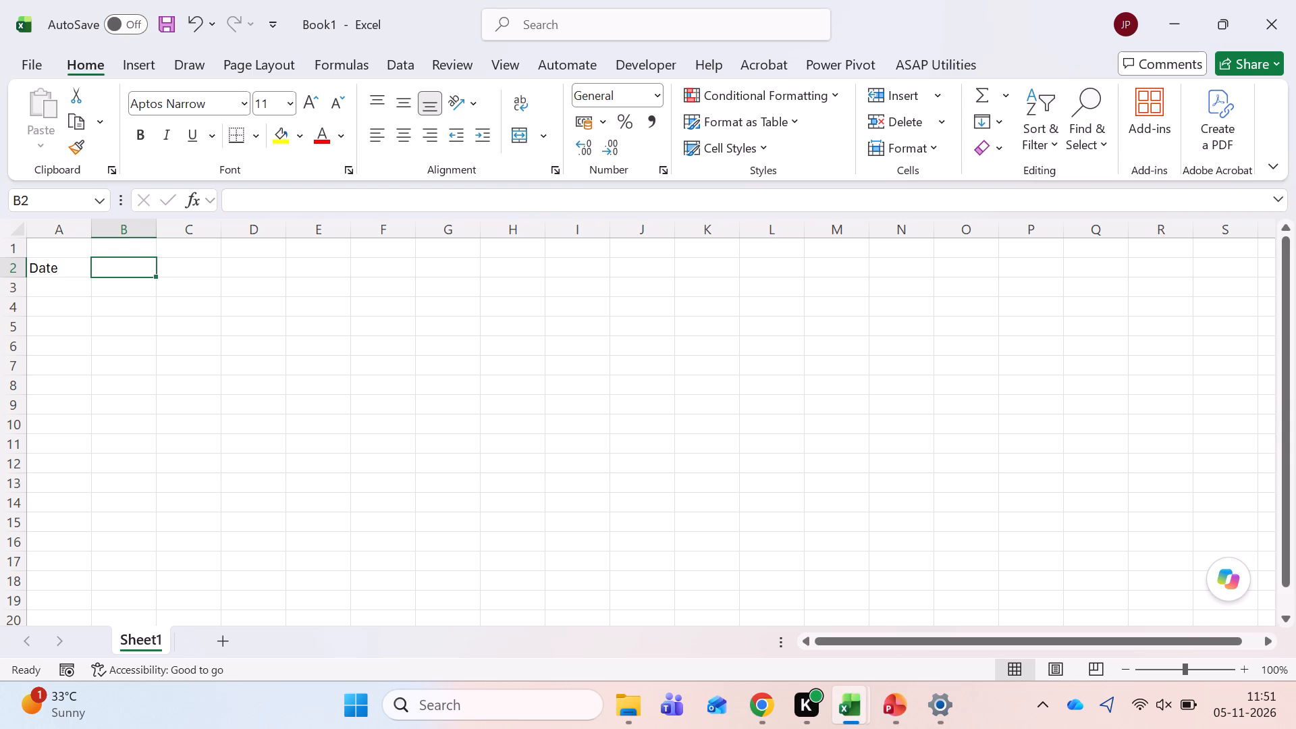
pyautogui.write('In TIme')
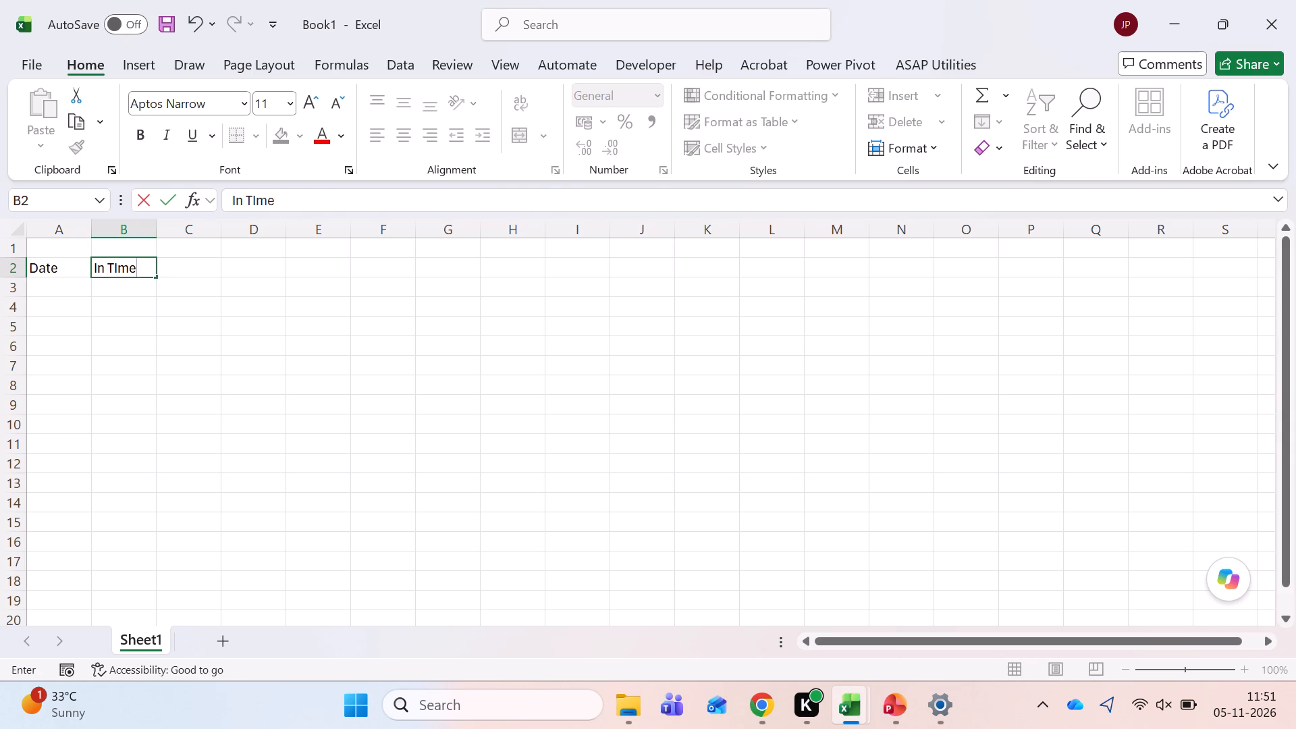
pyautogui.press('Tab')
pyautogui.write('Out TIme')
pyautogui.press('Tab')
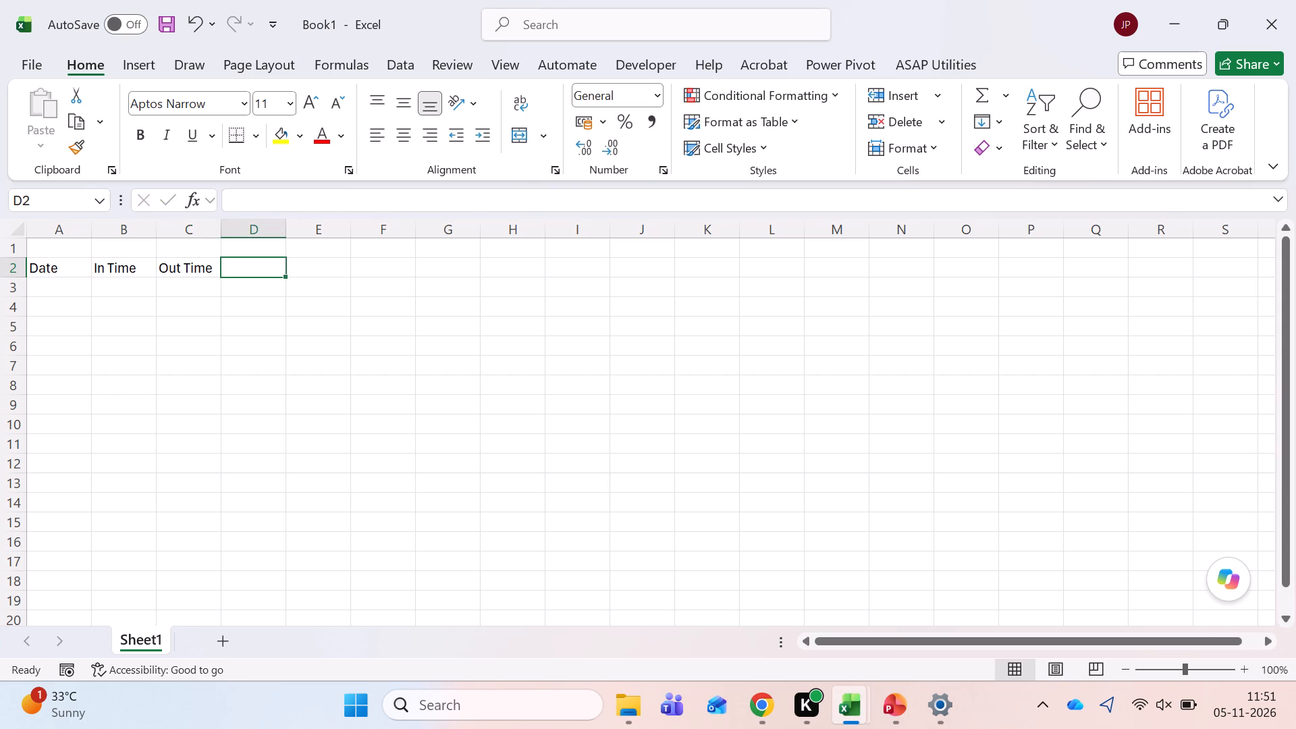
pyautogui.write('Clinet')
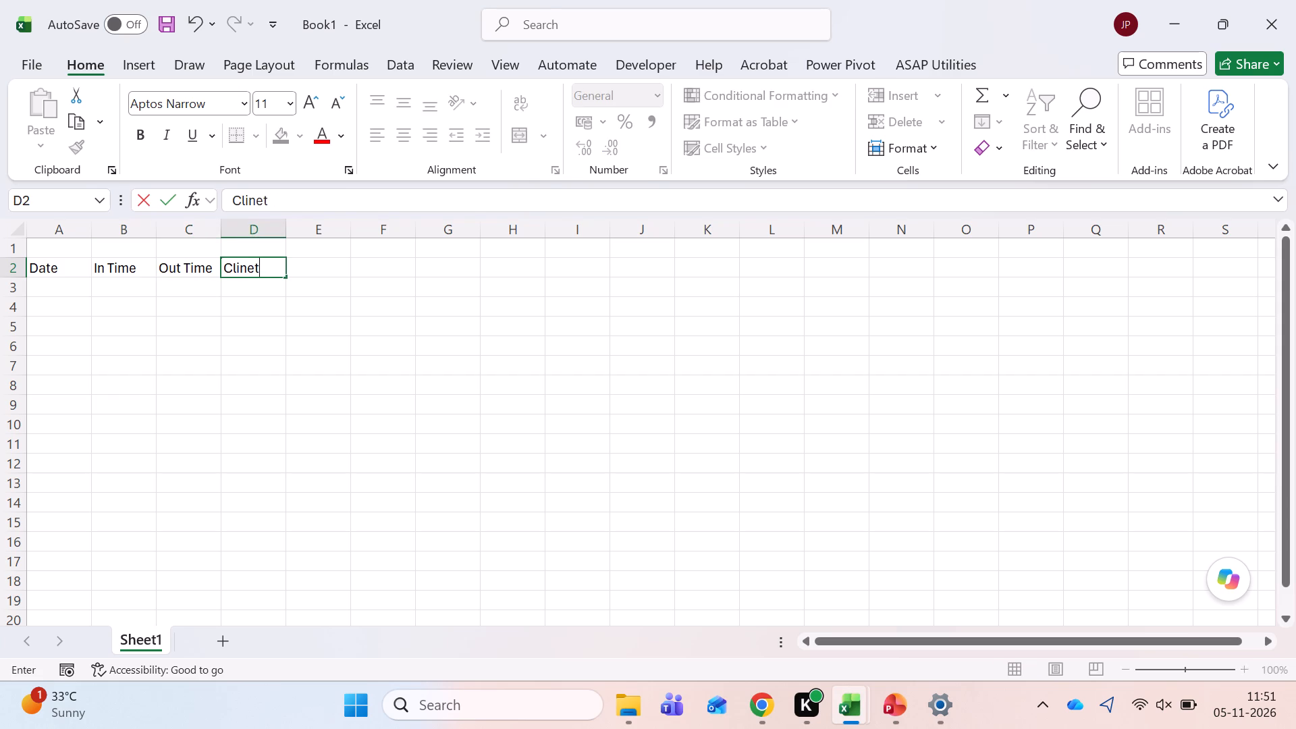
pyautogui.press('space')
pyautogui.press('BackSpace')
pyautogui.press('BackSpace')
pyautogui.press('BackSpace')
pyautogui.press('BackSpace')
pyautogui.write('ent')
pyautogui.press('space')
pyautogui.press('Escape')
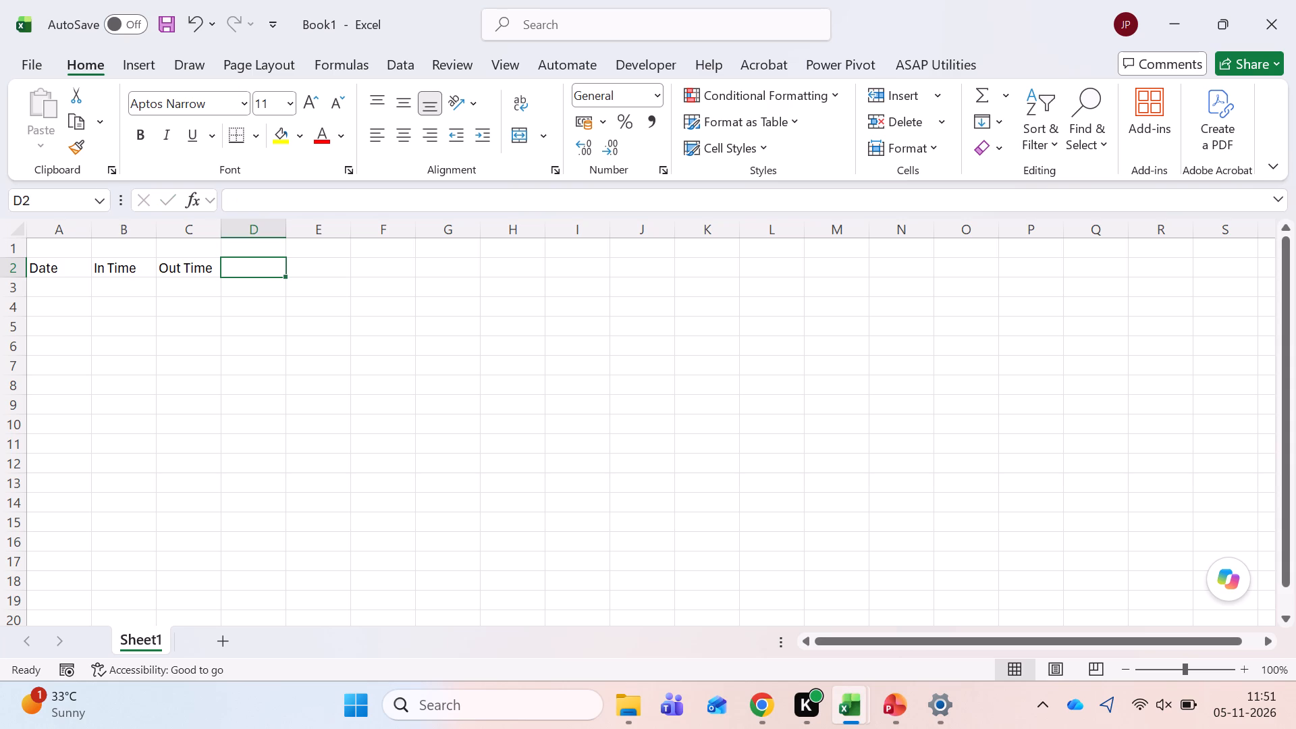
# Add the headers Location and Client Place after Out Time, and fit the Client Place column width to its text.
pyautogui.write('Location')
pyautogui.press('Tab')
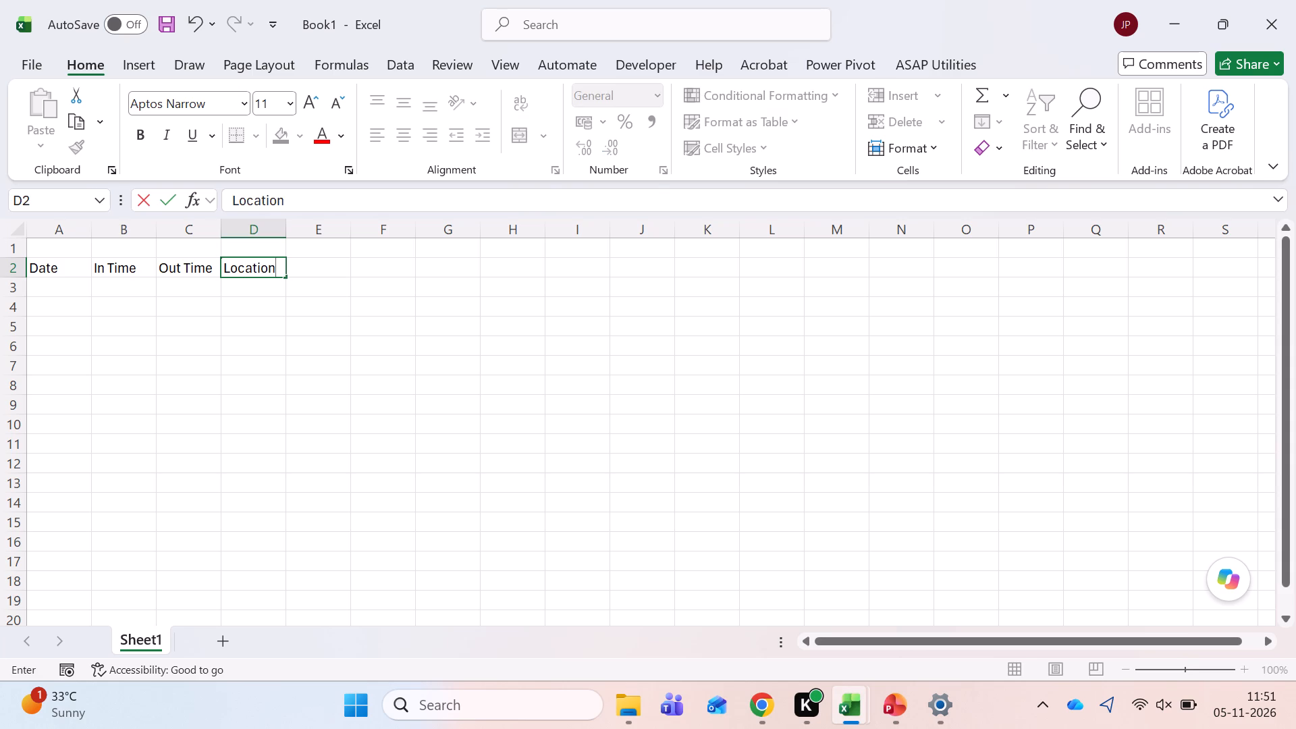
pyautogui.write('CLient Place')
pyautogui.press('Return')
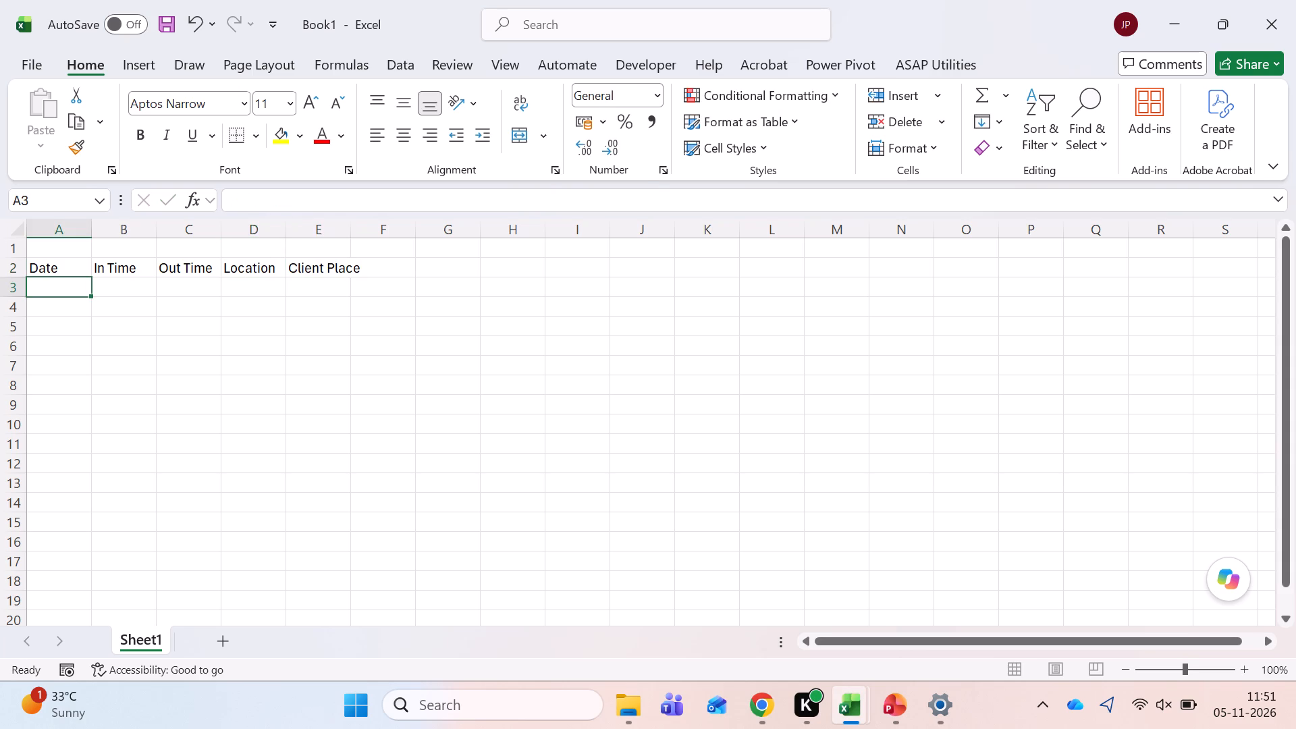
pyautogui.doubleClick(358, 226)
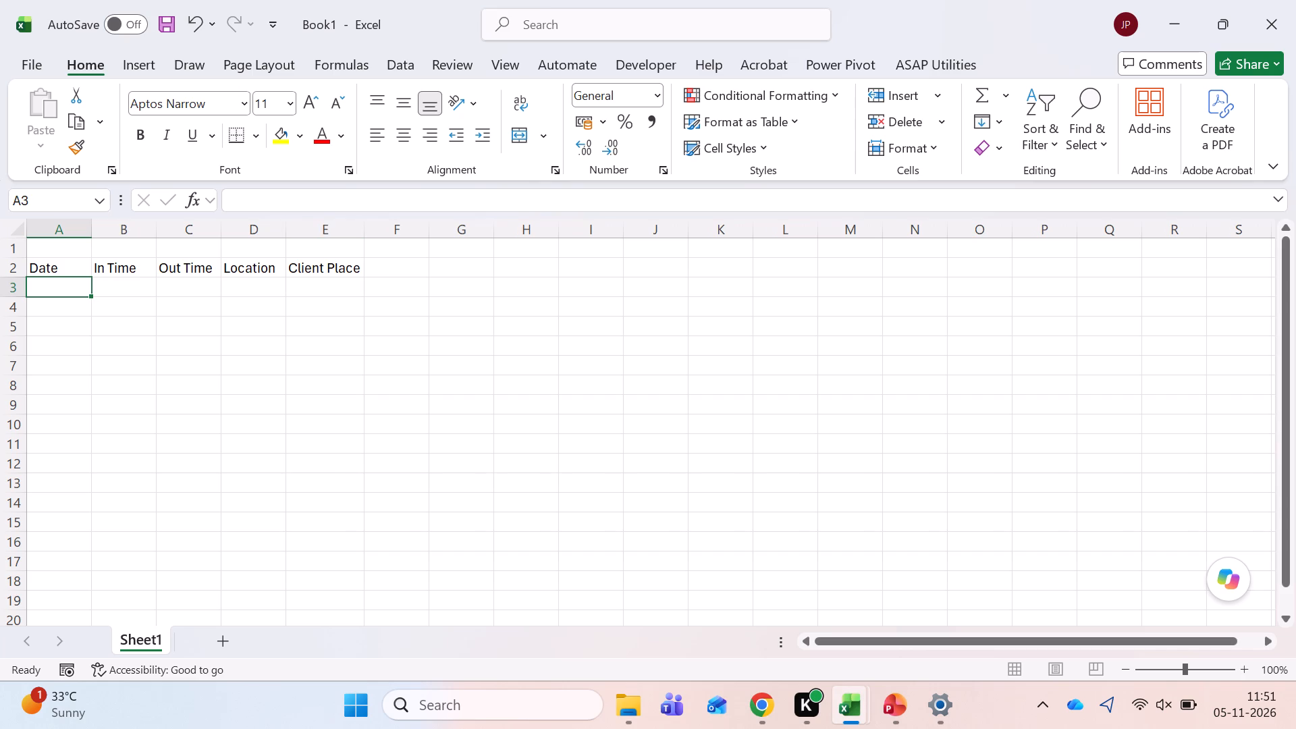
# Insert a column between Date and In Time and give it the header Day in row 2.
pyautogui.rightClick(123, 234)
pyautogui.click(180, 431)
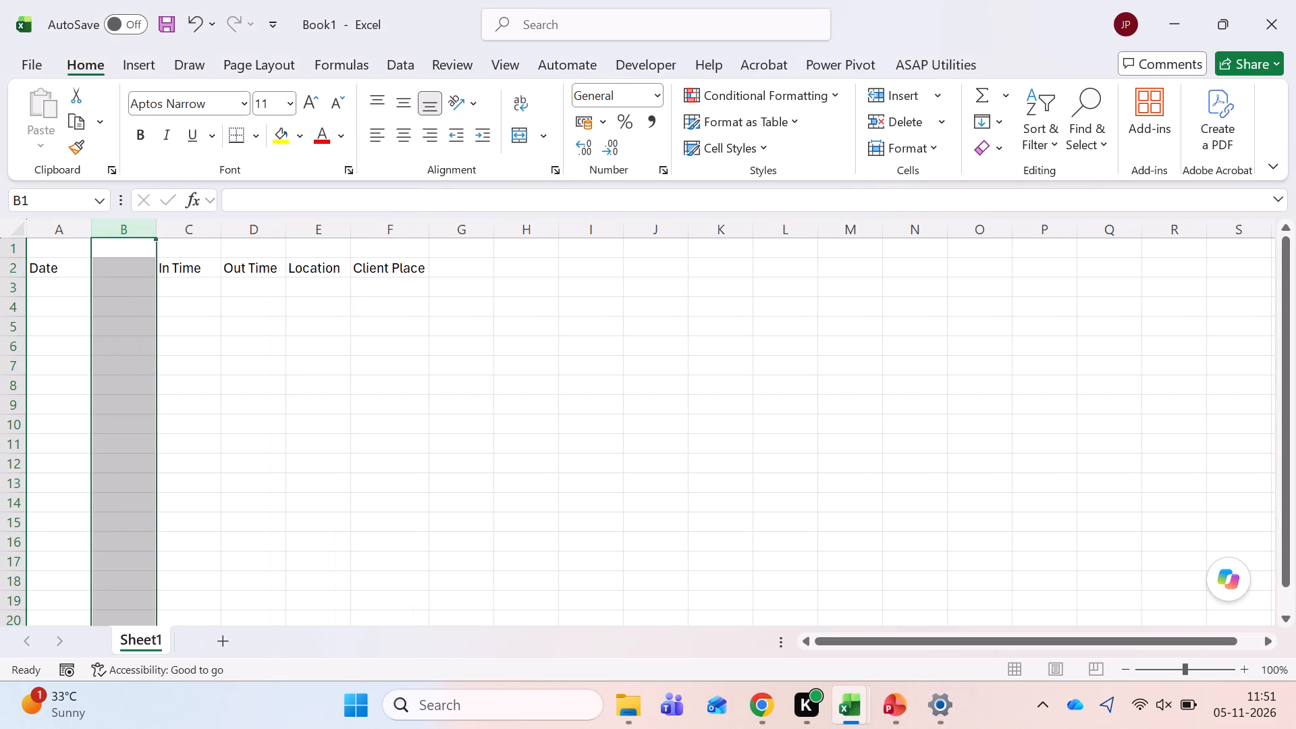
pyautogui.click(110, 271)
pyautogui.write('Day')
pyautogui.press('Return')
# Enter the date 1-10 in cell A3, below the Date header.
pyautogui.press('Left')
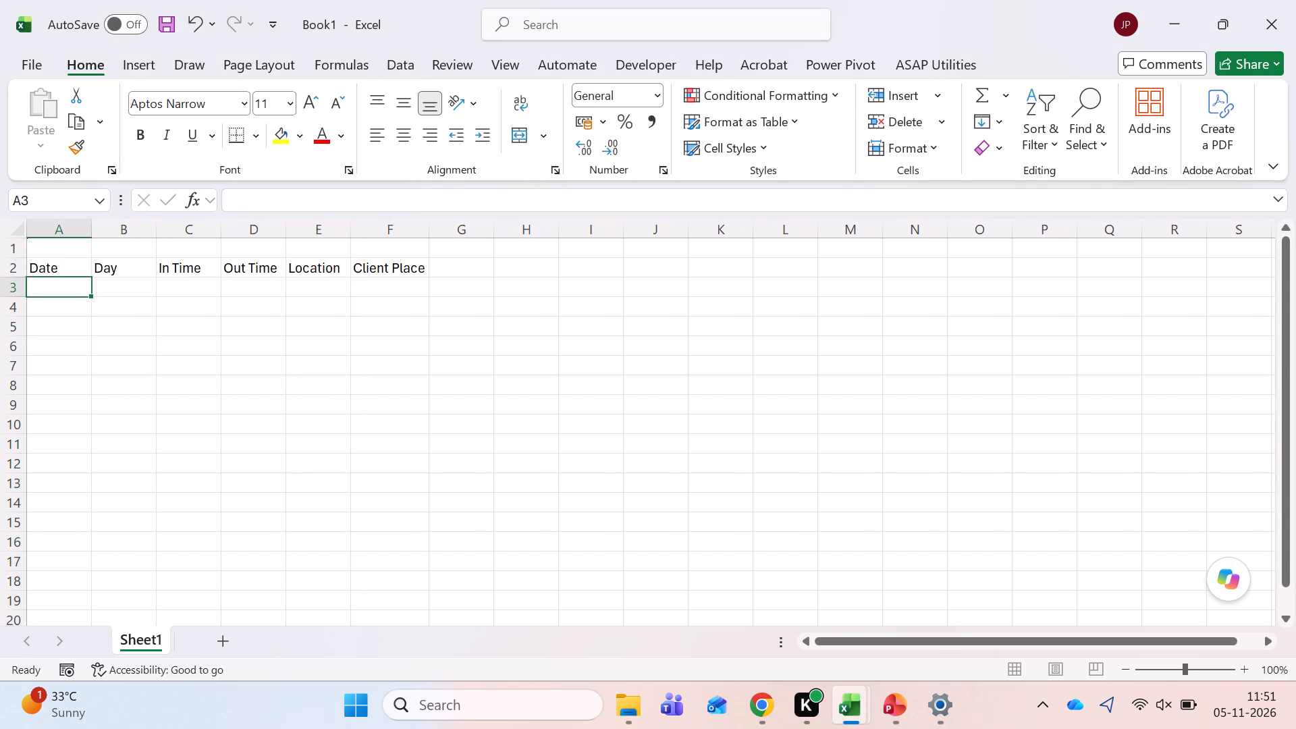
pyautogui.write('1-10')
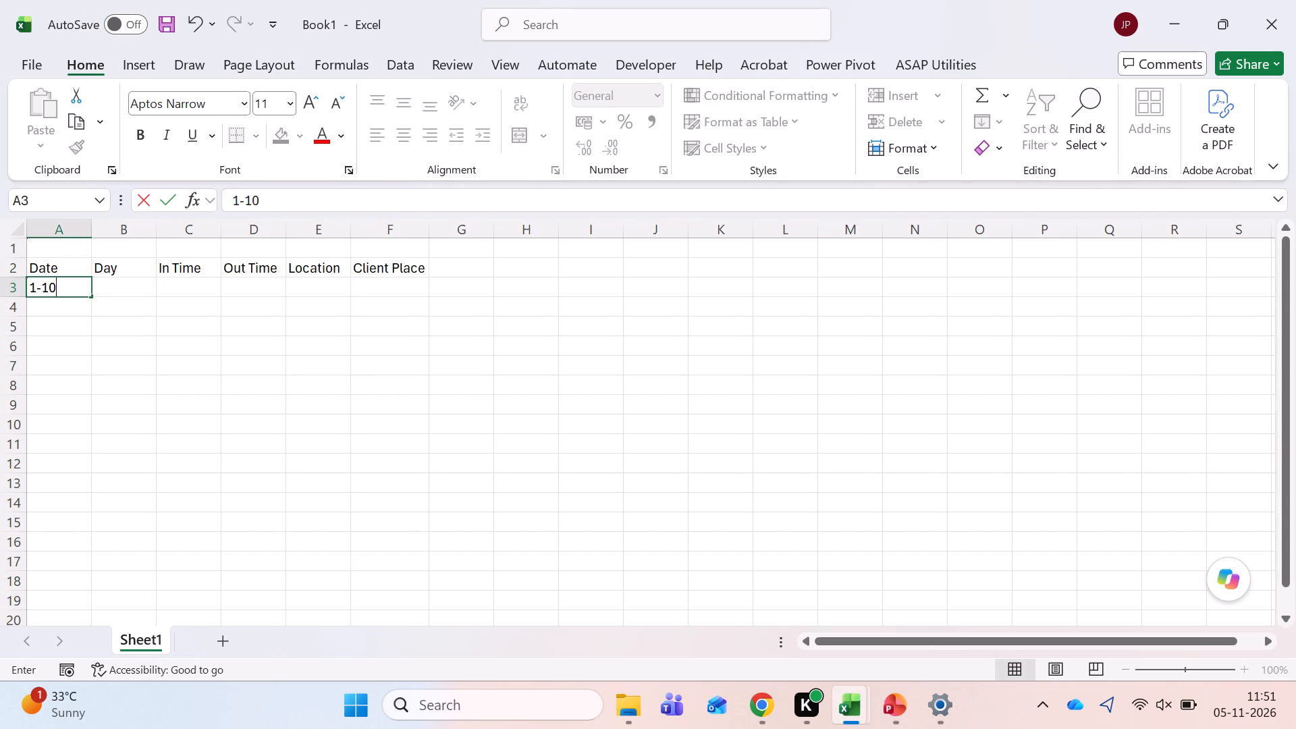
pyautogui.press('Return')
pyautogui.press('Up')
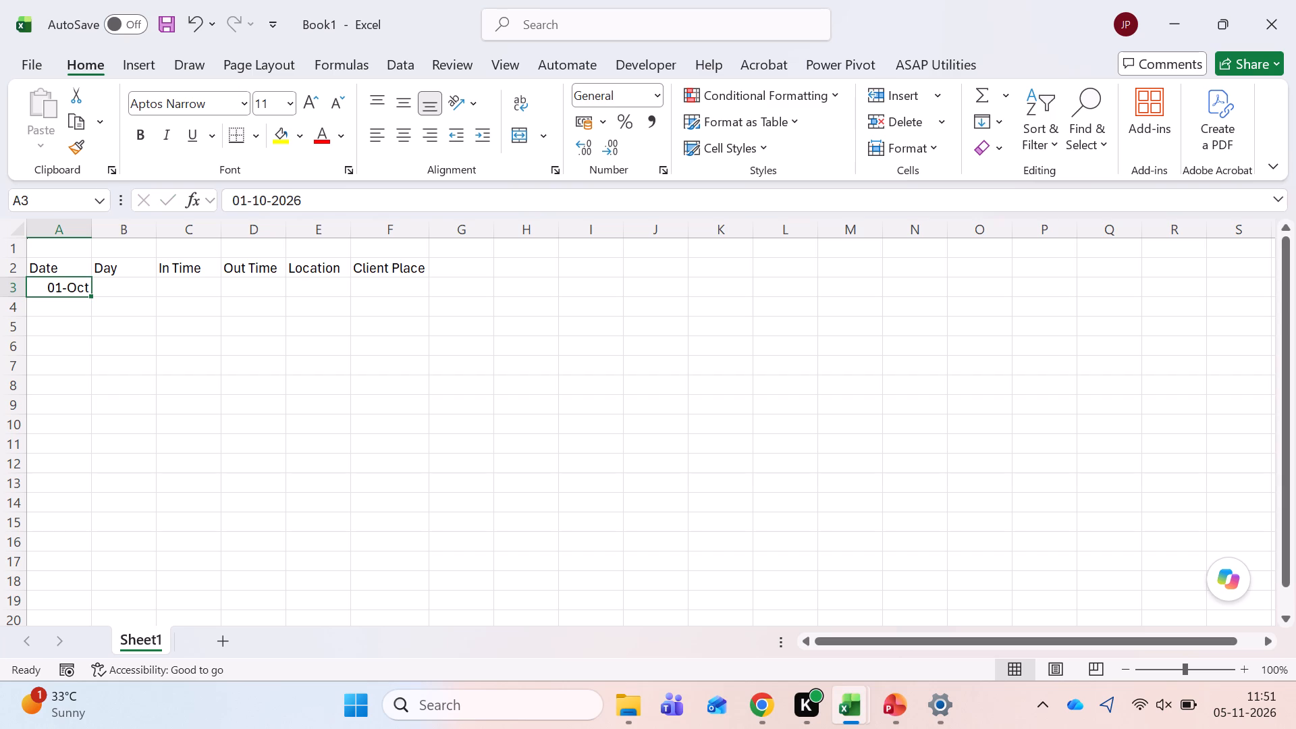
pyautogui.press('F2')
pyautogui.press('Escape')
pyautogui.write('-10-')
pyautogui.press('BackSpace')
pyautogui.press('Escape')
# Enter 1-10-26 as the first date in cell A3 and apply the Short Date format.
pyautogui.write('1-')
pyautogui.write('10-26')
pyautogui.press('Return')
pyautogui.press('Up')
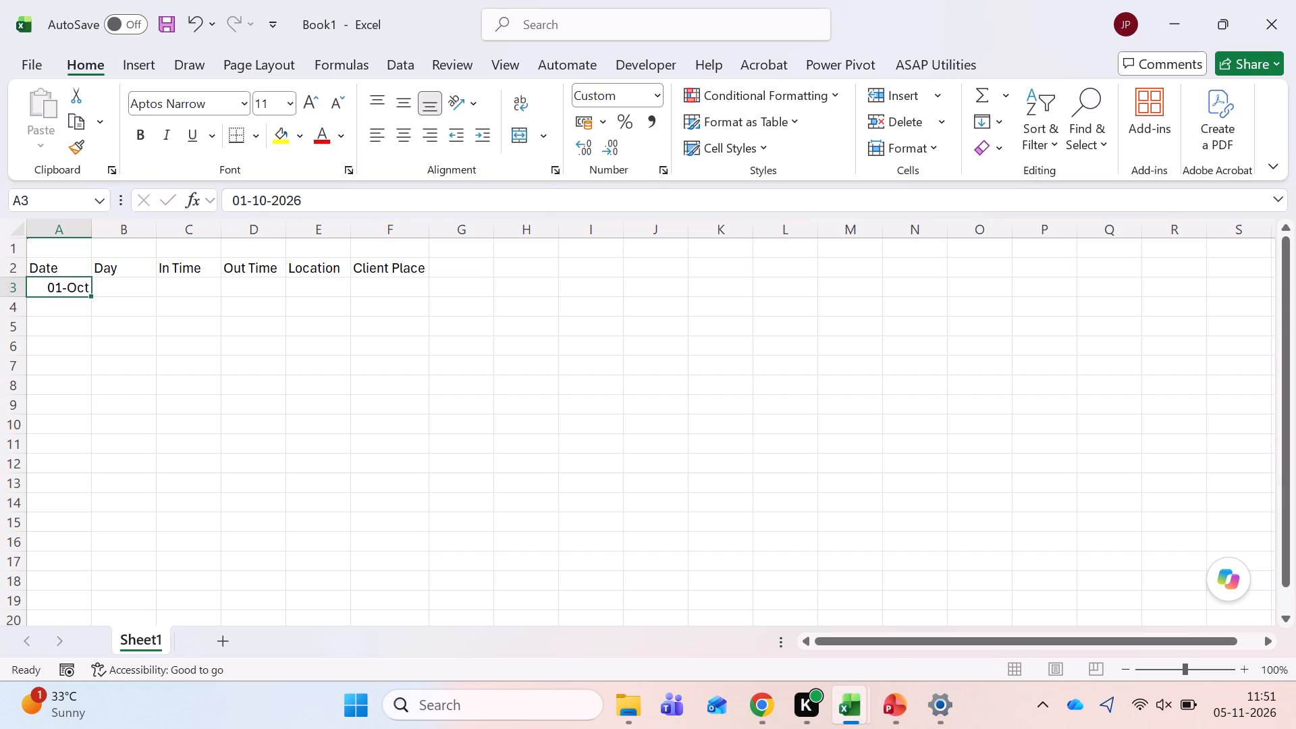
pyautogui.click(653, 96)
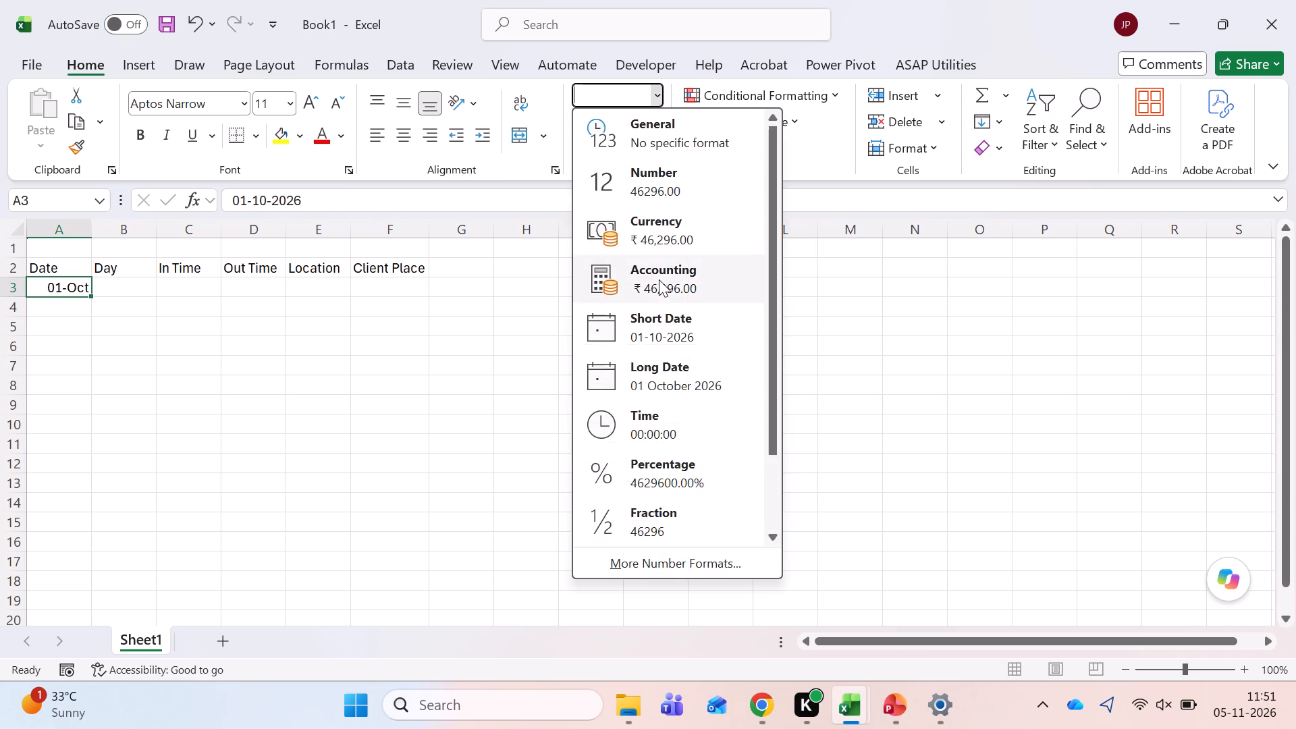
pyautogui.click(659, 323)
# Fill the daily date series down column A from 01-10-2026 to cover October.
pyautogui.moveTo(102, 296); pyautogui.dragTo(81, 515)
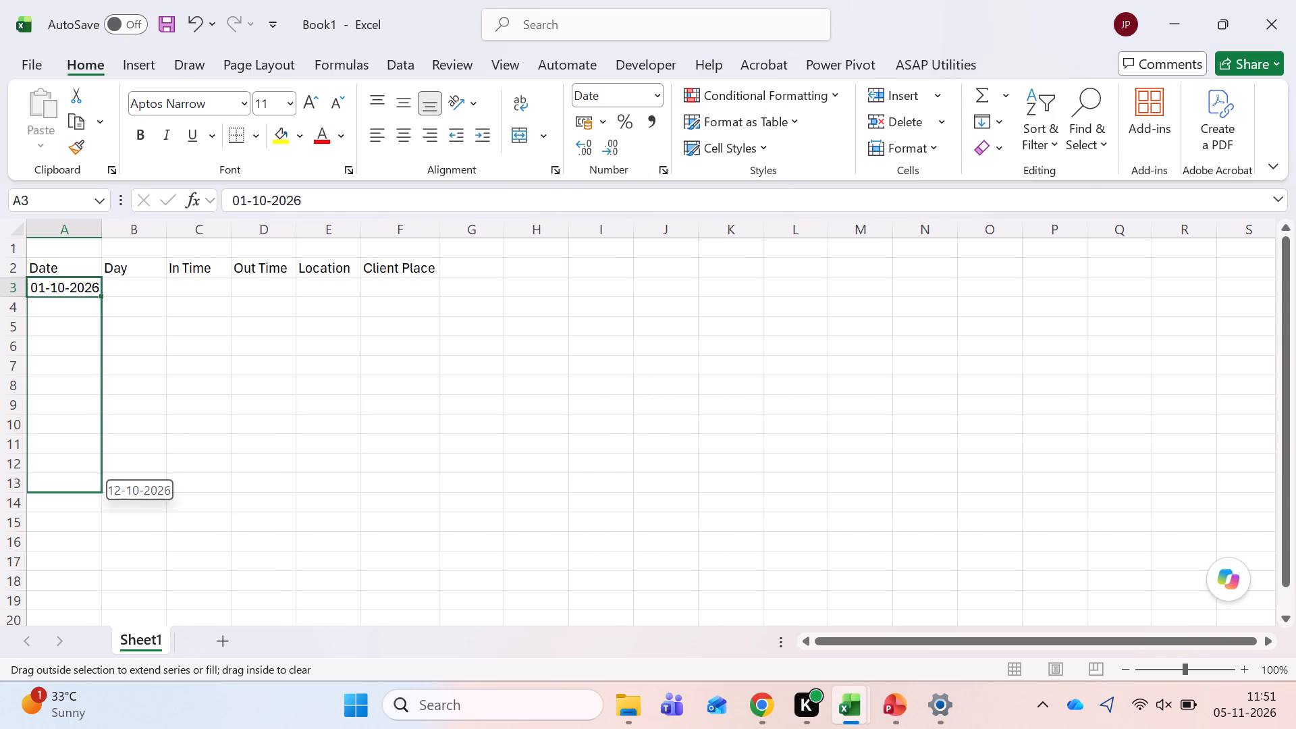
pyautogui.moveTo(81, 515); pyautogui.dragTo(86, 360)
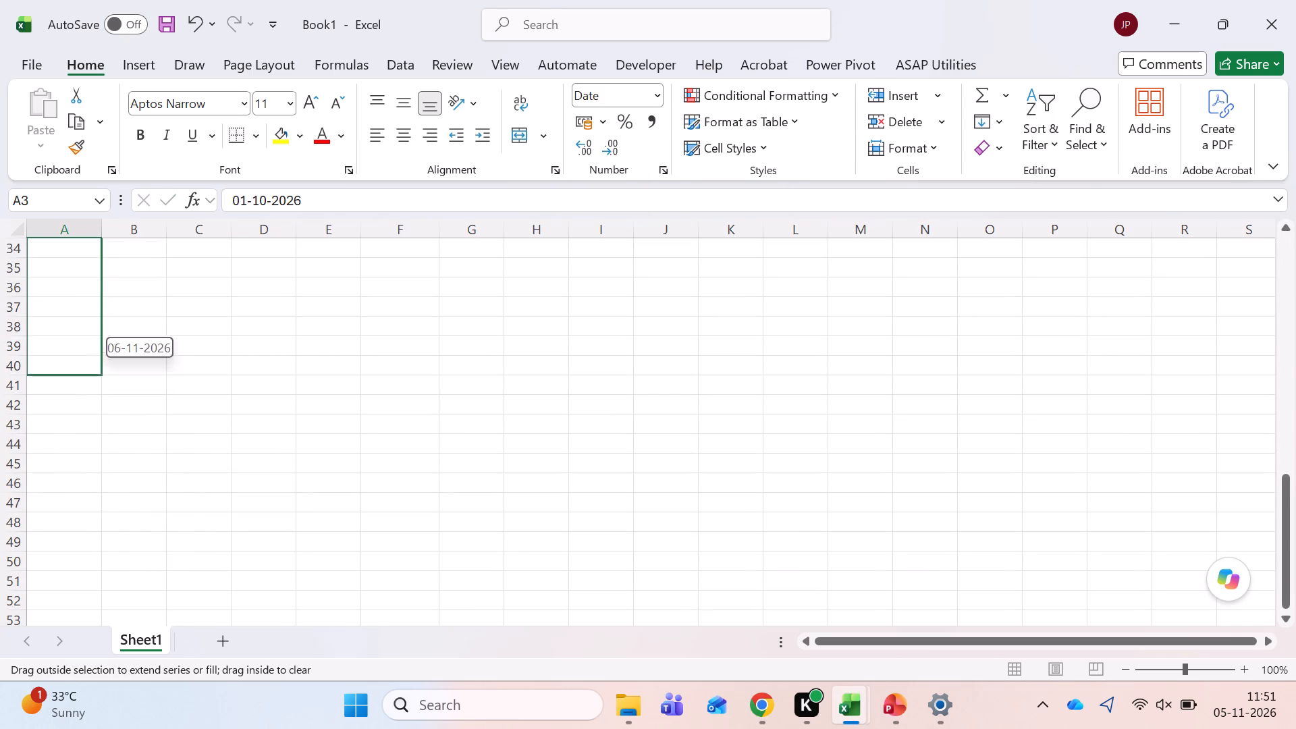
pyautogui.moveTo(86, 360); pyautogui.dragTo(97, 362)
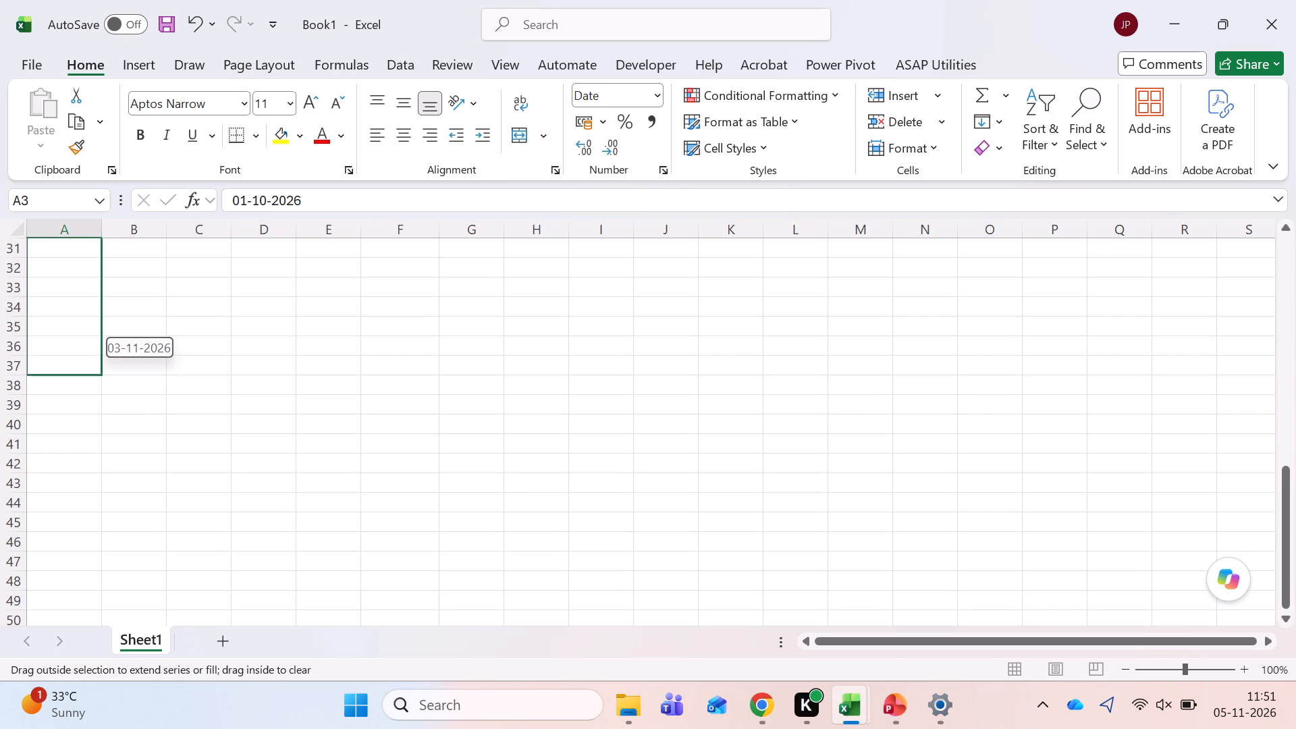
pyautogui.moveTo(97, 362); pyautogui.dragTo(90, 292)
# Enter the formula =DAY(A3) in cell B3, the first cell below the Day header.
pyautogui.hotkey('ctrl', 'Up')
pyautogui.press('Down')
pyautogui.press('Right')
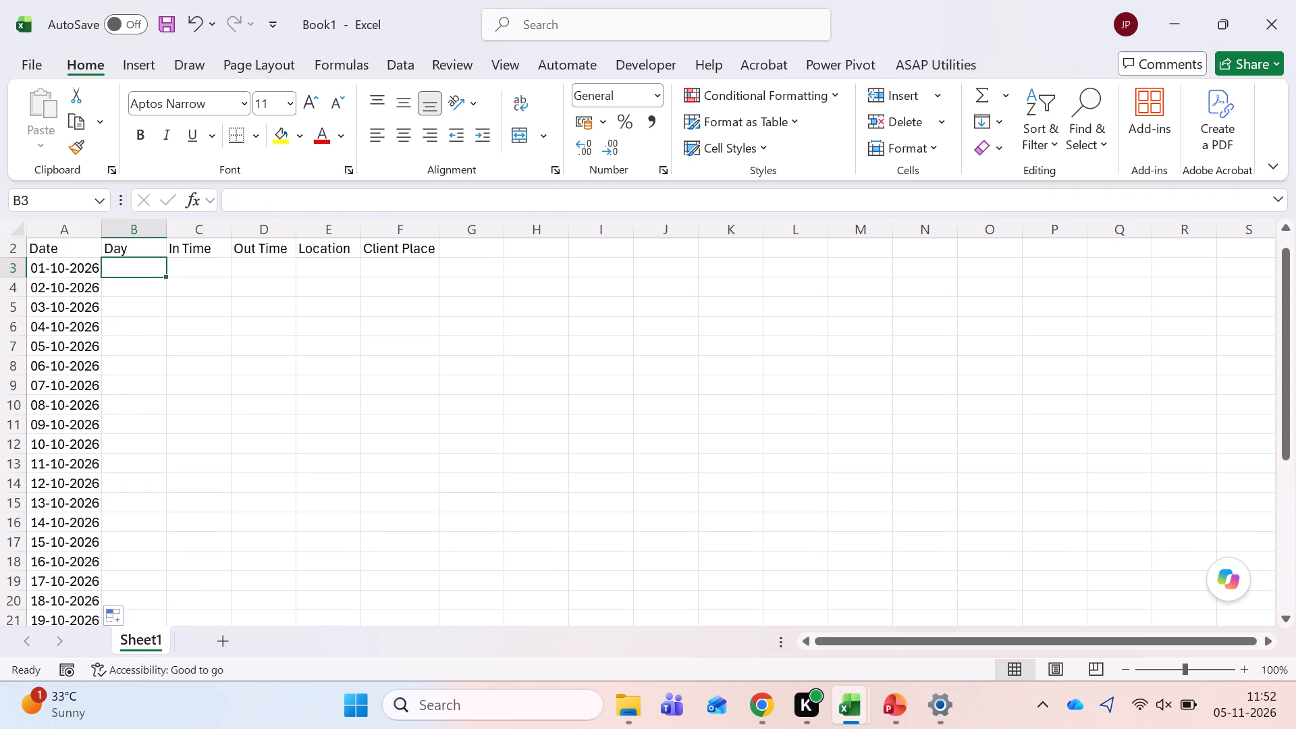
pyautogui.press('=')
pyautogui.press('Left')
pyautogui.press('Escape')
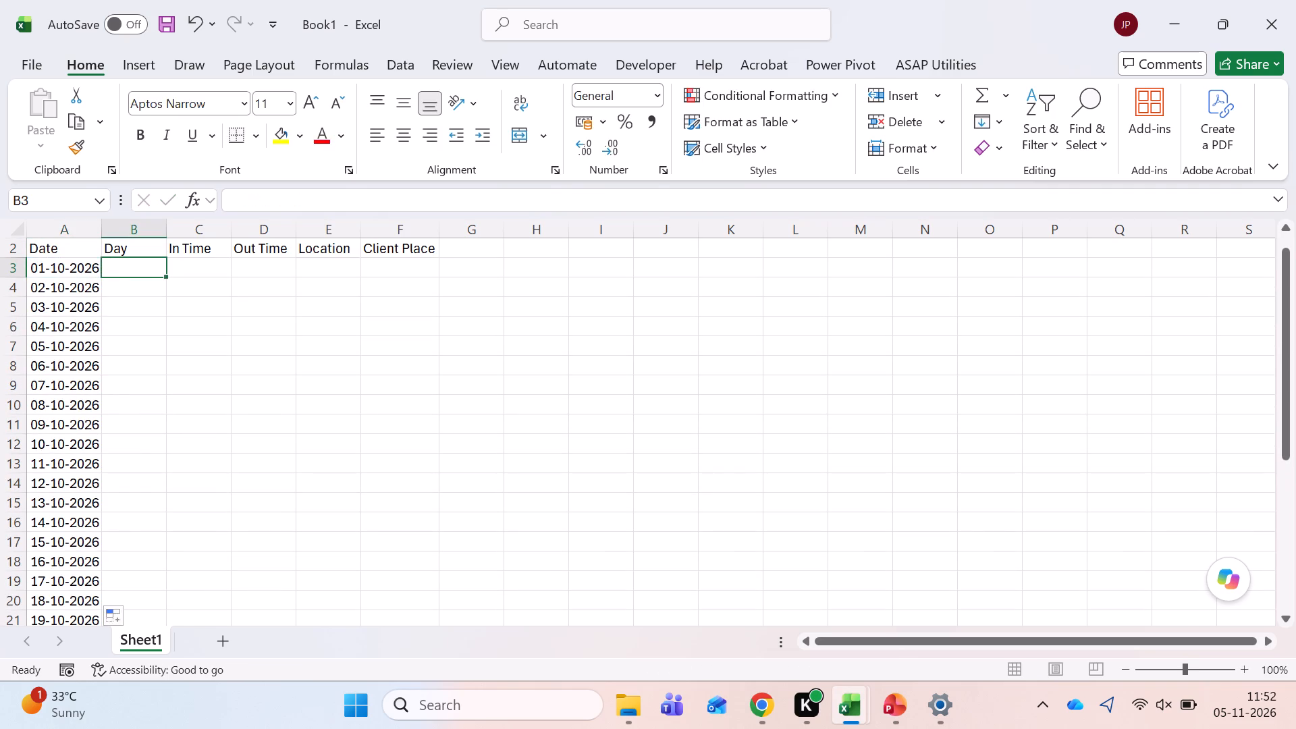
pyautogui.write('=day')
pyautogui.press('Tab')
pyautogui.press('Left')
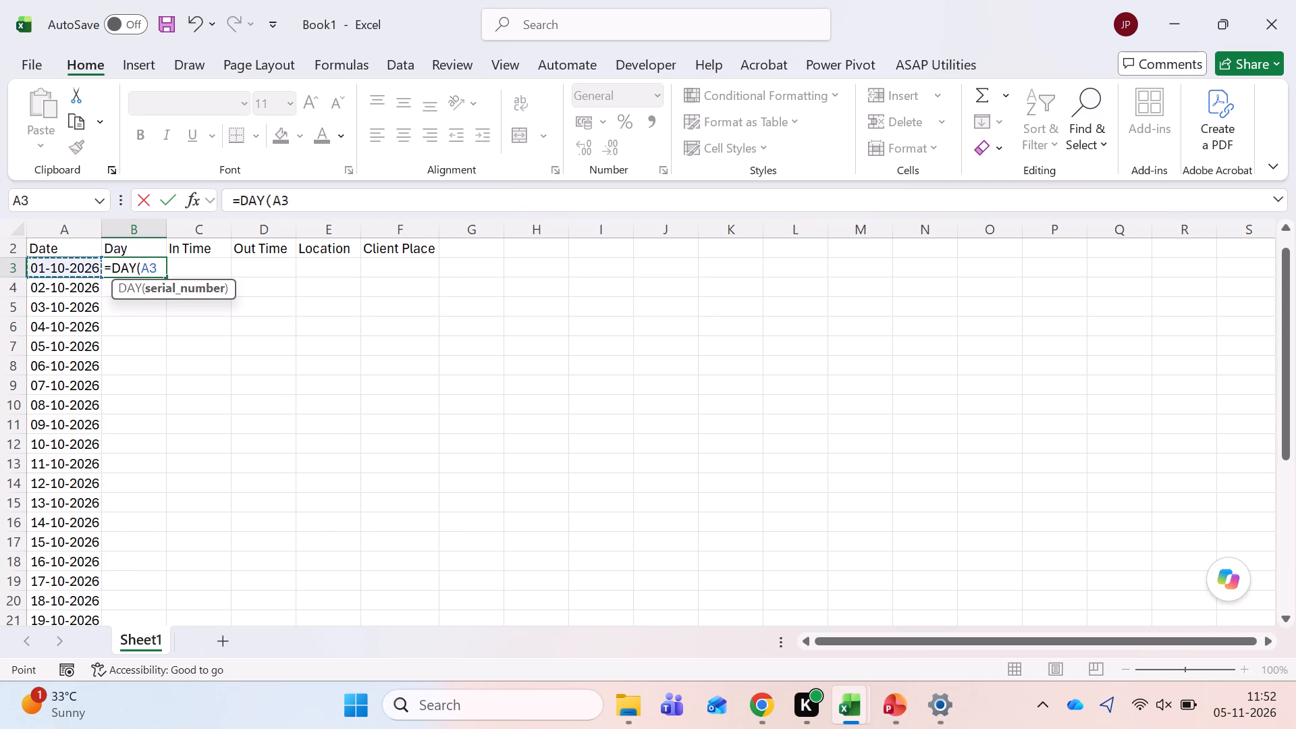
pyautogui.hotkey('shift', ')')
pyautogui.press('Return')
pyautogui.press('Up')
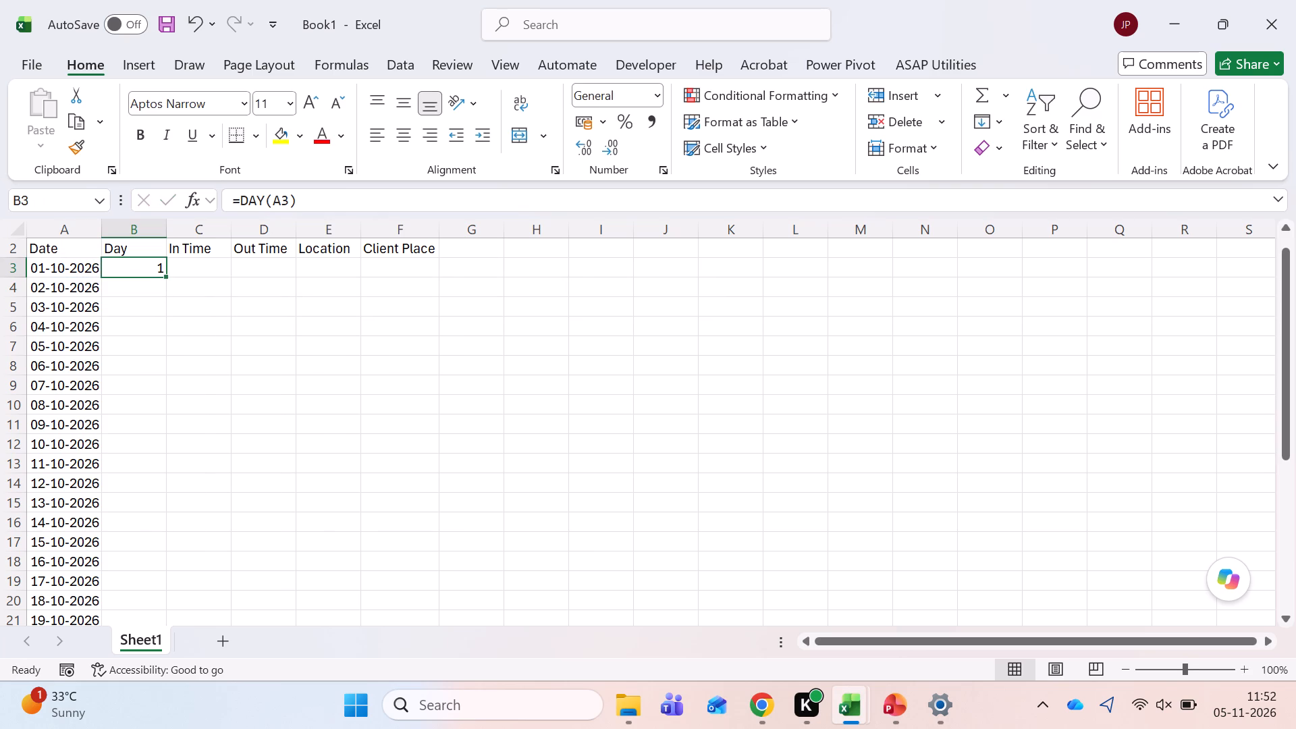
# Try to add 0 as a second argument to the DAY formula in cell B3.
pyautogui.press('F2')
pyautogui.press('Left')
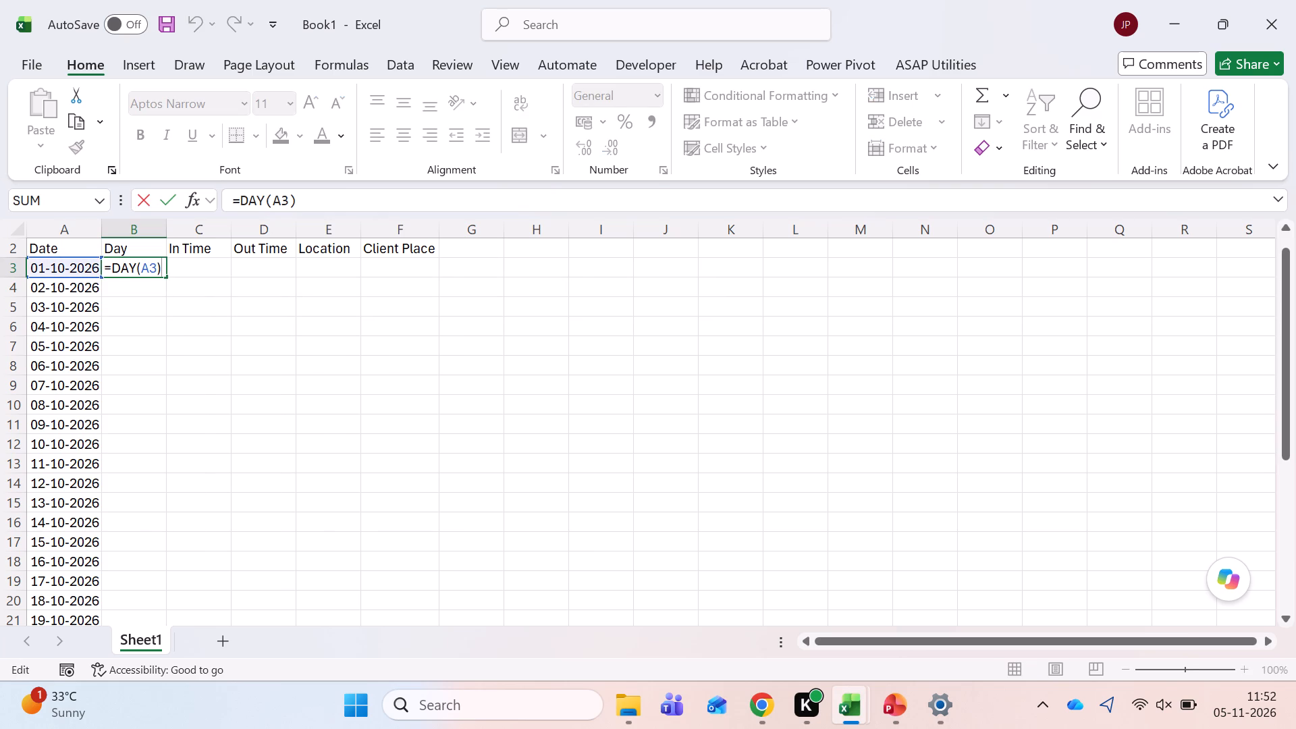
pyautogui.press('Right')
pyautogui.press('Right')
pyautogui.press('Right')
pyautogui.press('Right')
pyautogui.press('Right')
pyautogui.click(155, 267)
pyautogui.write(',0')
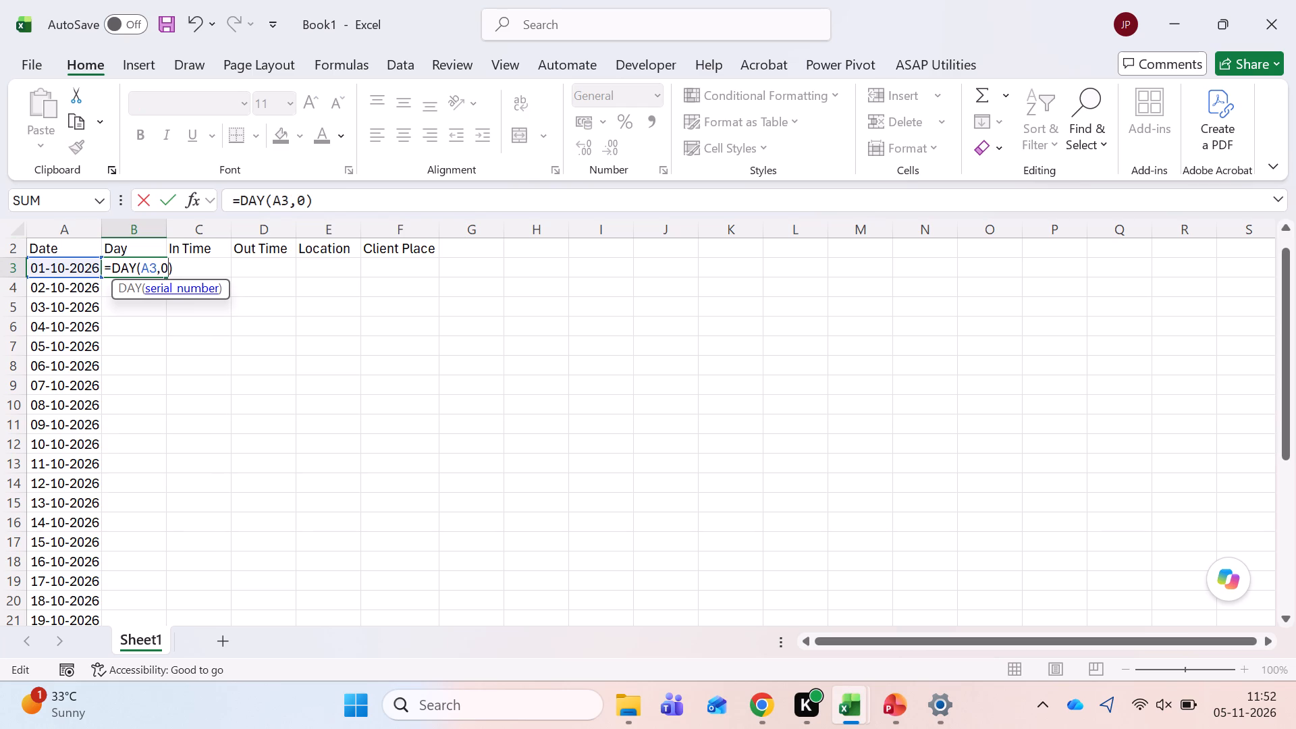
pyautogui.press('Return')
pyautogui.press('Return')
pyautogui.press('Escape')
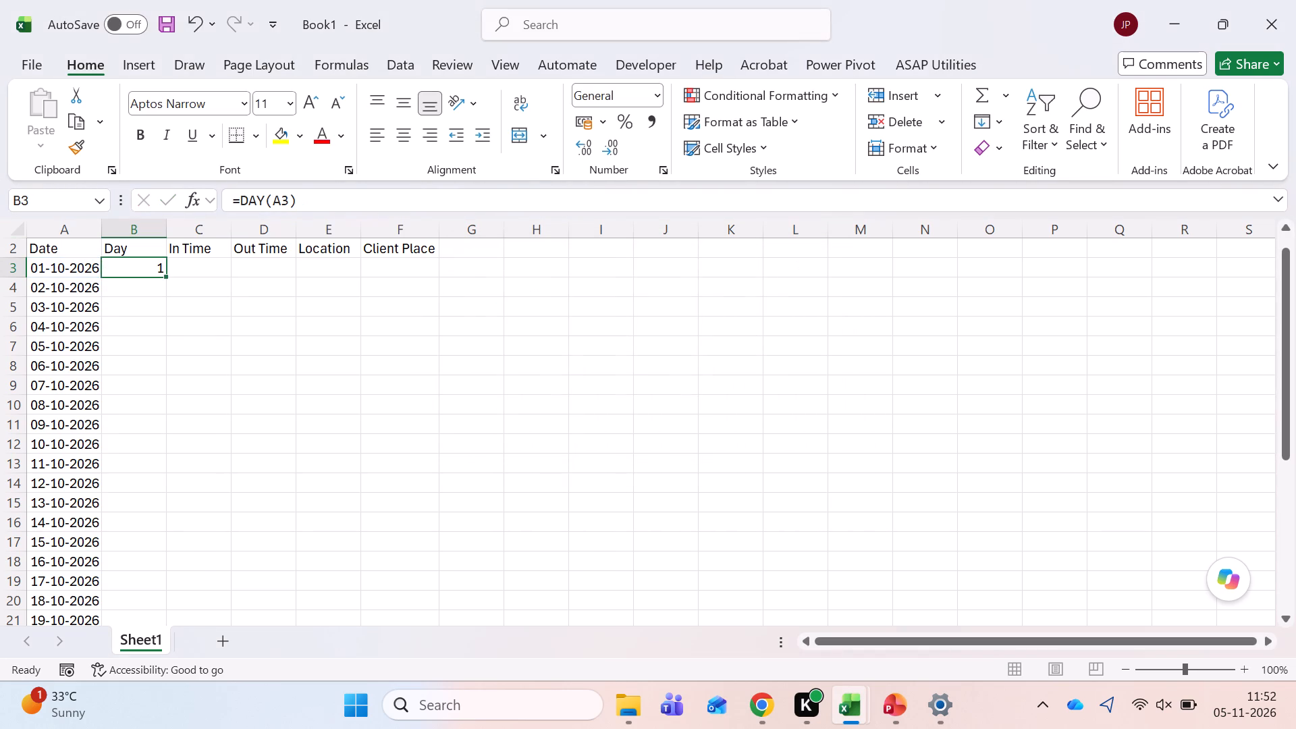
# Look up the weekday of 1 October 2026 in the system calendar and replace the formula in cell B3 with Thursday.
pyautogui.click(1253, 712)
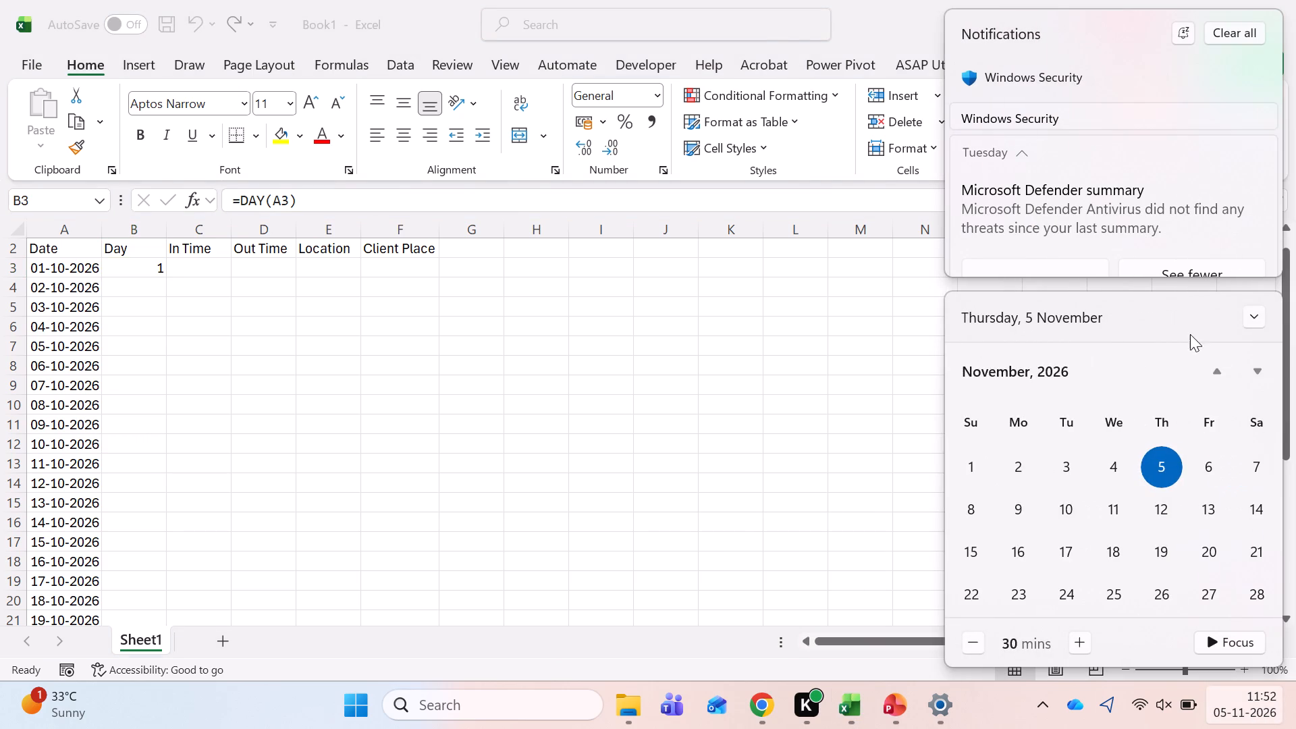
pyautogui.click(1216, 368)
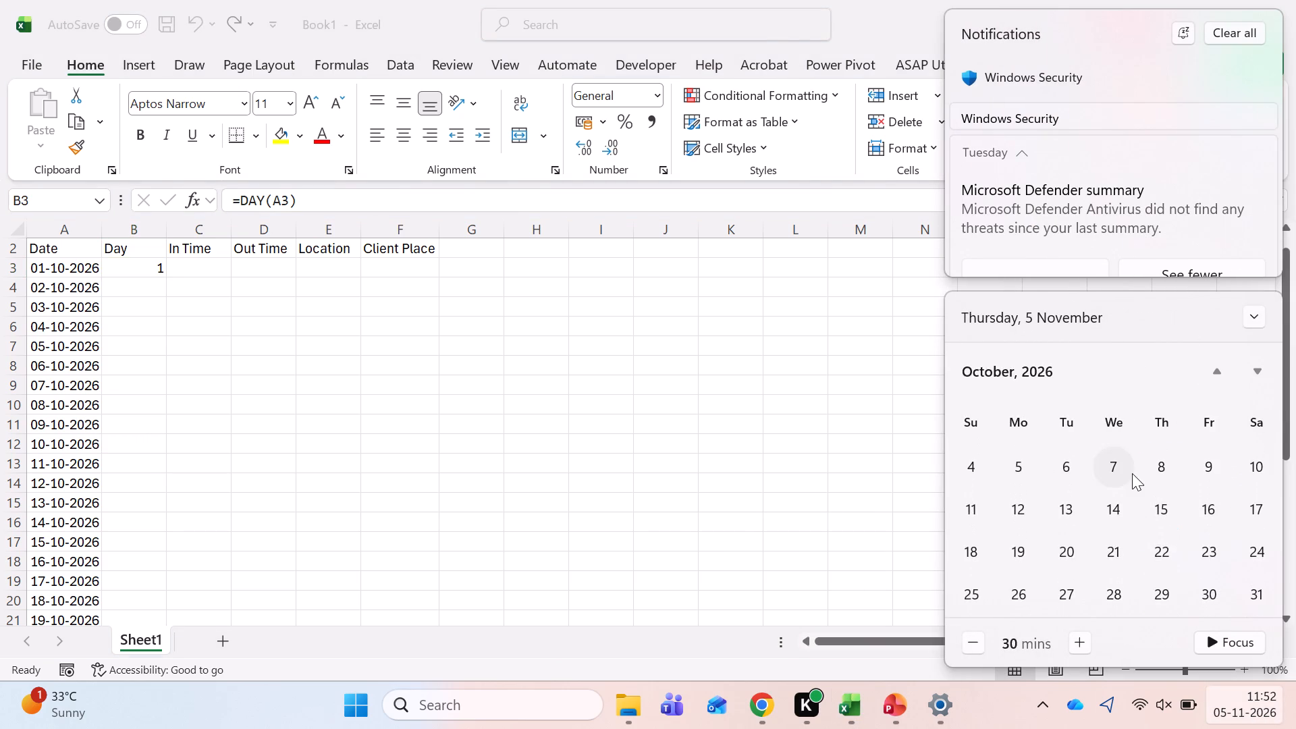
pyautogui.scroll(1, 1132, 473)
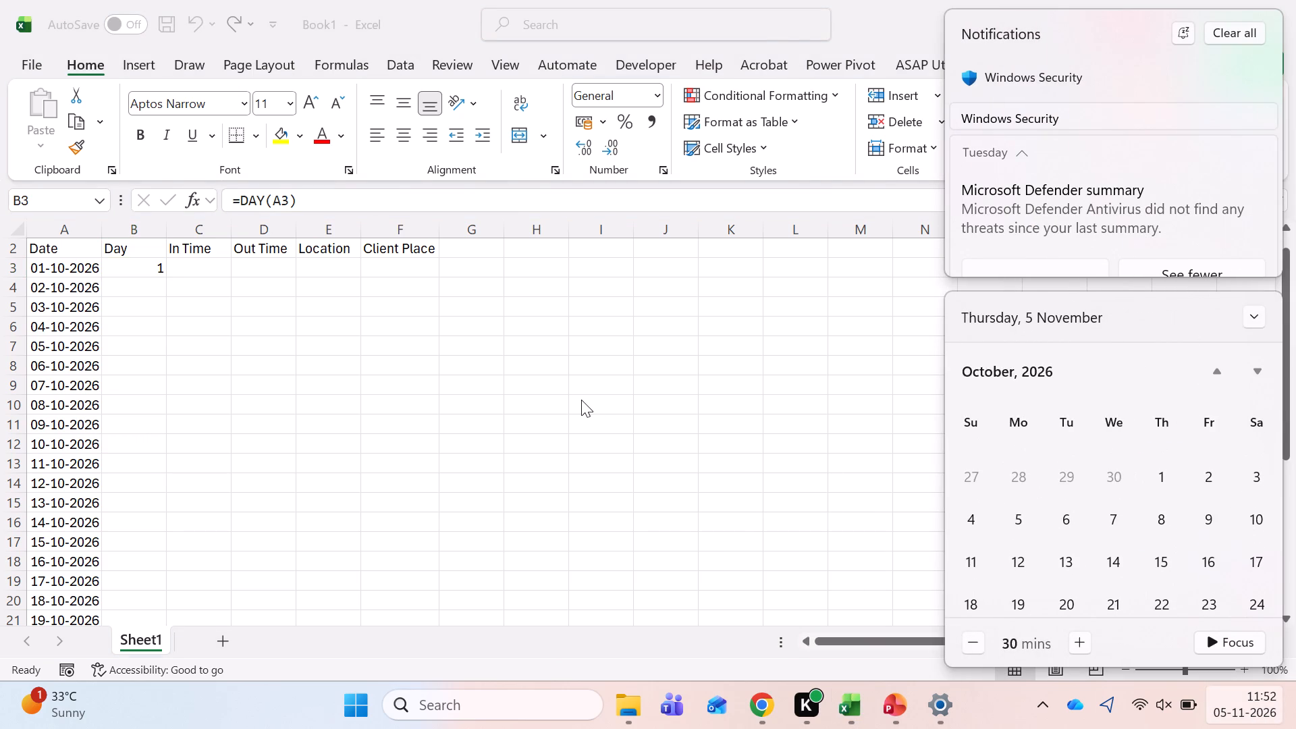
pyautogui.click(124, 275)
pyautogui.write('Th')
pyautogui.write('ursday')
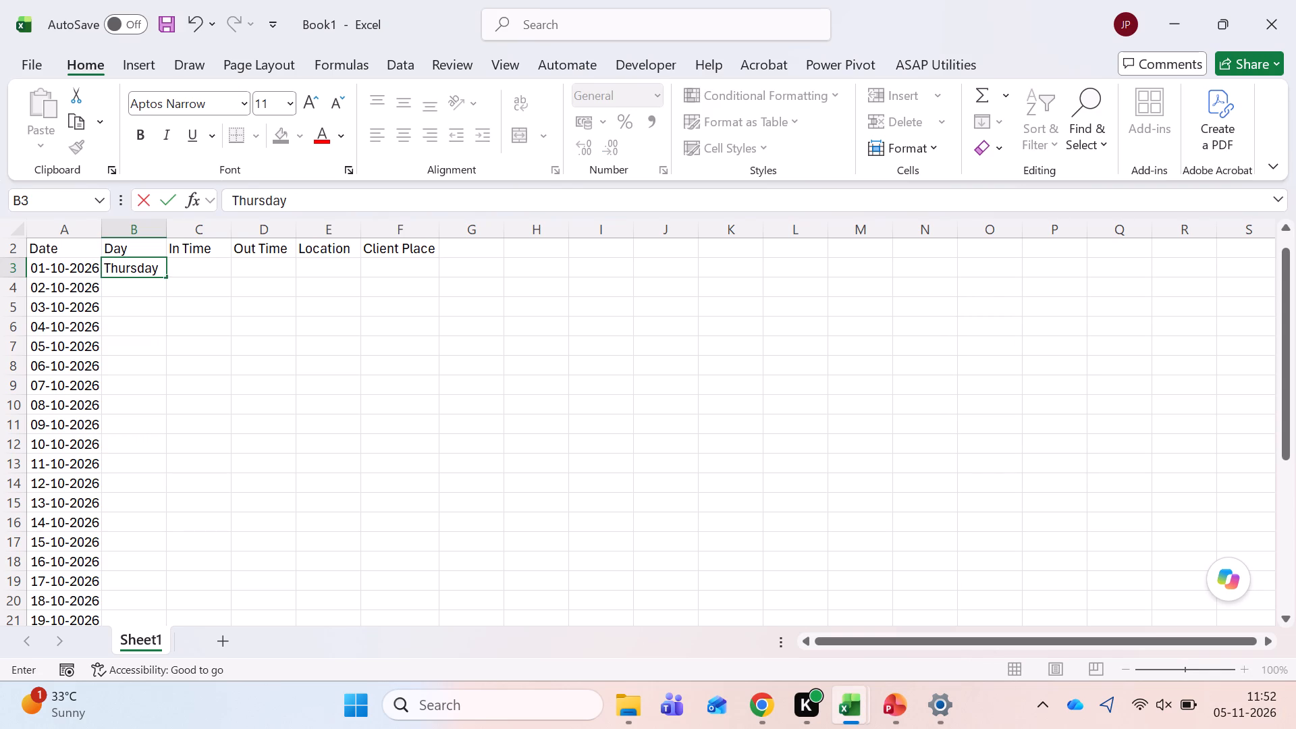
pyautogui.press('Return')
pyautogui.press('Up')
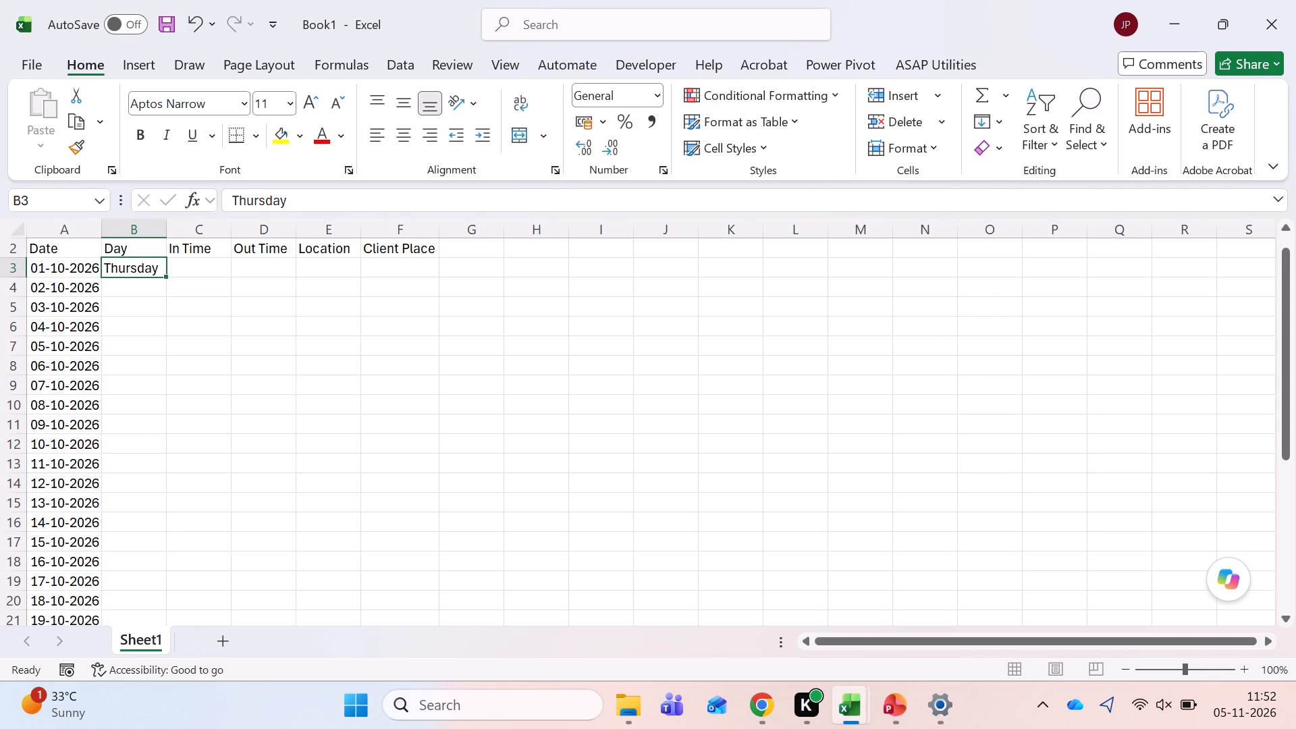
# Fill the weekday series from B3 down to B33 beside the October dates and auto-fit column B's width.
pyautogui.moveTo(166, 279); pyautogui.dragTo(180, 632)
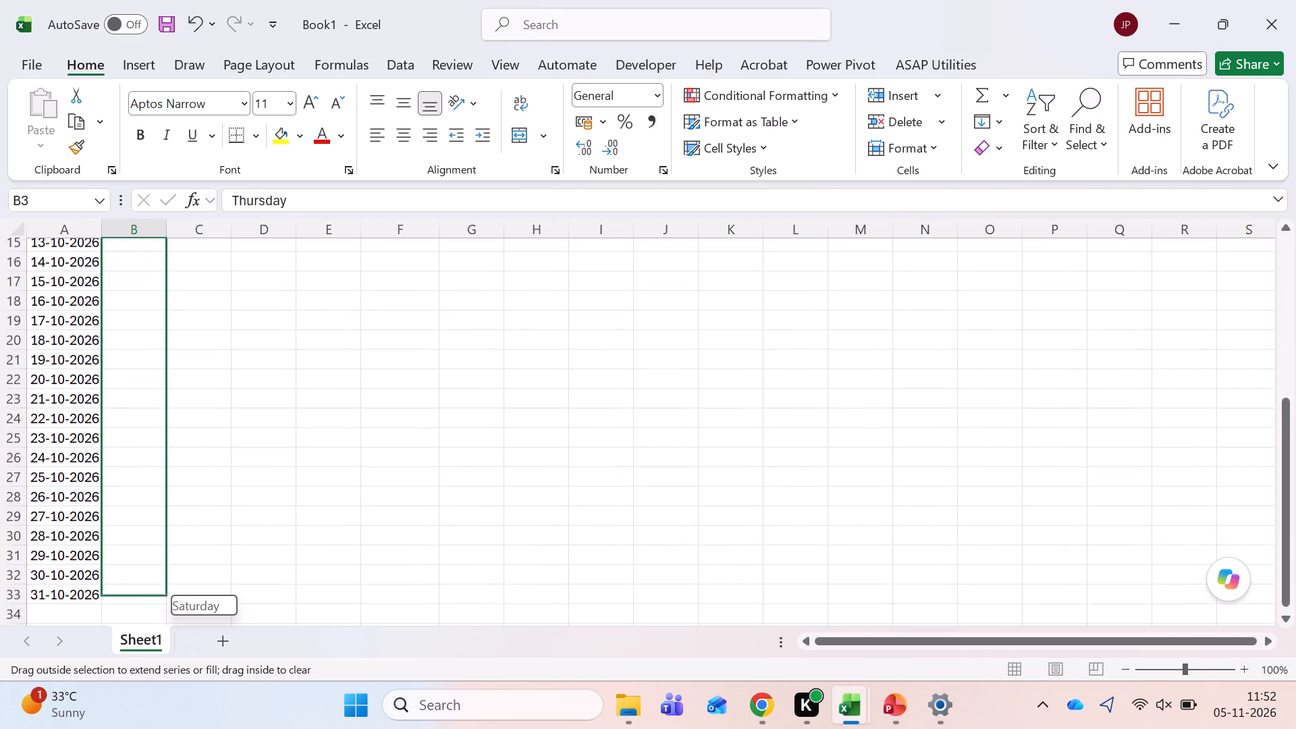
pyautogui.moveTo(180, 632); pyautogui.dragTo(159, 583)
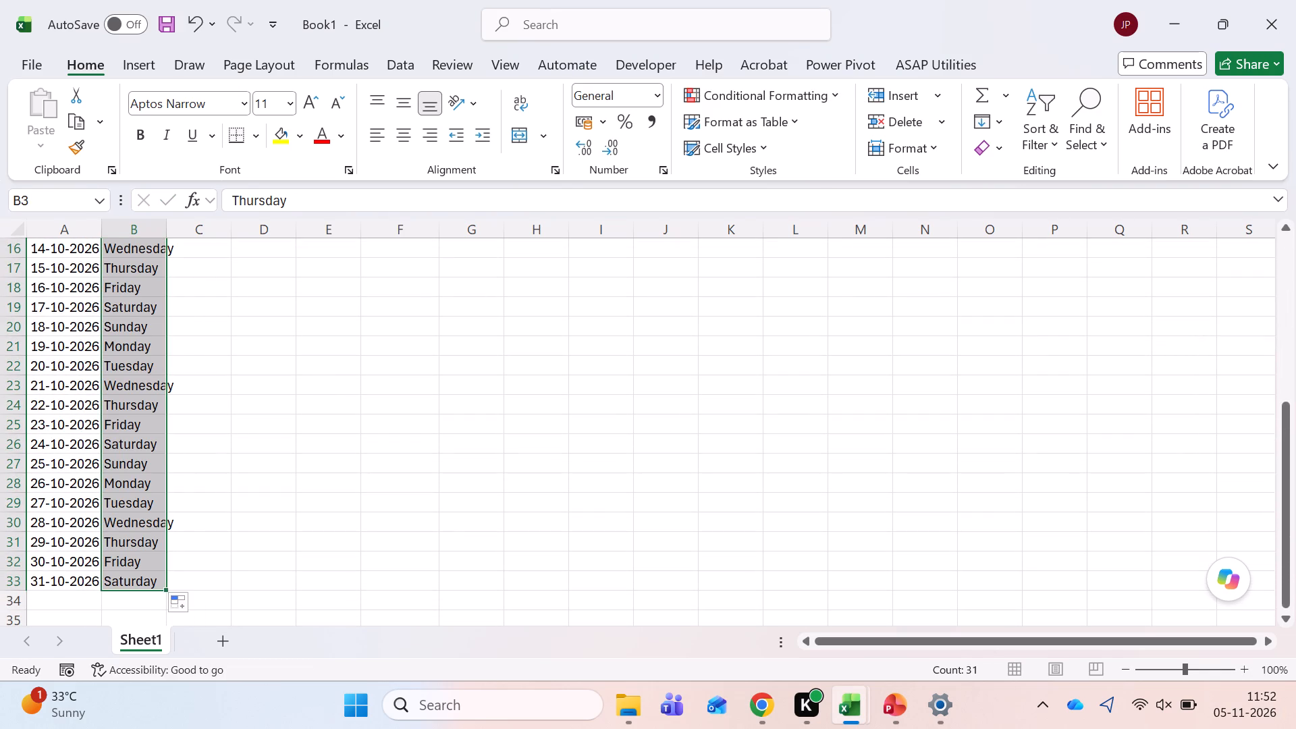
pyautogui.doubleClick(166, 229)
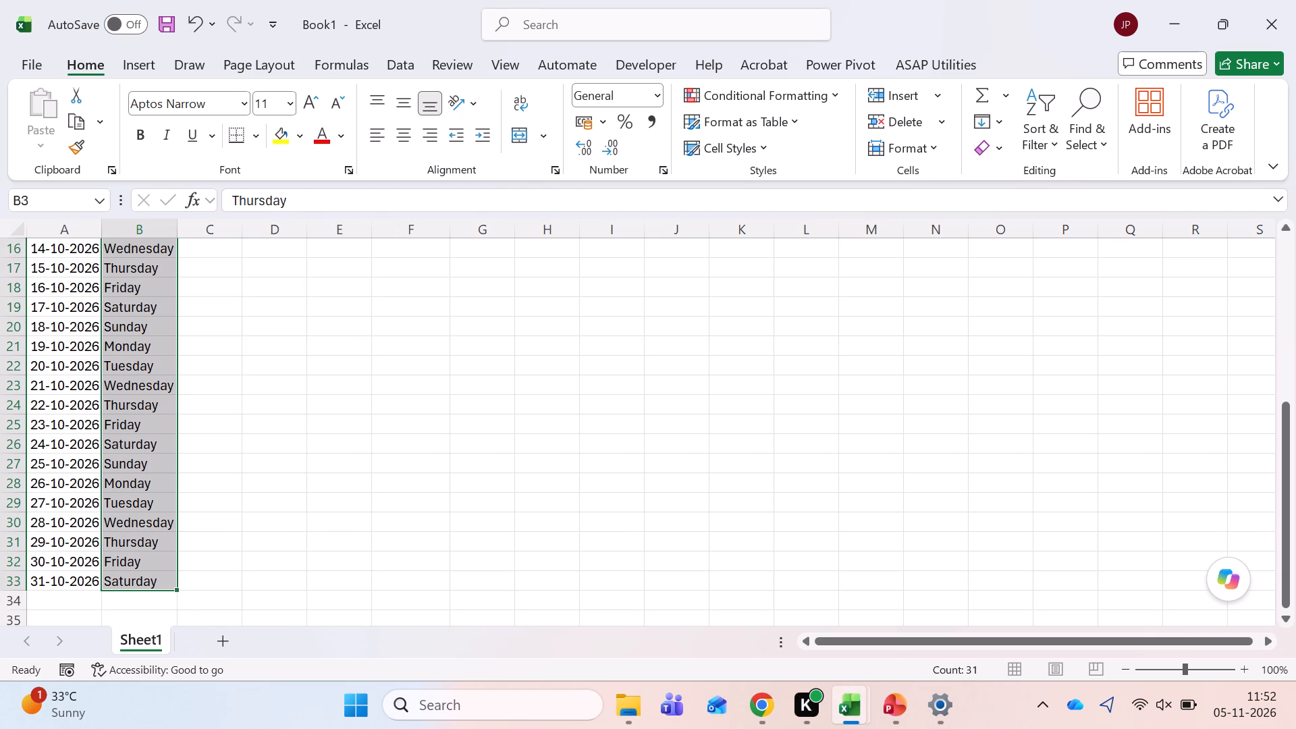
# Select the first cell below the Location header, E3.
pyautogui.hotkey('ctrl', 'Up')
pyautogui.hotkey('ctrl', 'Up')
pyautogui.press('Down')
pyautogui.press('Down')
pyautogui.press('Right')
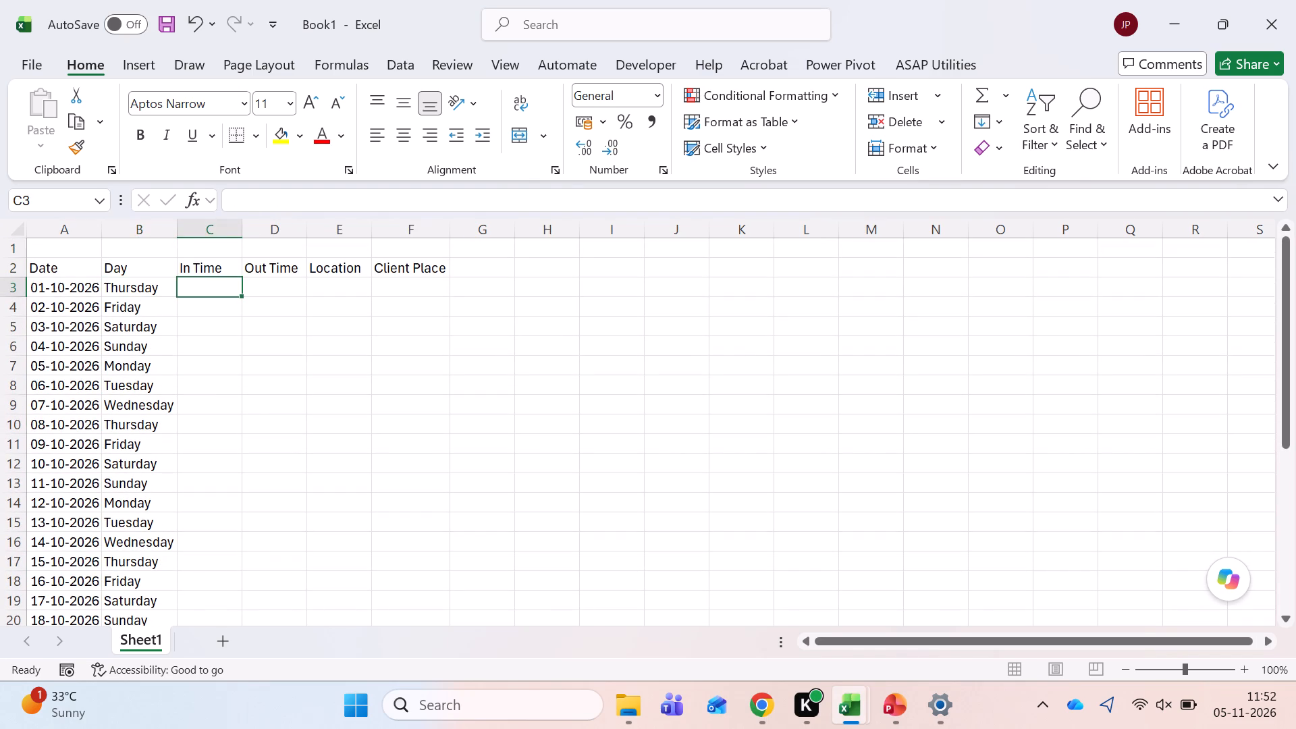
pyautogui.click(335, 285)
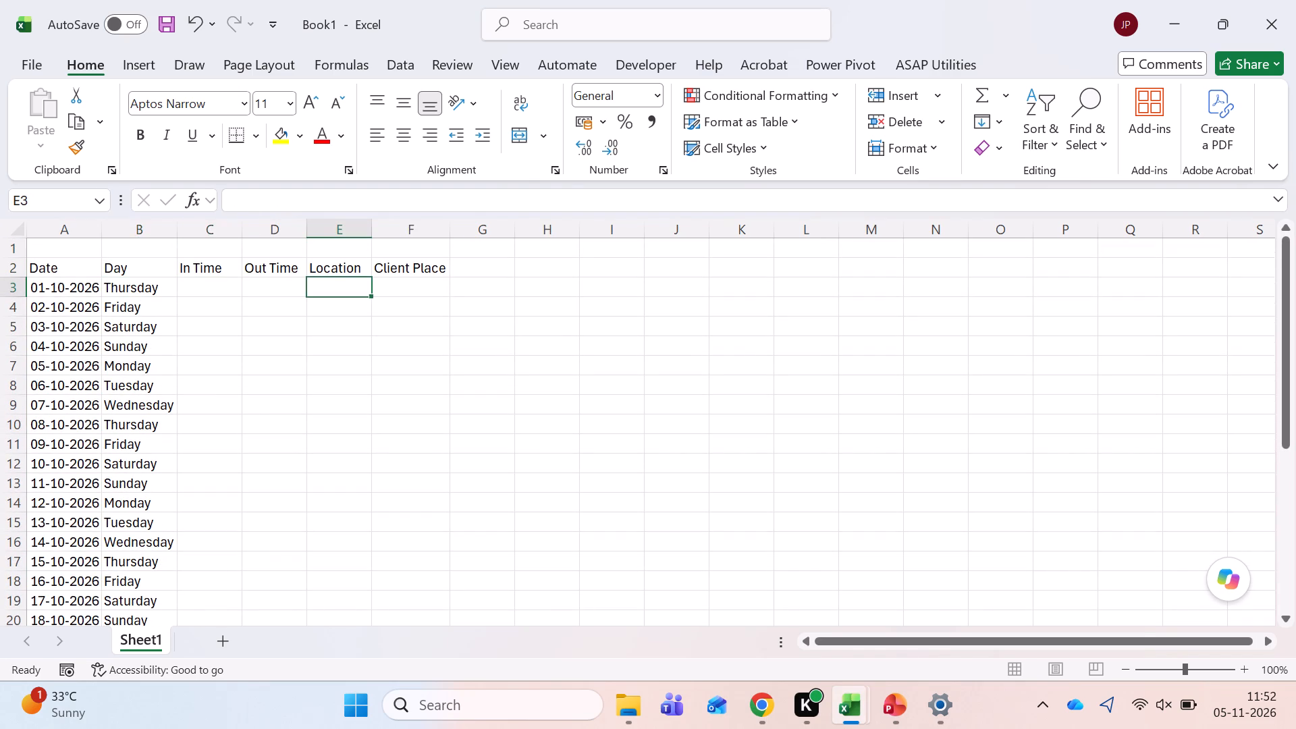
# Switch to Chrome and return the Spine HR portal to its home page.
pyautogui.click(749, 708)
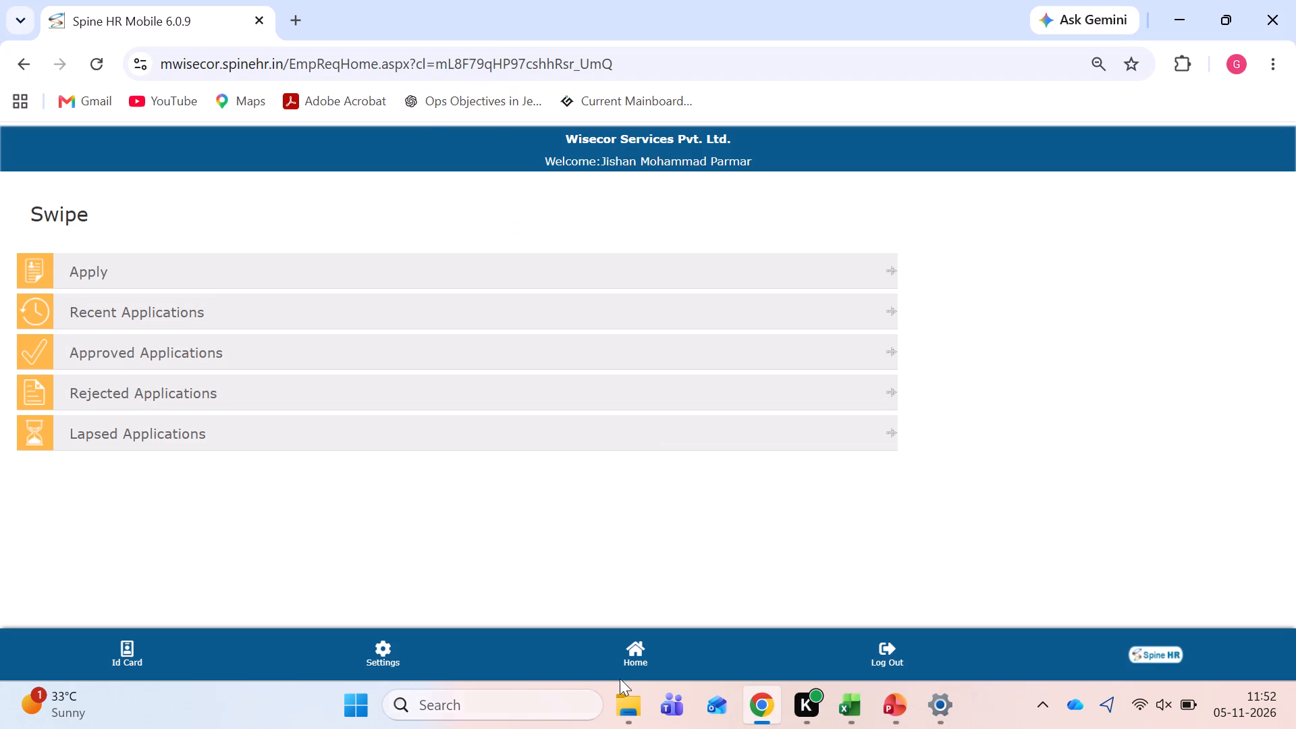
pyautogui.click(631, 654)
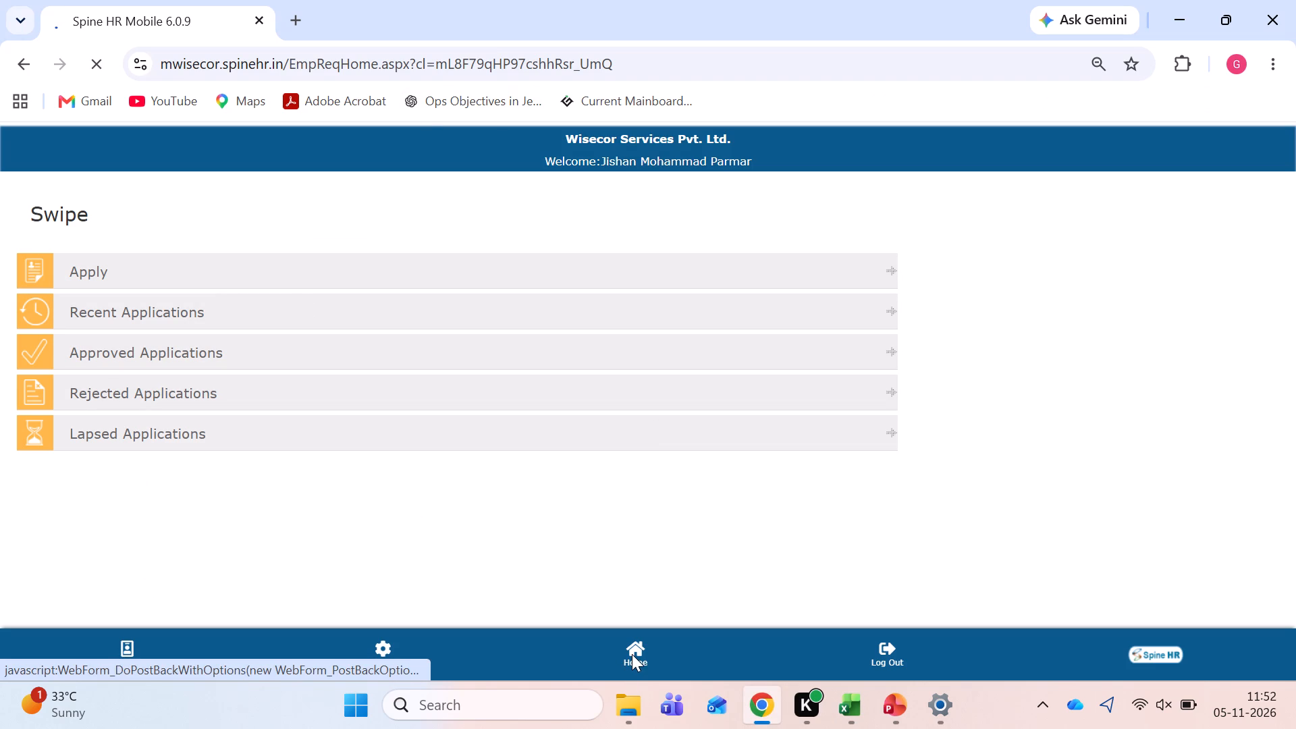
pyautogui.click(632, 654)
# Switch to File Explorer and open the workbook Conveyance Oct'26 - Pune Kala Pvt Ltd from the Kala Genset Conveyance folder.
pyautogui.click(627, 704)
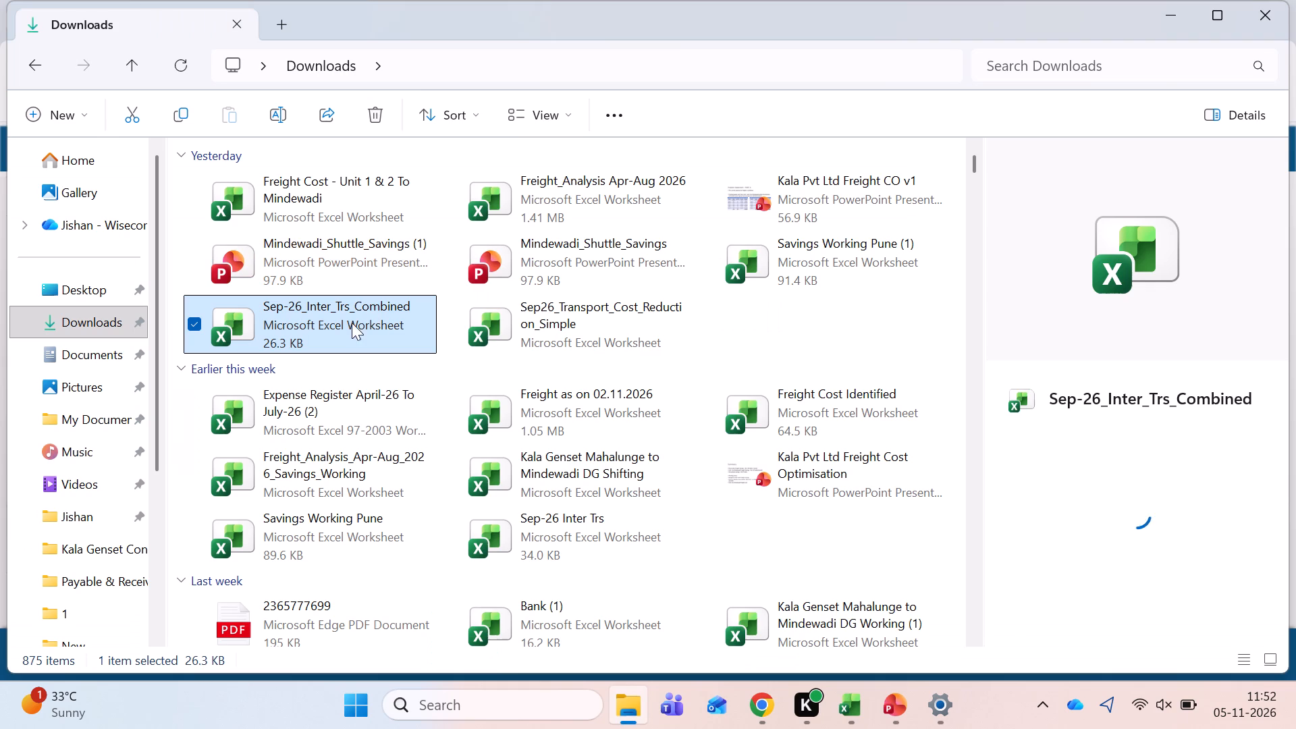
pyautogui.click(99, 553)
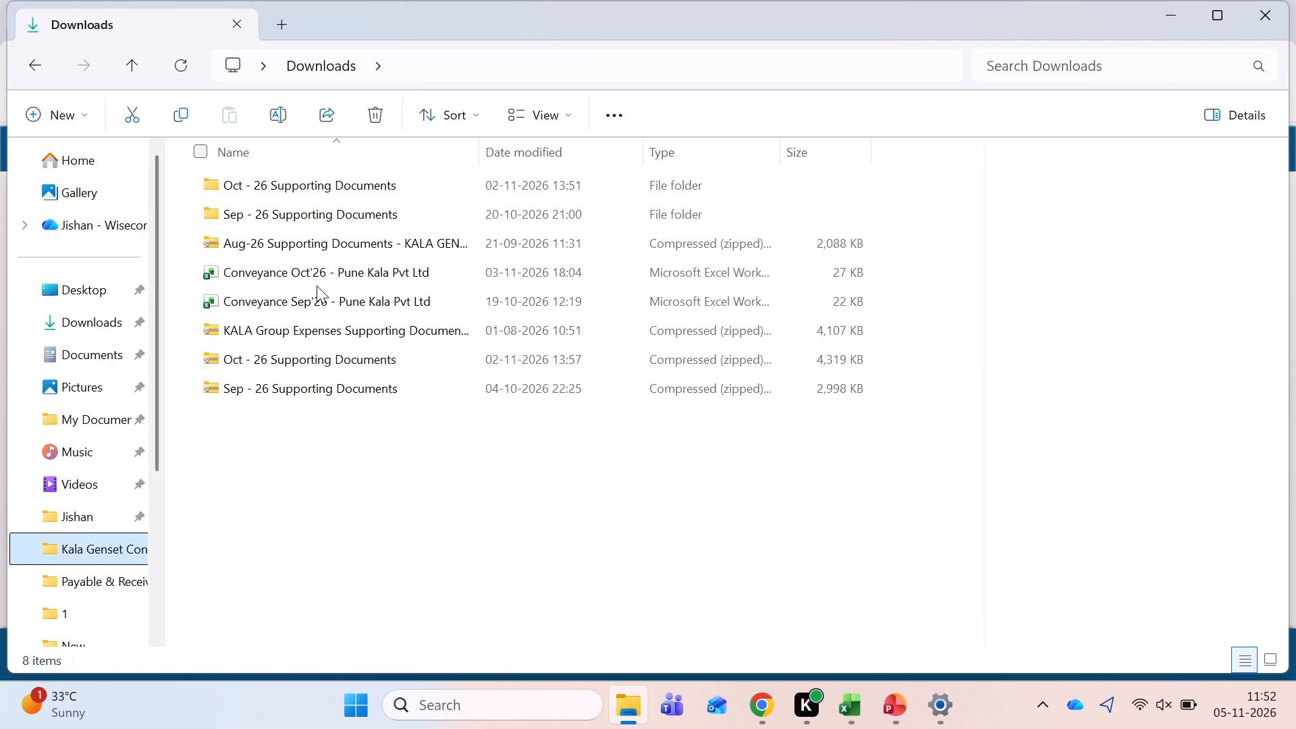
pyautogui.doubleClick(330, 359)
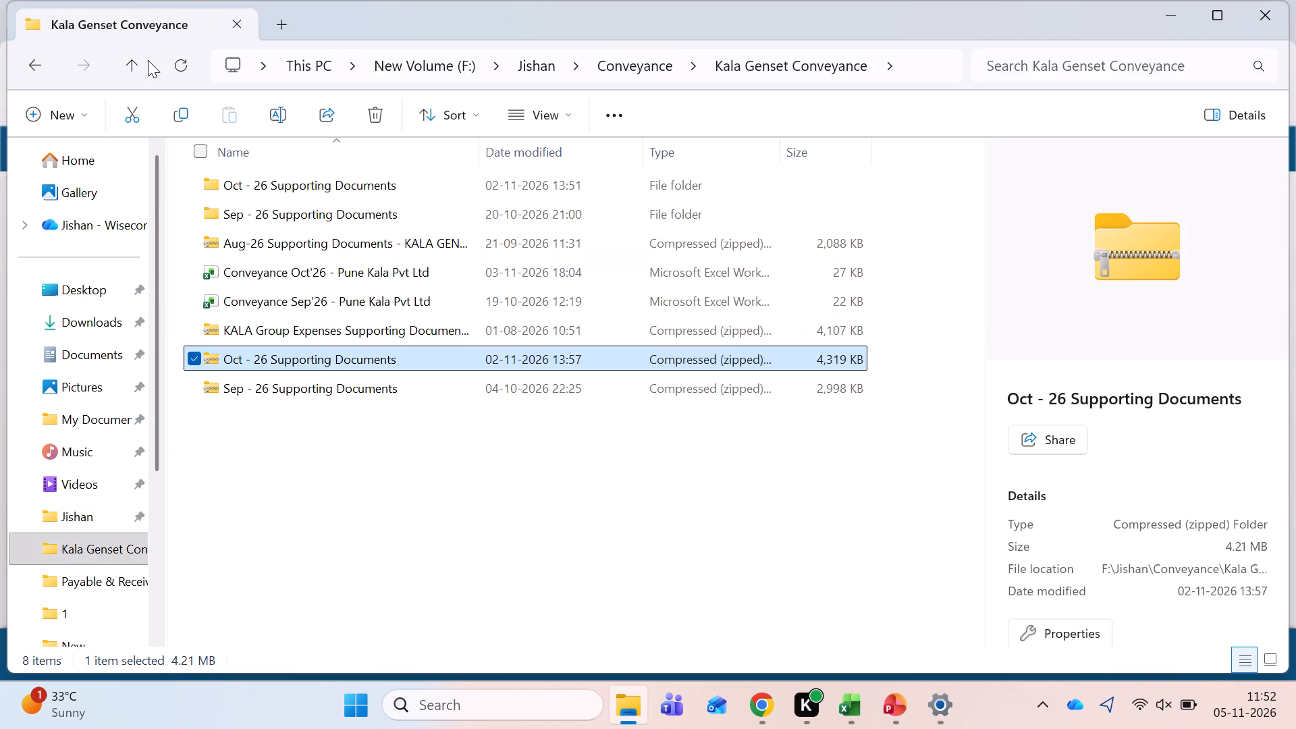
pyautogui.click(136, 65)
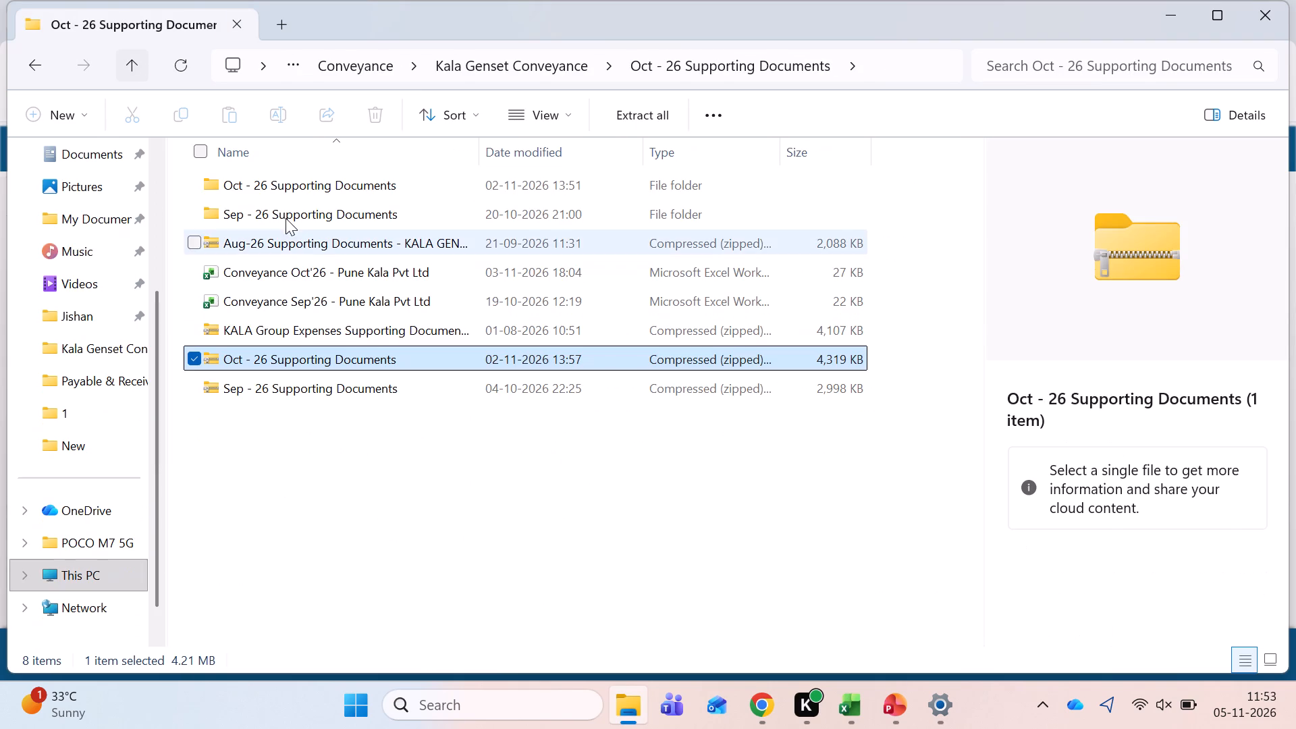
pyautogui.doubleClick(311, 281)
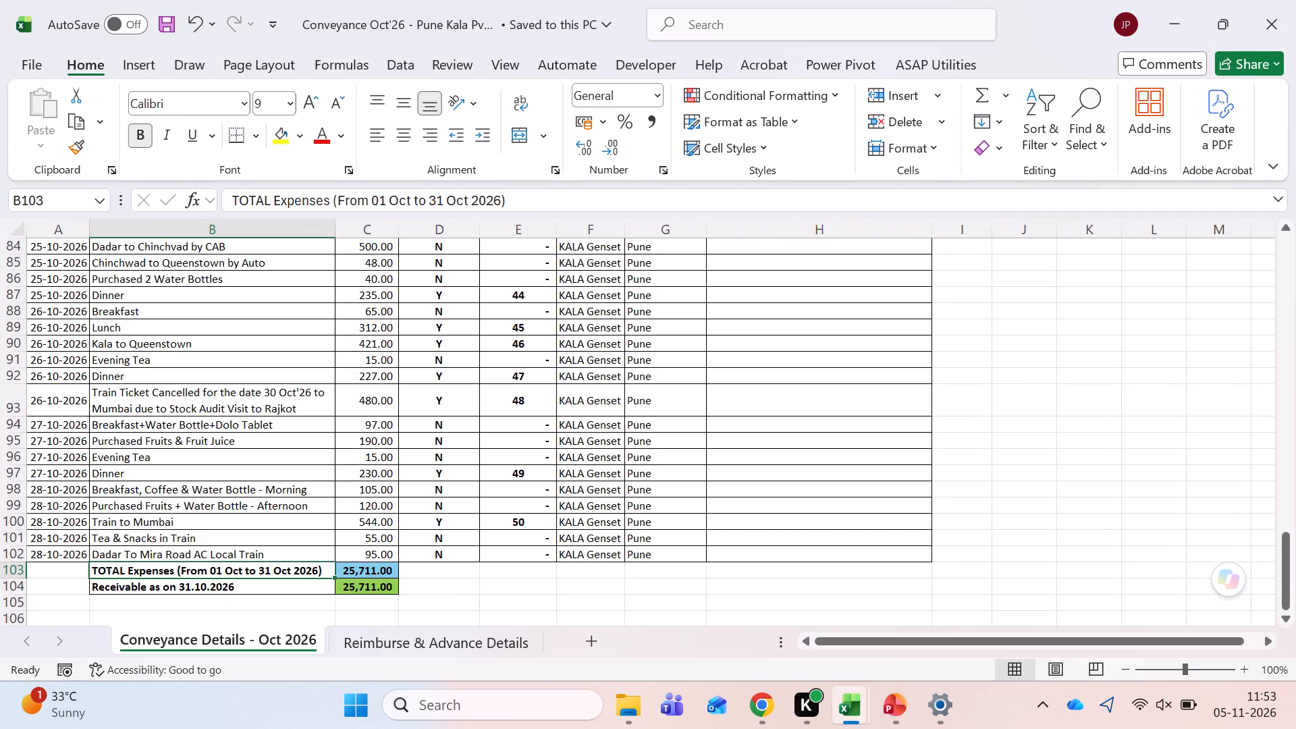
# Examine the 01-10-2026 expense rows in the Conveyance Details - Oct 2026 sheet for the client name and location.
pyautogui.hotkey('ctrl', 'Up')
pyautogui.hotkey('ctrl', 'Up')
pyautogui.hotkey('ctrl', 'Up')
pyautogui.press('Down')
pyautogui.press('Down')
pyautogui.press('Down')
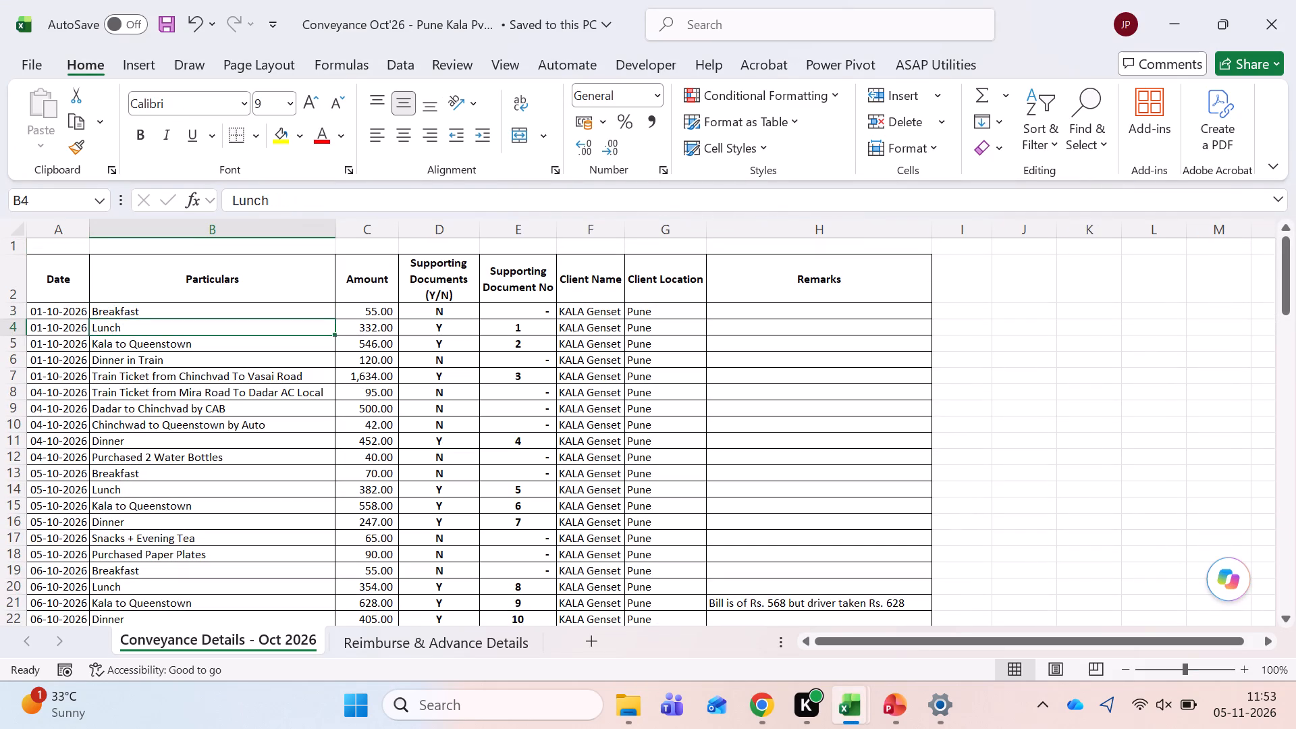
pyautogui.press('Up')
pyautogui.hotkey('shift', 'space')
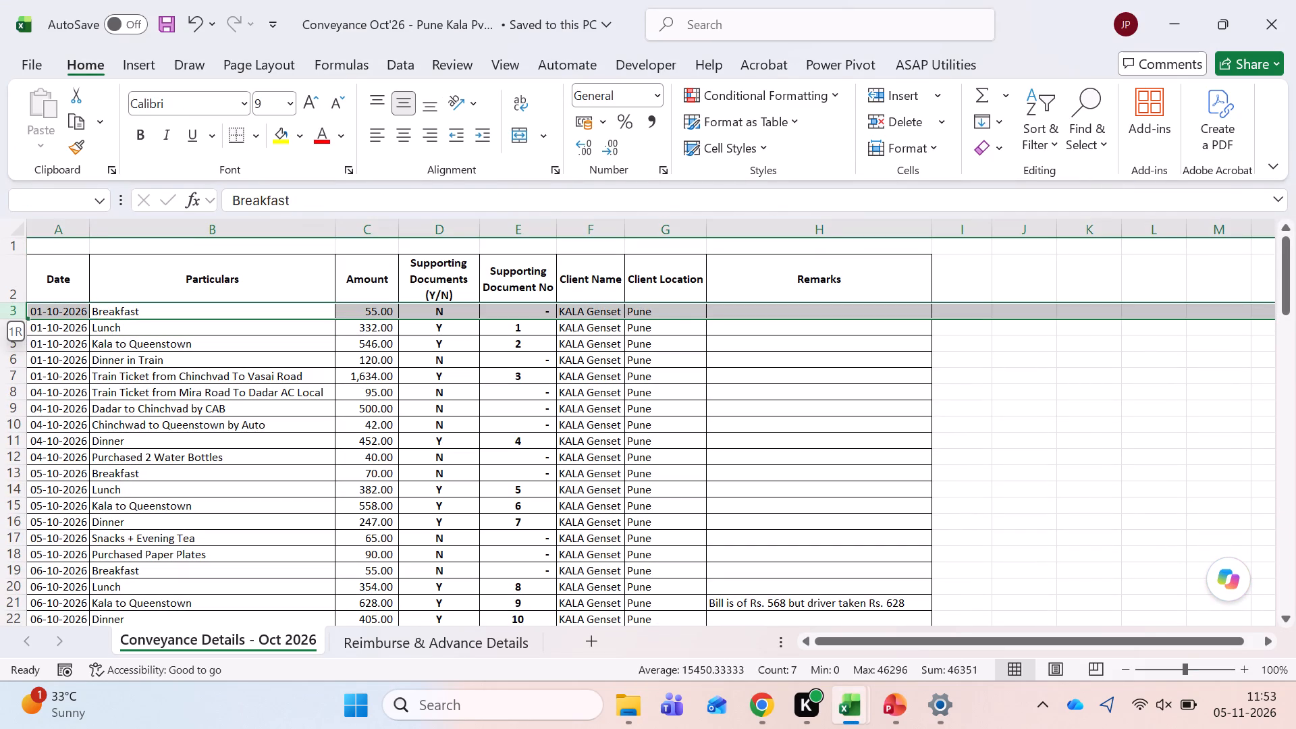
pyautogui.hotkey('shift', 'Down')
pyautogui.hotkey('shift', 'Down')
pyautogui.hotkey('shift', 'Down')
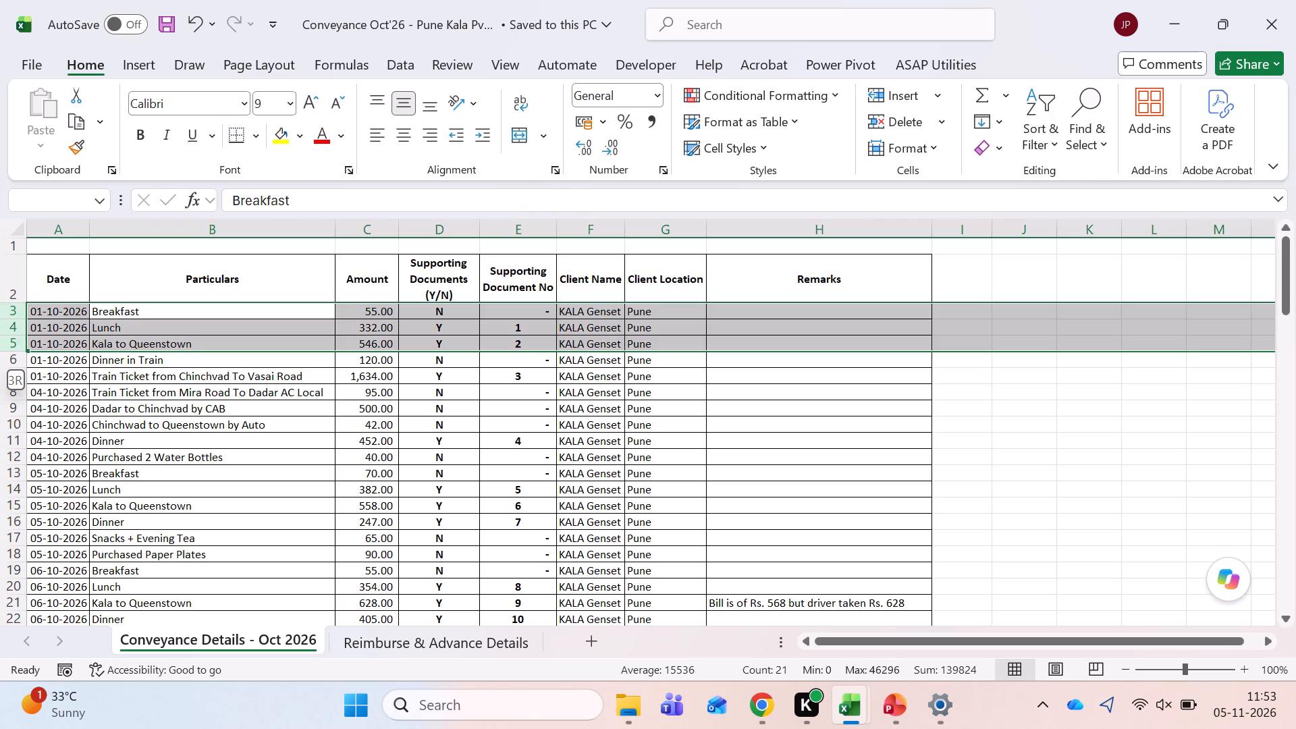
pyautogui.hotkey('shift', 'Down')
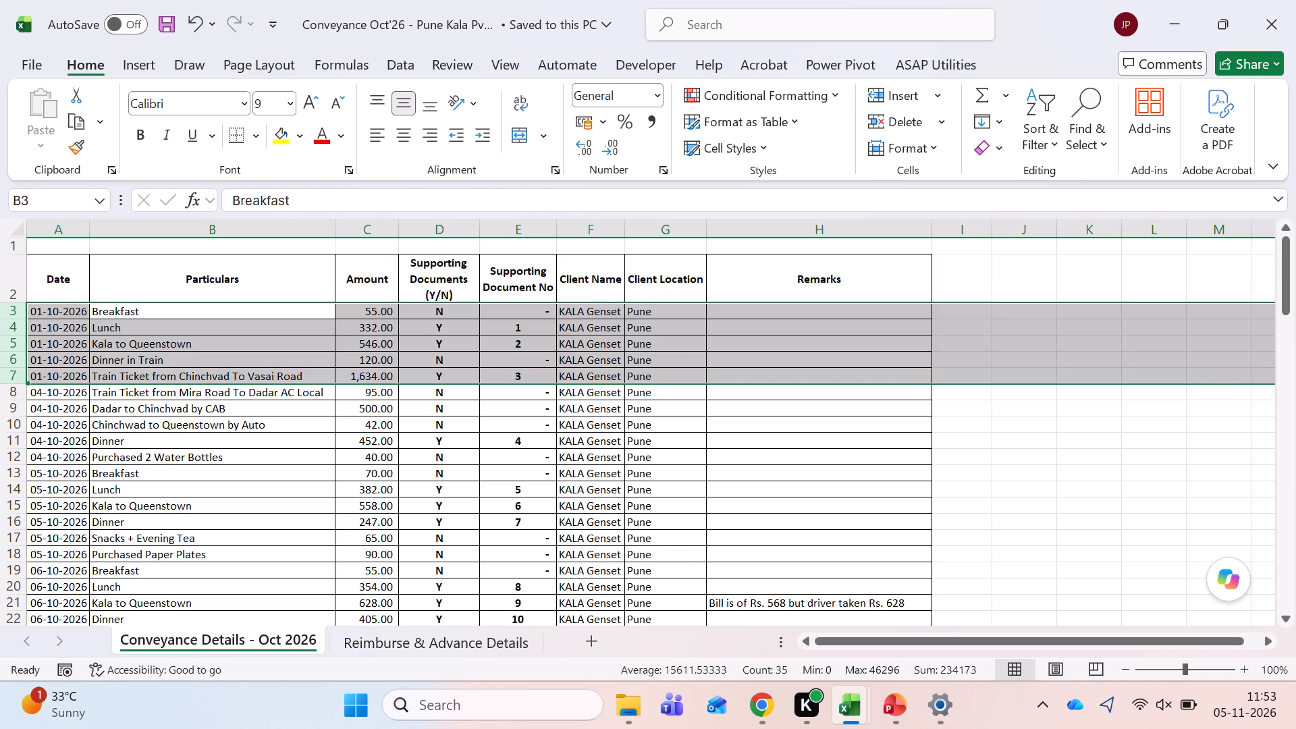
# Return to the Book1 attendance sheet and enter Pune as the location and KALA as the client place for 01-10-2026.
pyautogui.hotkey('alt', 'Tab')
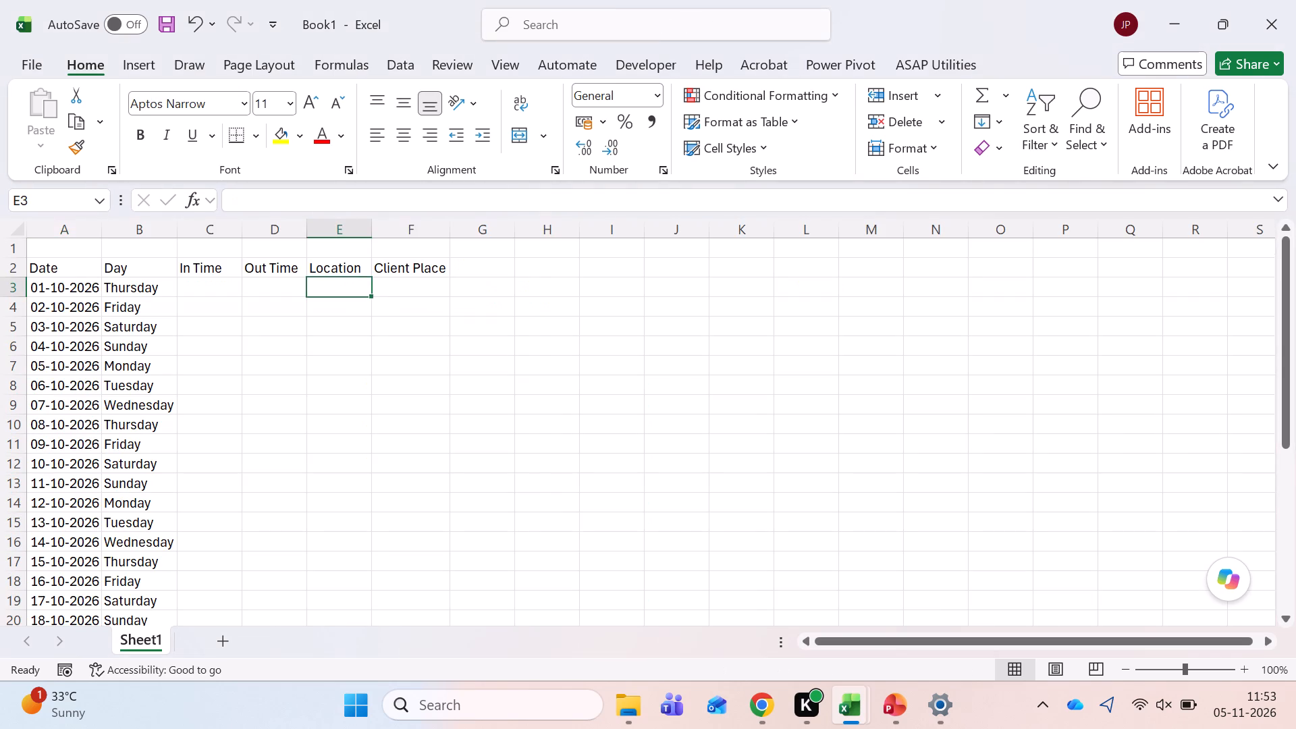
pyautogui.write('KALA')
pyautogui.press('BackSpace')
pyautogui.press('BackSpace')
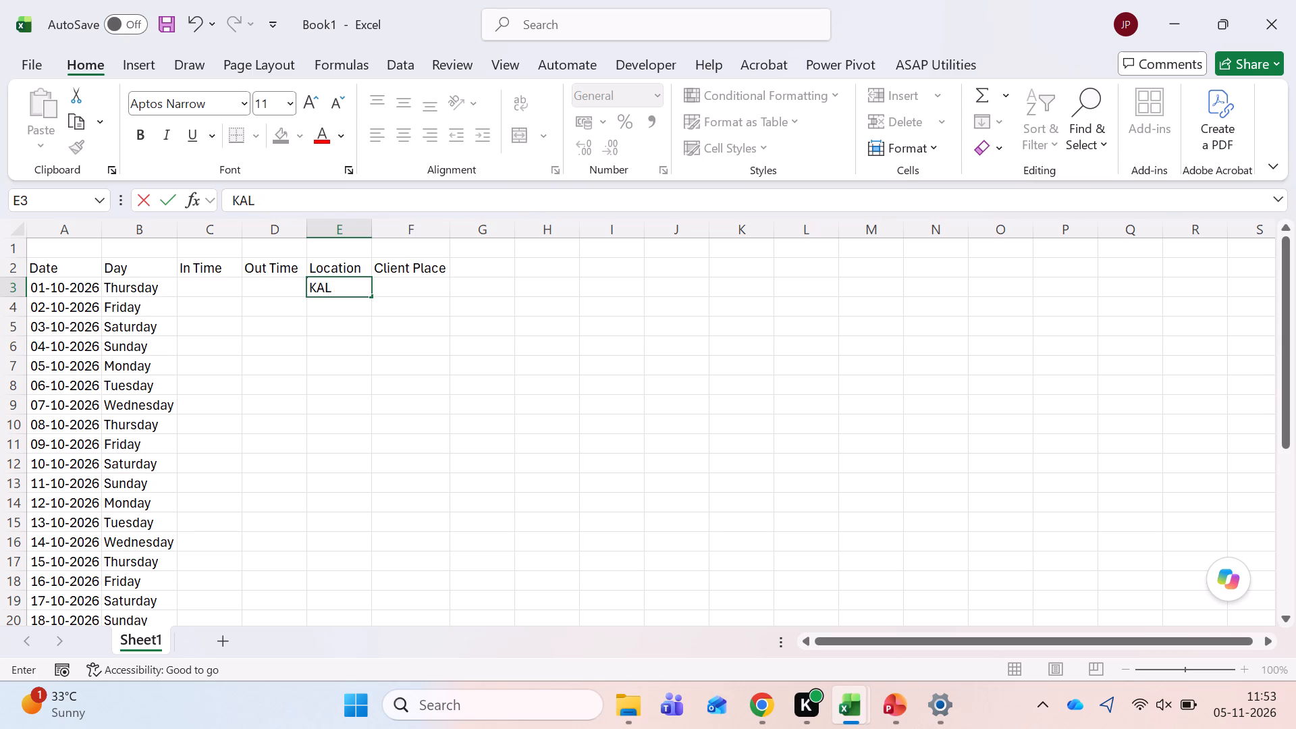
pyautogui.press('BackSpace')
pyautogui.press('BackSpace')
pyautogui.press('BackSpace')
pyautogui.write('Pune')
pyautogui.press('Tab')
pyautogui.write('KALA')
pyautogui.press('Tab')
pyautogui.press('Left')
pyautogui.press('Left')
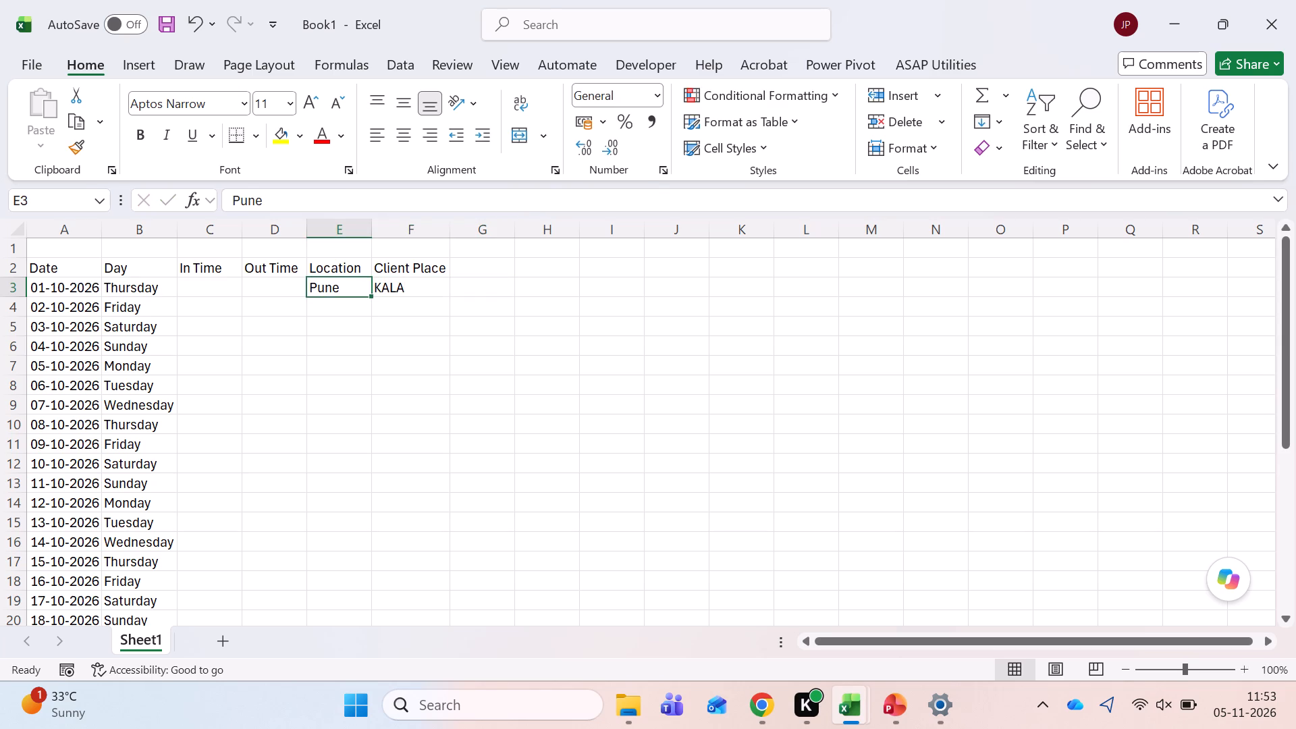
# Merge and center cells C4:F4 in the 02-10-2026 row and enter HOLIDAY.
pyautogui.press('Down')
pyautogui.press('Left')
pyautogui.press('Left')
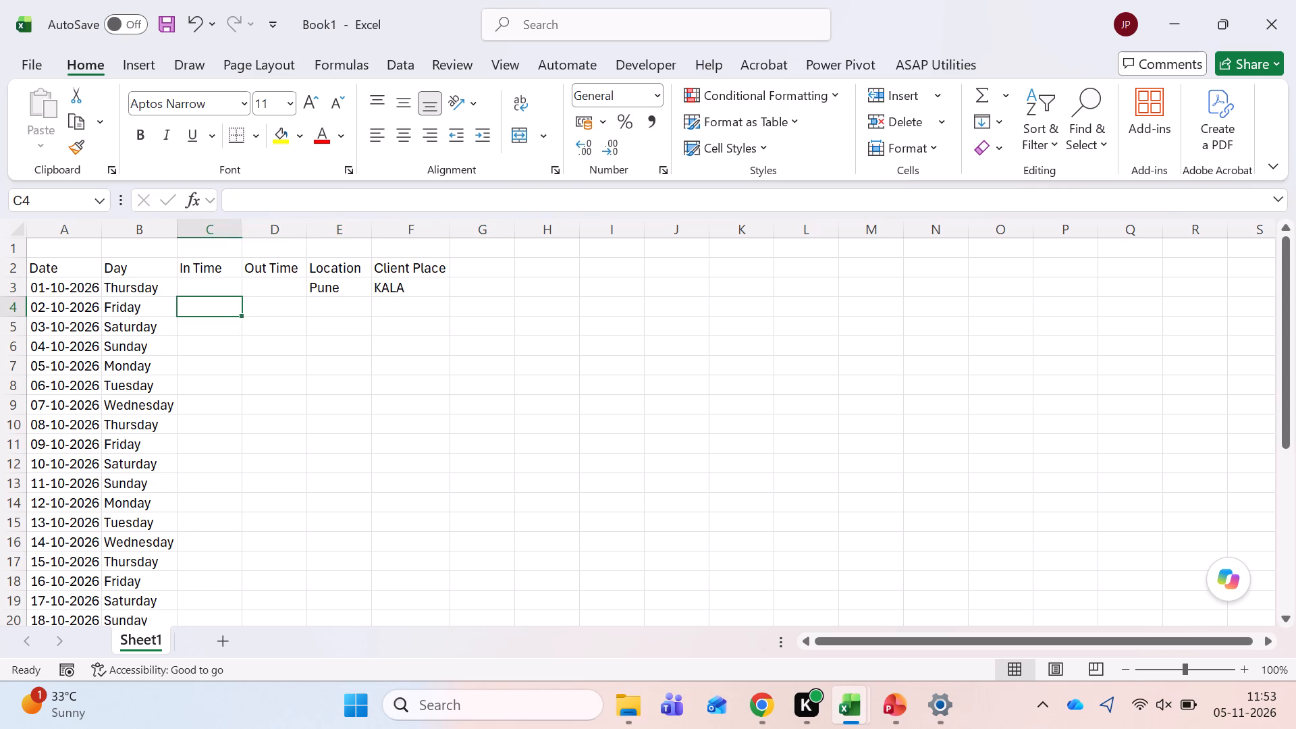
pyautogui.hotkey('shift', 'Right')
pyautogui.hotkey('shift', 'Right')
pyautogui.hotkey('shift', 'Right')
pyautogui.press('Right')
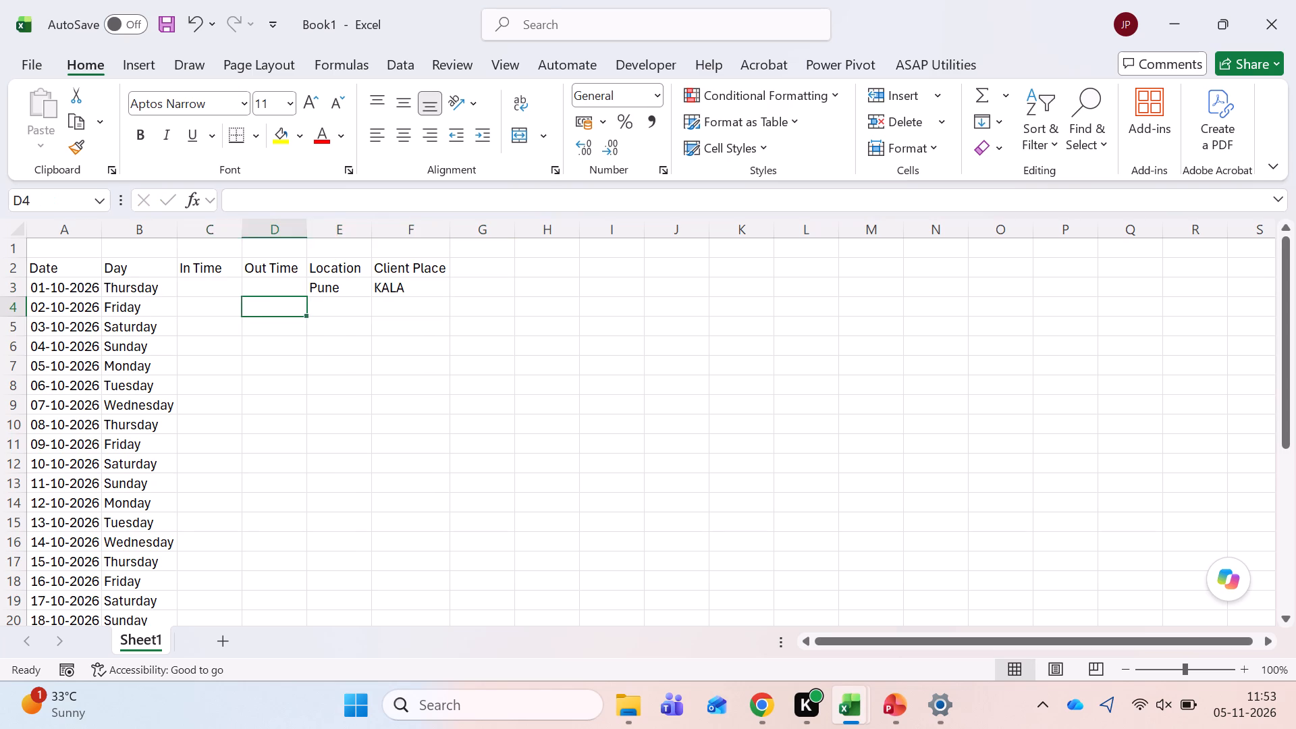
pyautogui.press('Left')
pyautogui.hotkey('shift', 'Right')
pyautogui.hotkey('shift', 'Right')
pyautogui.hotkey('shift', 'Right')
pyautogui.hotkey('alt', 'h')
pyautogui.press('m')
pyautogui.press('Return')
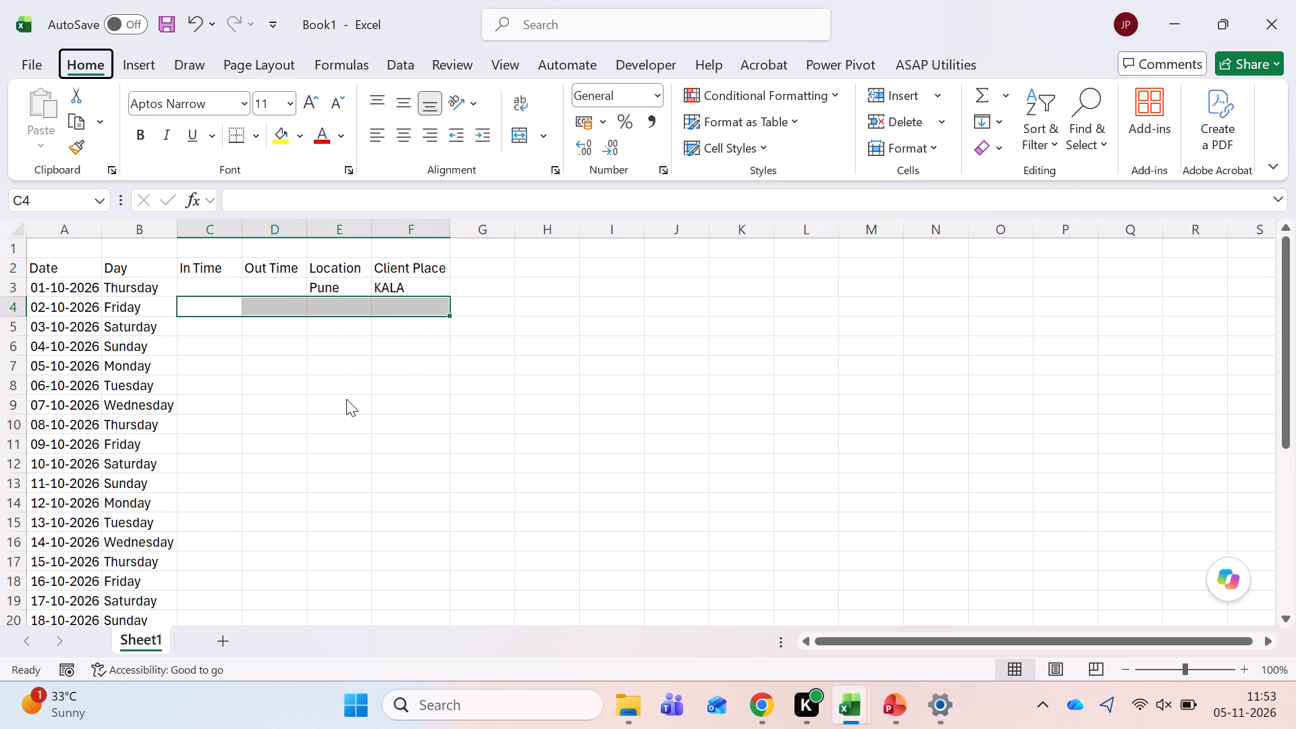
pyautogui.write('HOLIDAY')
pyautogui.press('Return')
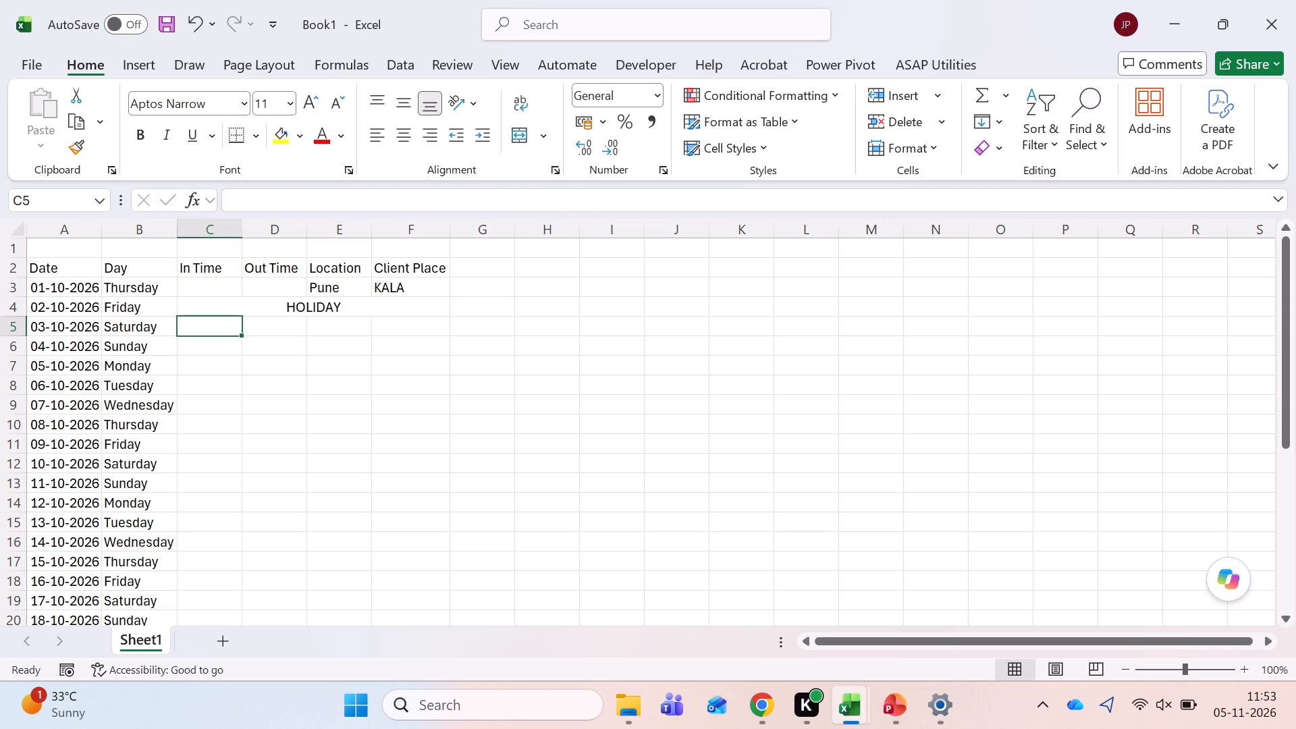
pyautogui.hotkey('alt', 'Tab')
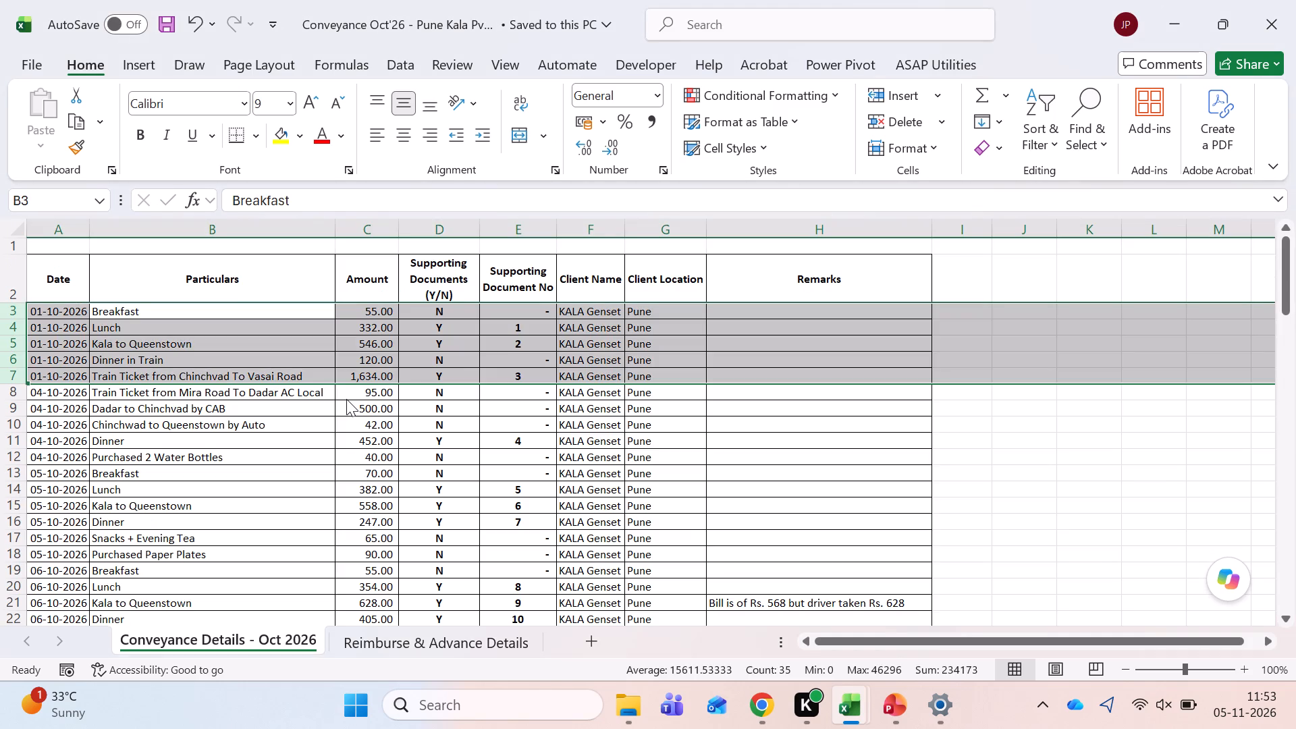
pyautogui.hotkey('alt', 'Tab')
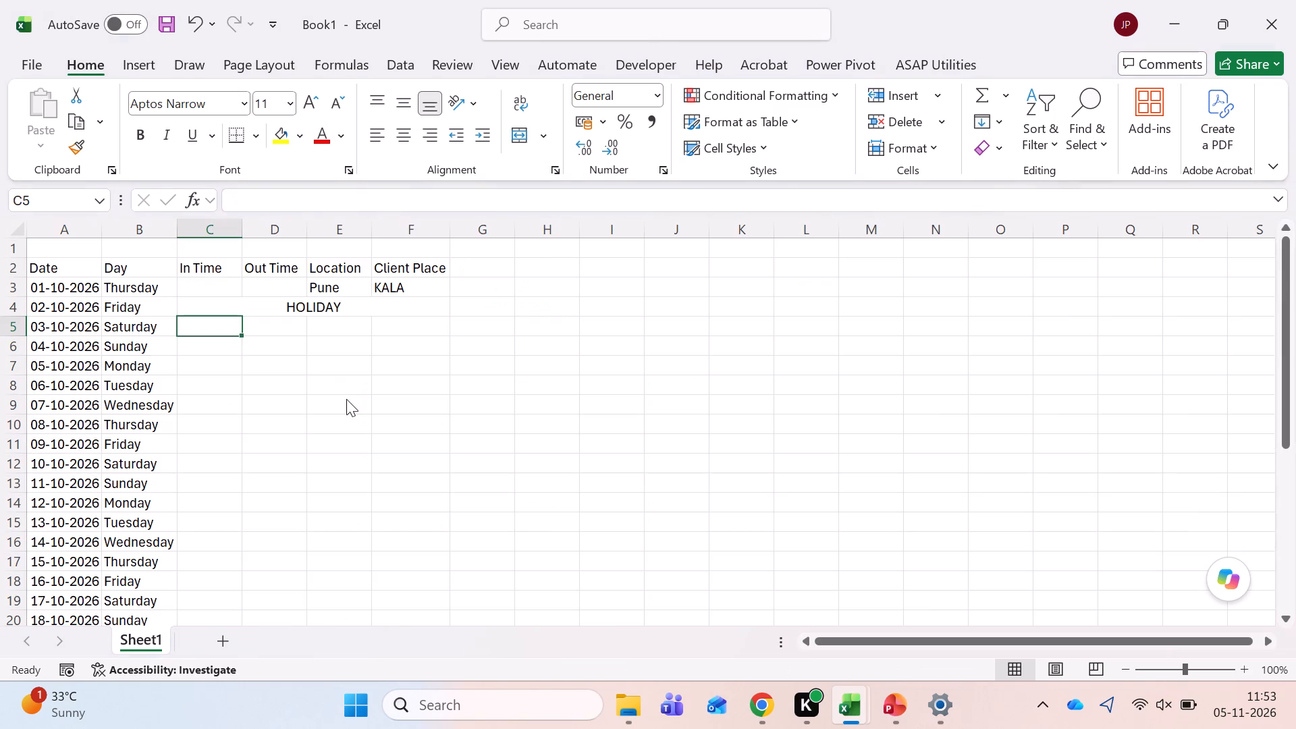
# Switch to Chrome and view the My Attendance report for October 2026 in the Spine HR portal.
pyautogui.click(767, 718)
pyautogui.scroll(-1, 627, 618)
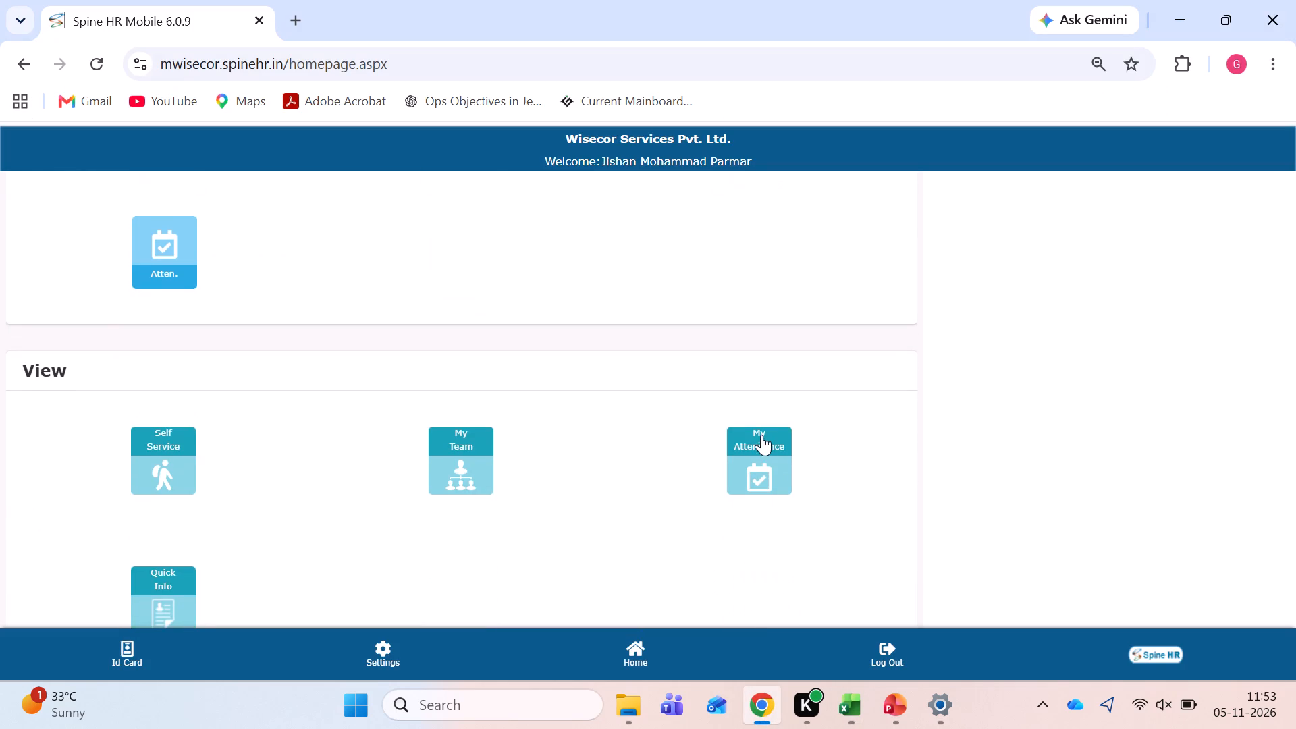
pyautogui.click(758, 433)
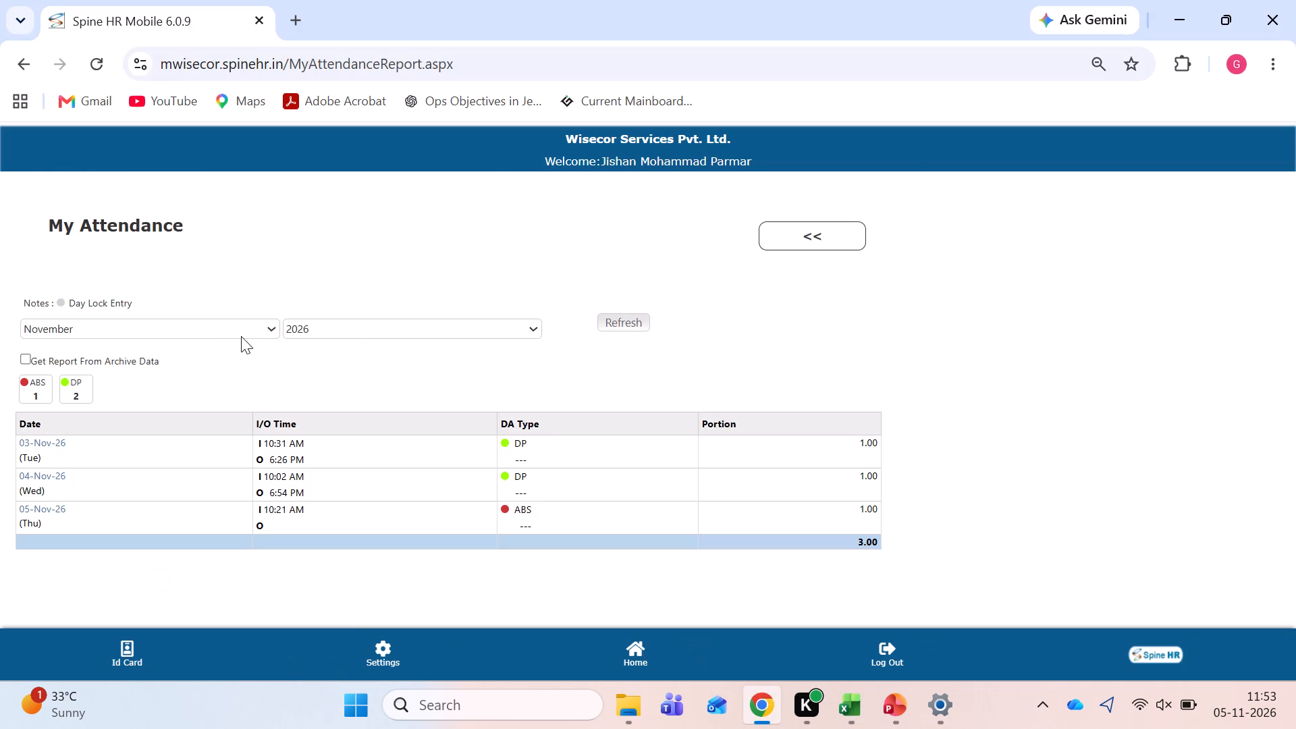
pyautogui.click(224, 325)
pyautogui.click(181, 589)
pyautogui.scroll(-1, 273, 478)
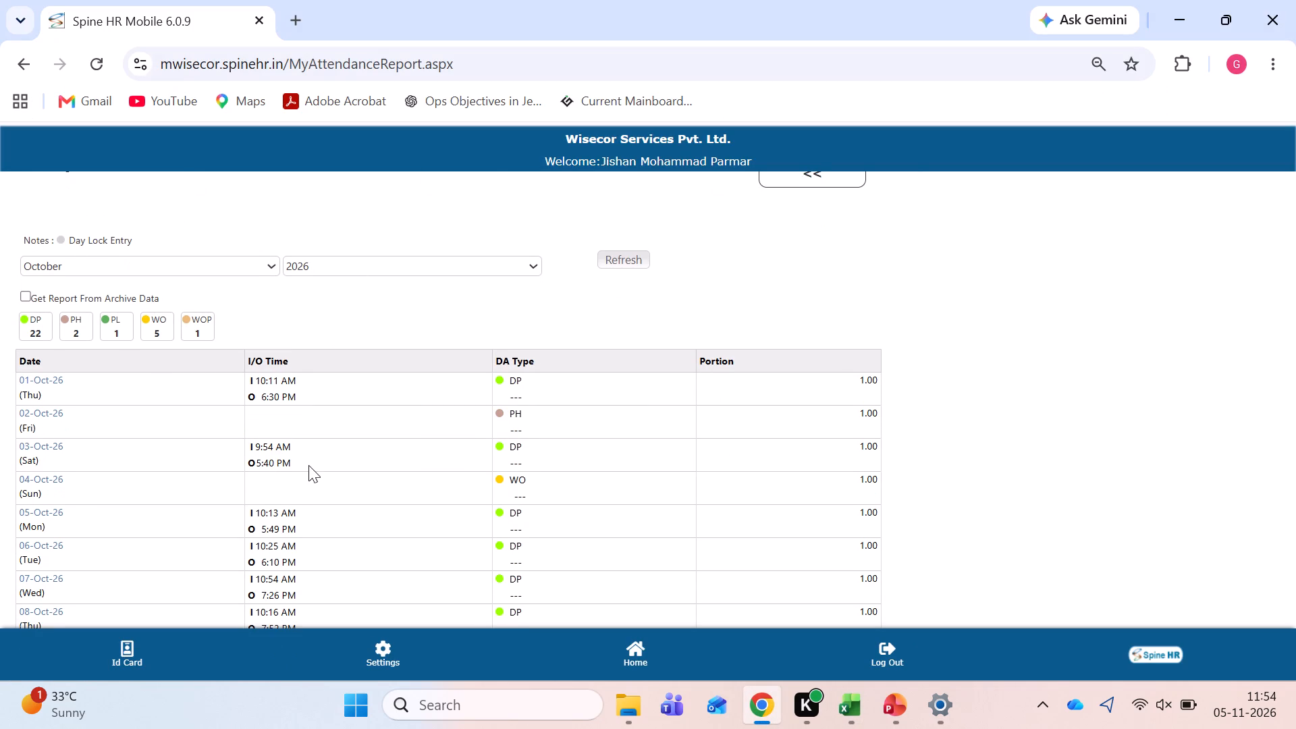
pyautogui.hotkey('alt', 'Tab')
# Return to the Book1 attendance sheet, enter Mumbai and Work from Home for 03-10-2026, and autofit the Client Place column.
pyautogui.hotkey('alt', 'Tab')
pyautogui.hotkey('alt', 'Tab')
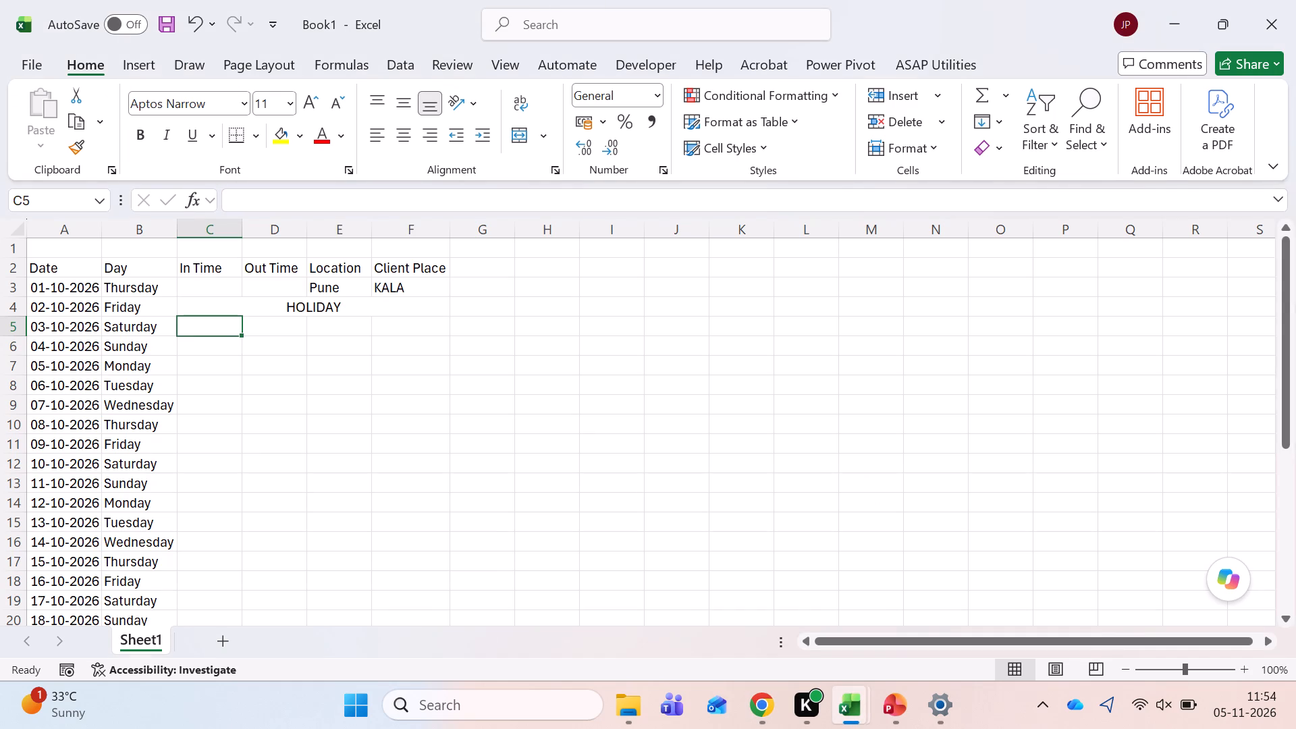
pyautogui.hotkey('shift', 'Right')
pyautogui.hotkey('shift', 'Right')
pyautogui.hotkey('shift', 'Right')
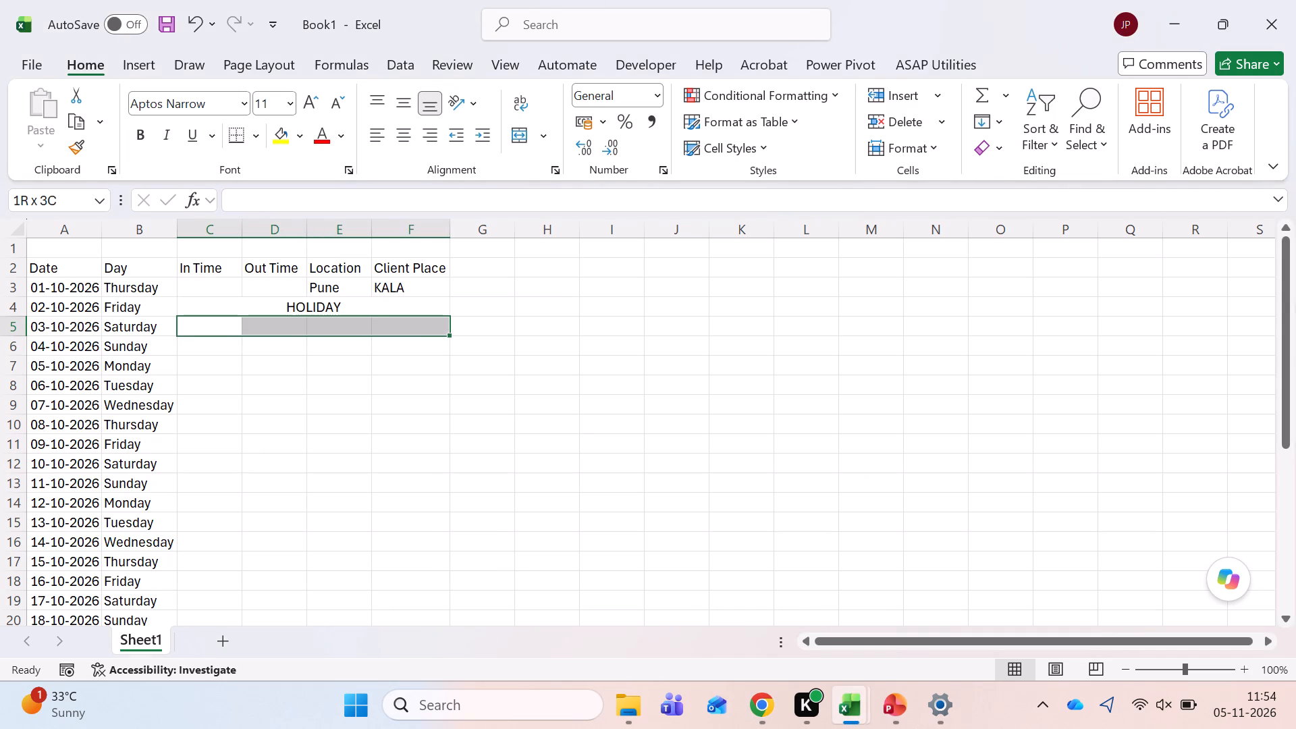
pyautogui.press('Right')
pyautogui.press('Right')
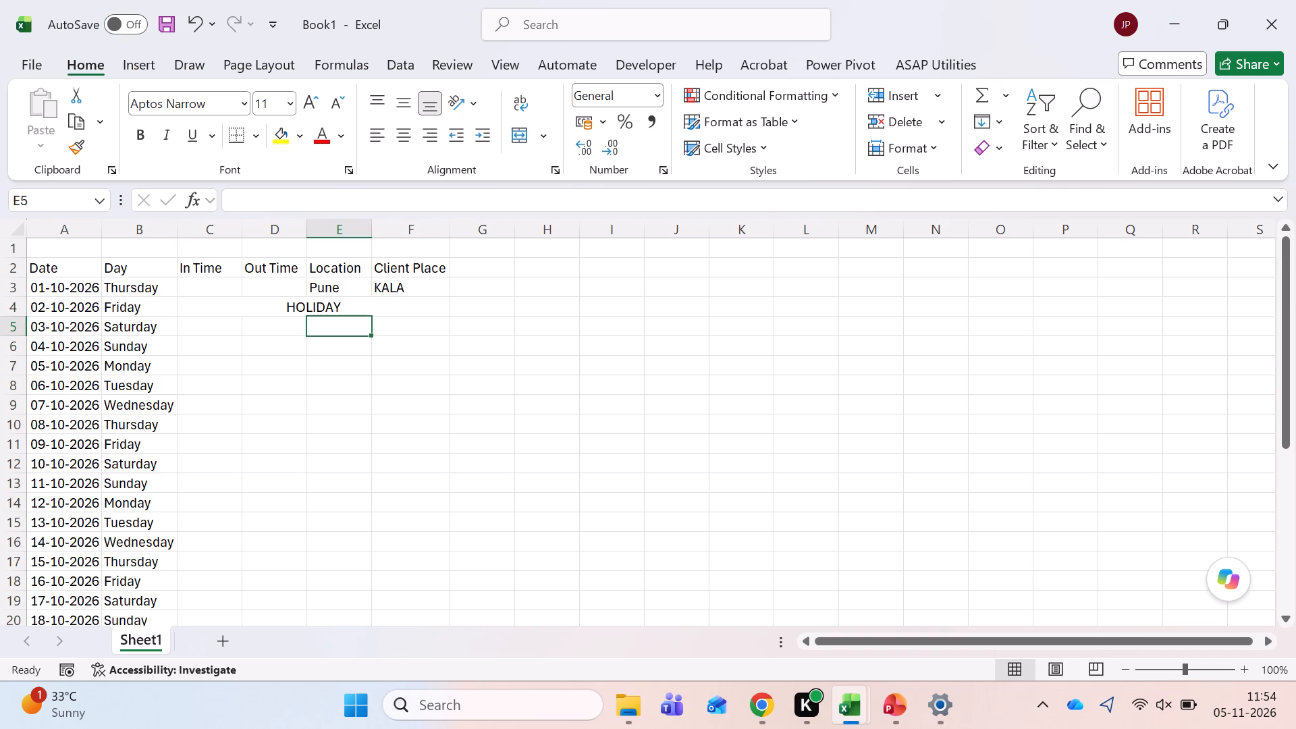
pyautogui.press('Left')
pyautogui.press('Left')
pyautogui.press('Right')
pyautogui.press('Right')
pyautogui.write('mU')
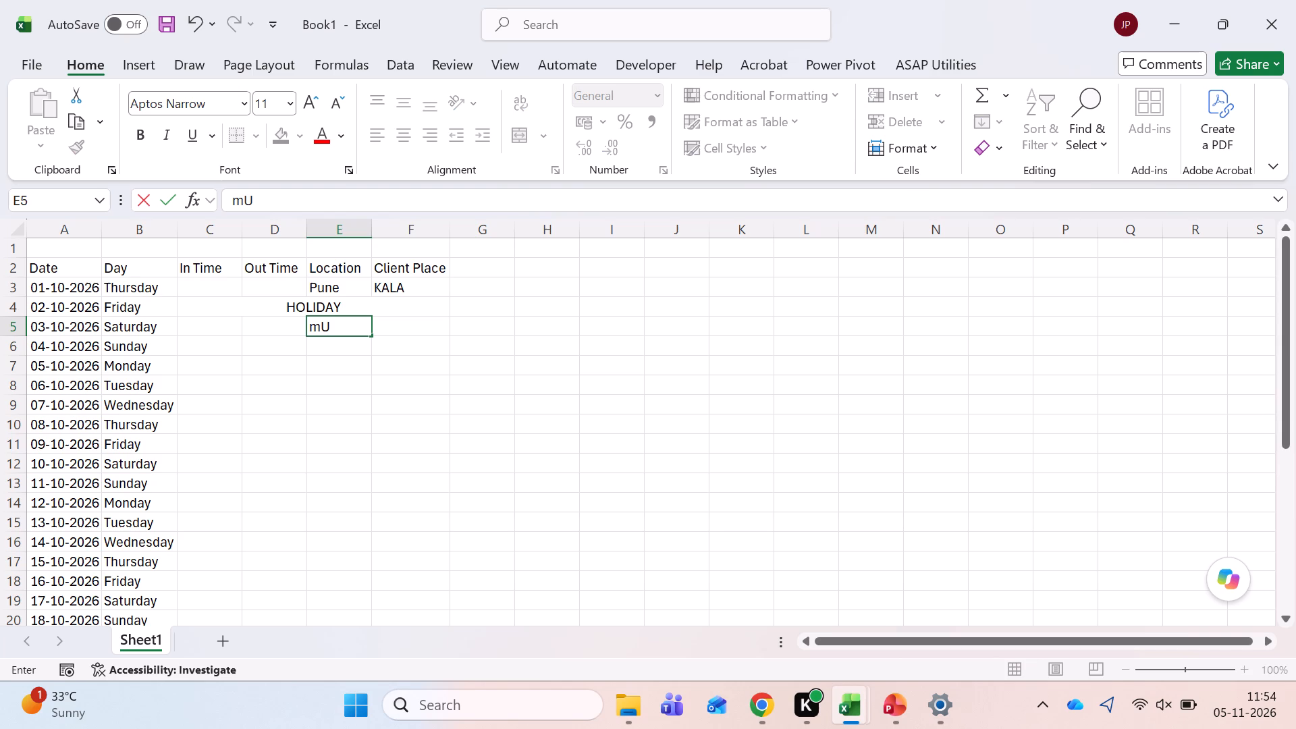
pyautogui.press('BackSpace')
pyautogui.press('BackSpace')
pyautogui.write('Mumbai')
pyautogui.press('Tab')
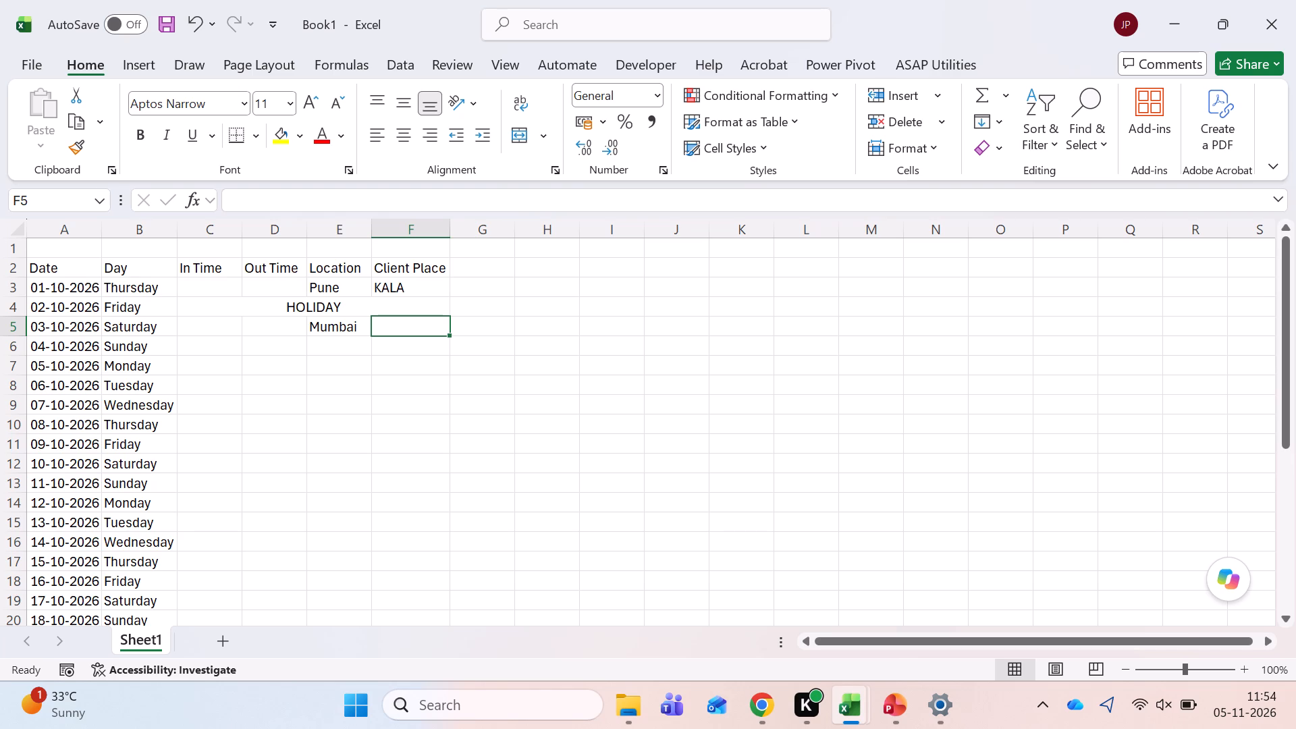
pyautogui.write('WOrk from Home')
pyautogui.press('Return')
pyautogui.doubleClick(452, 226)
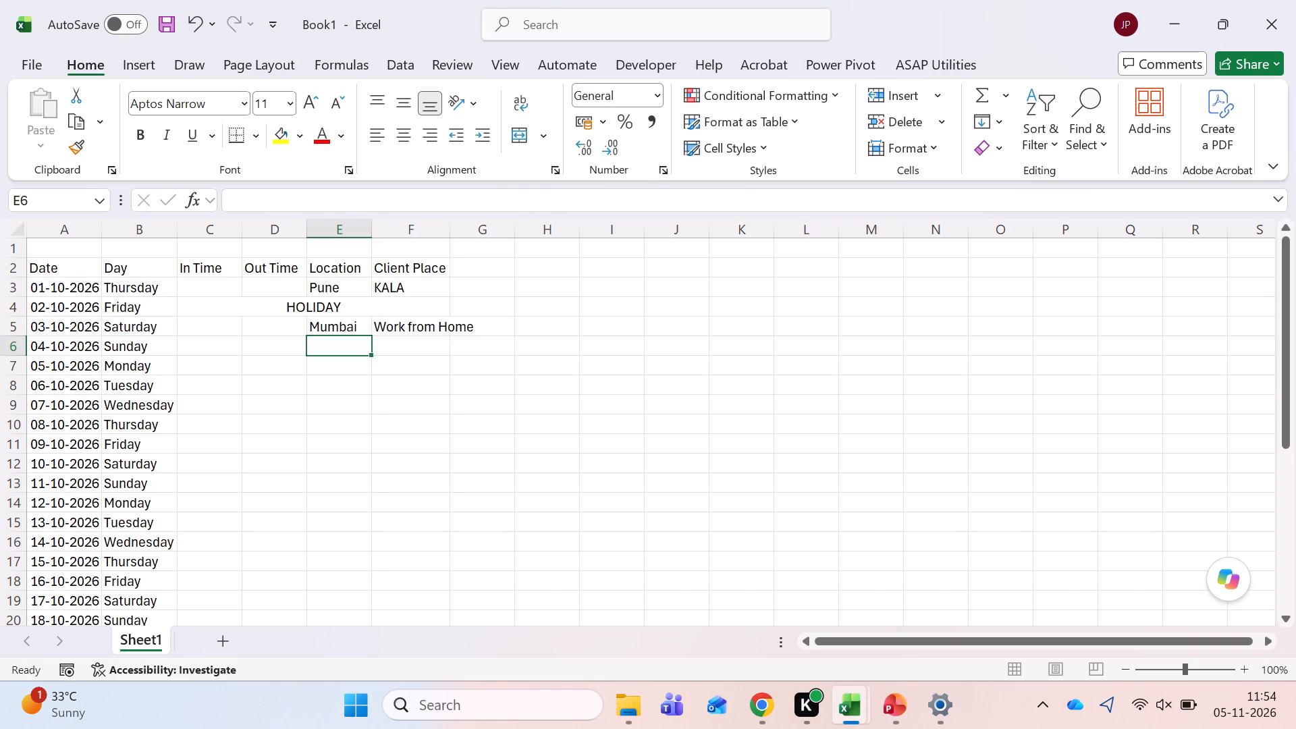
# Copy the merged HOLIDAY cell from the 02-10-2026 row into the 04-10-2026 row.
pyautogui.press('Up')
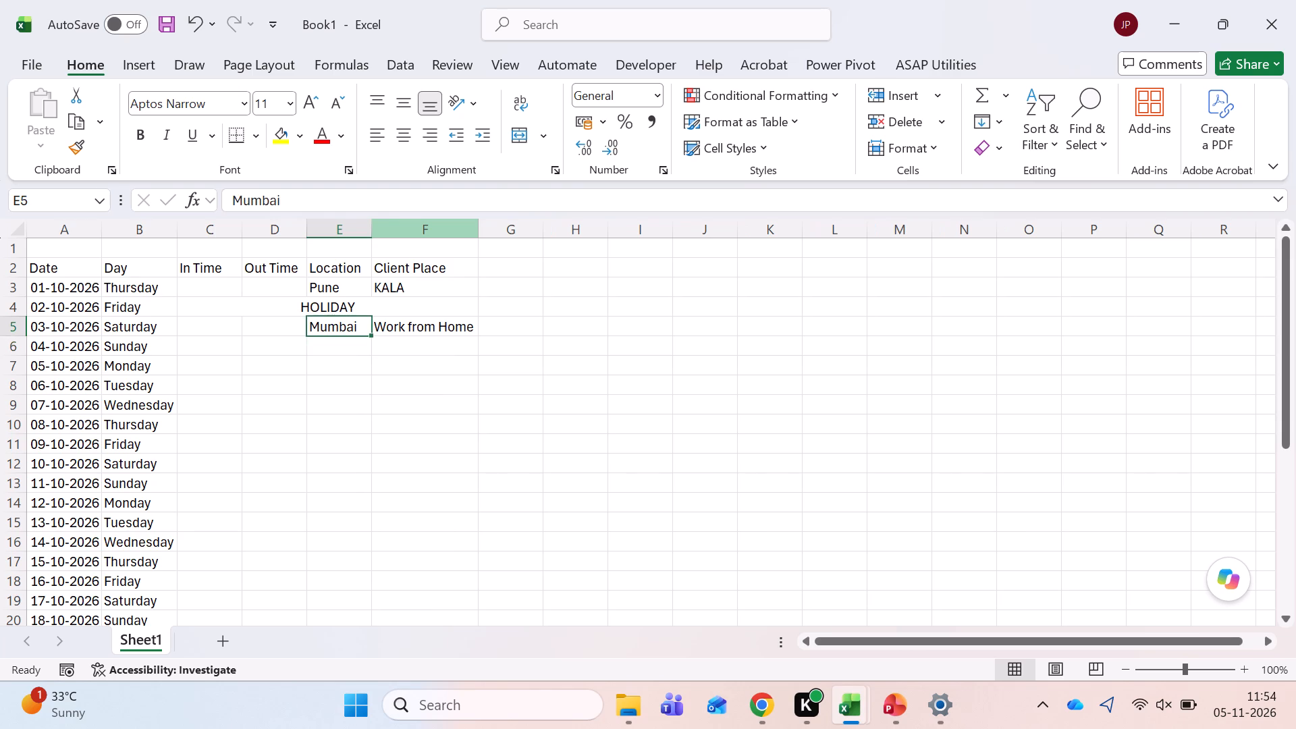
pyautogui.press('Up')
pyautogui.hotkey('ctrl', 'c')
pyautogui.press('Down')
pyautogui.press('Down')
pyautogui.press('Left')
pyautogui.press('Left')
pyautogui.press('Return')
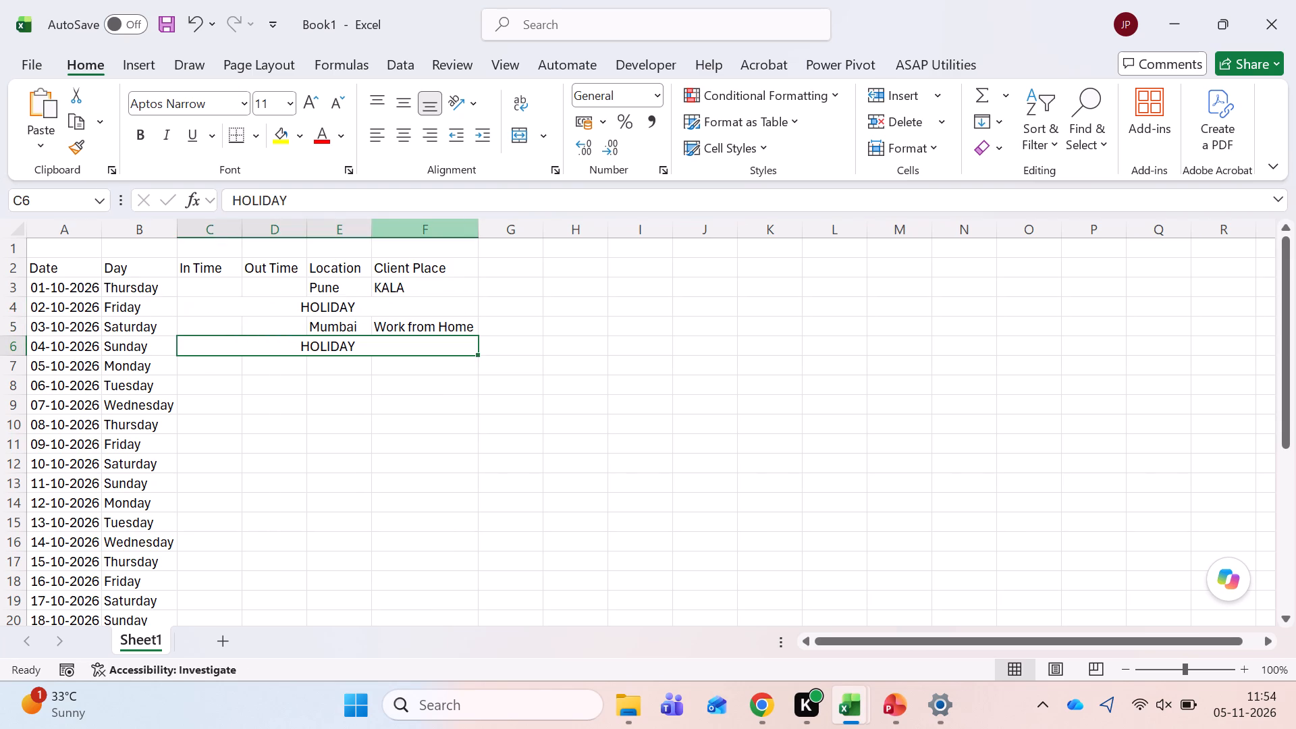
pyautogui.press('Down')
# Switch to the Conveyance Oct'26 workbook and locate the first 05-10-2026 expense row.
pyautogui.hotkey('alt', 'Tab')
pyautogui.hotkey('alt', 'Tab')
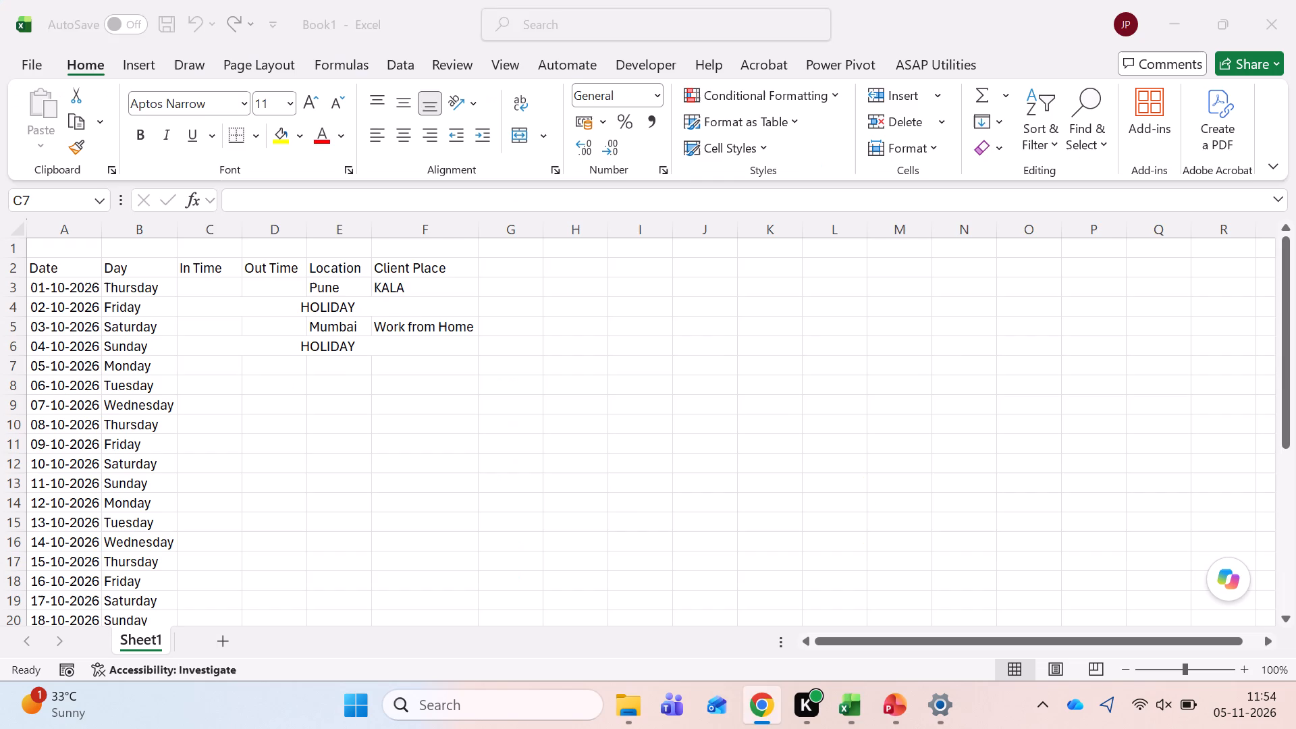
pyautogui.hotkey('alt', 'Tab')
pyautogui.hotkey('alt', 'Tab')
pyautogui.press('Down')
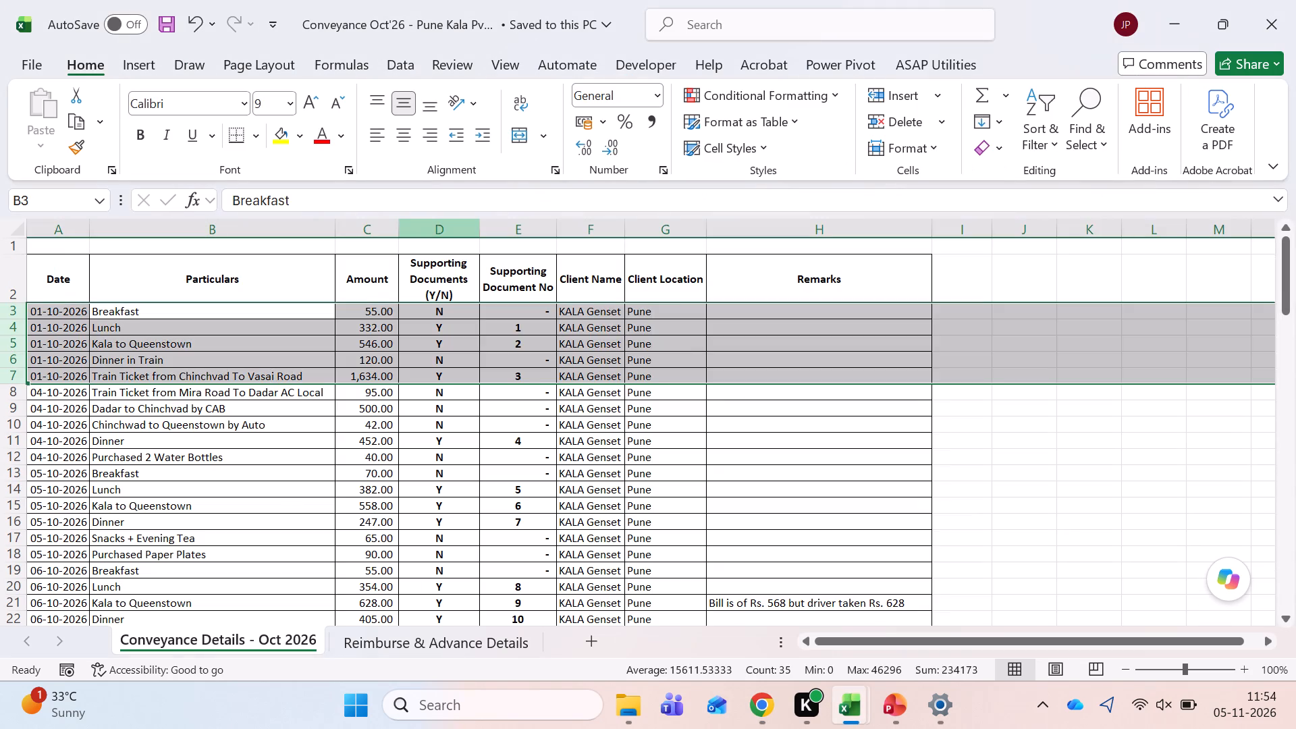
pyautogui.press('Down')
pyautogui.press('Down')
pyautogui.press('Down')
pyautogui.press('Down')
pyautogui.press('Down')
pyautogui.press('Down')
pyautogui.press('Down')
pyautogui.press('Down')
pyautogui.press('Down')
pyautogui.press('Down')
pyautogui.press('Left')
pyautogui.press('Up')
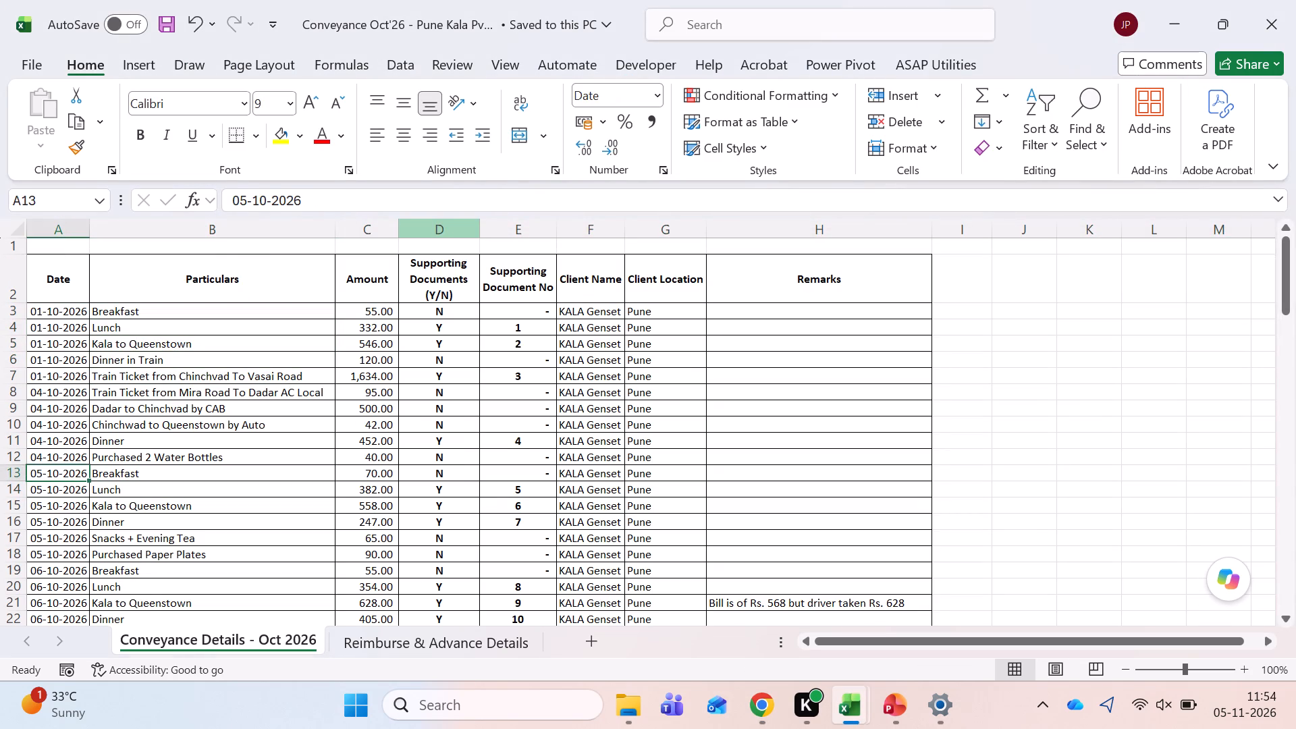
# Examine the expense rows from 05-10-2026 onward for their dates, client names and client locations.
pyautogui.hotkey('shift', 'Down')
pyautogui.hotkey('shift', 'Down')
pyautogui.hotkey('shift', 'Down')
pyautogui.hotkey('shift', 'Down')
pyautogui.hotkey('shift', 'Down')
pyautogui.hotkey('shift', 'Down')
pyautogui.hotkey('shift', 'Down')
pyautogui.hotkey('shift', 'Down')
pyautogui.hotkey('shift', 'Down')
pyautogui.hotkey('shift', 'Down')
pyautogui.hotkey('shift', 'Down')
pyautogui.hotkey('shift', 'Down')
pyautogui.hotkey('shift', 'Down')
pyautogui.hotkey('shift', 'Down')
pyautogui.hotkey('shift', 'Down')
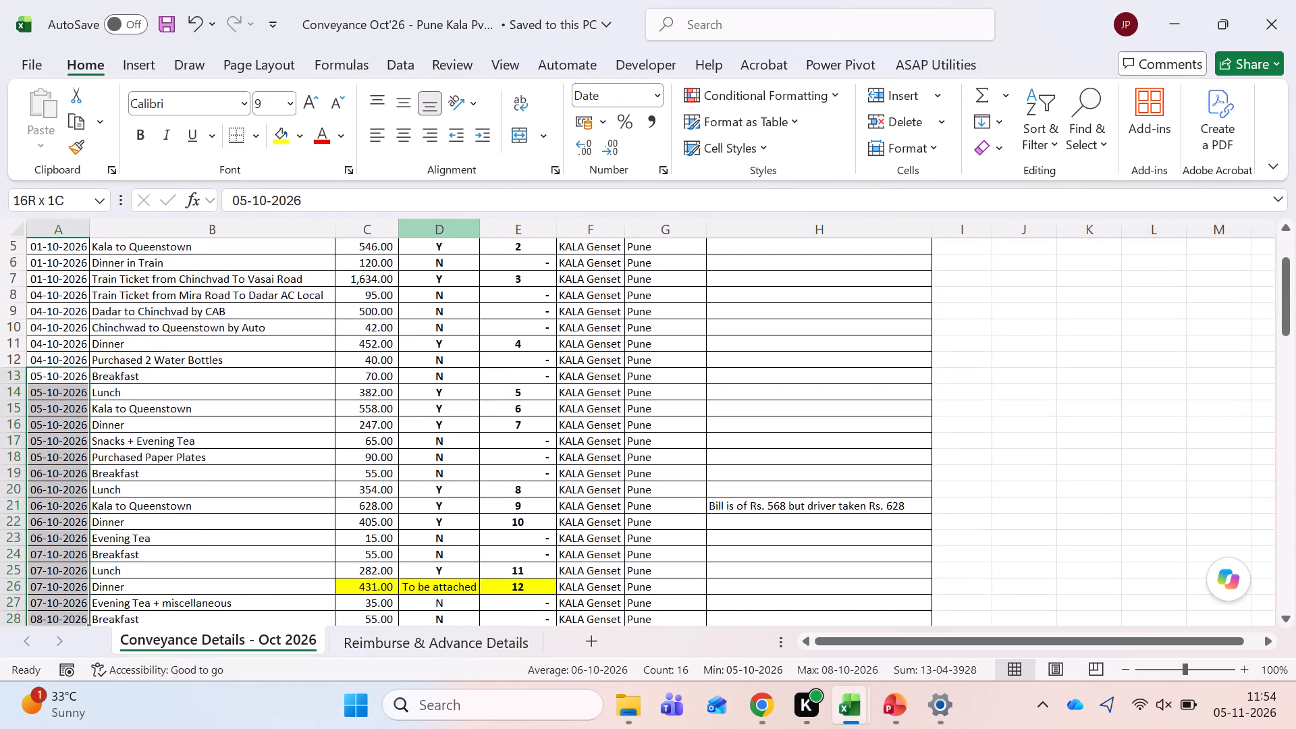
pyautogui.hotkey('shift', 'Down')
pyautogui.hotkey('shift', 'Down')
pyautogui.hotkey('shift', 'Down')
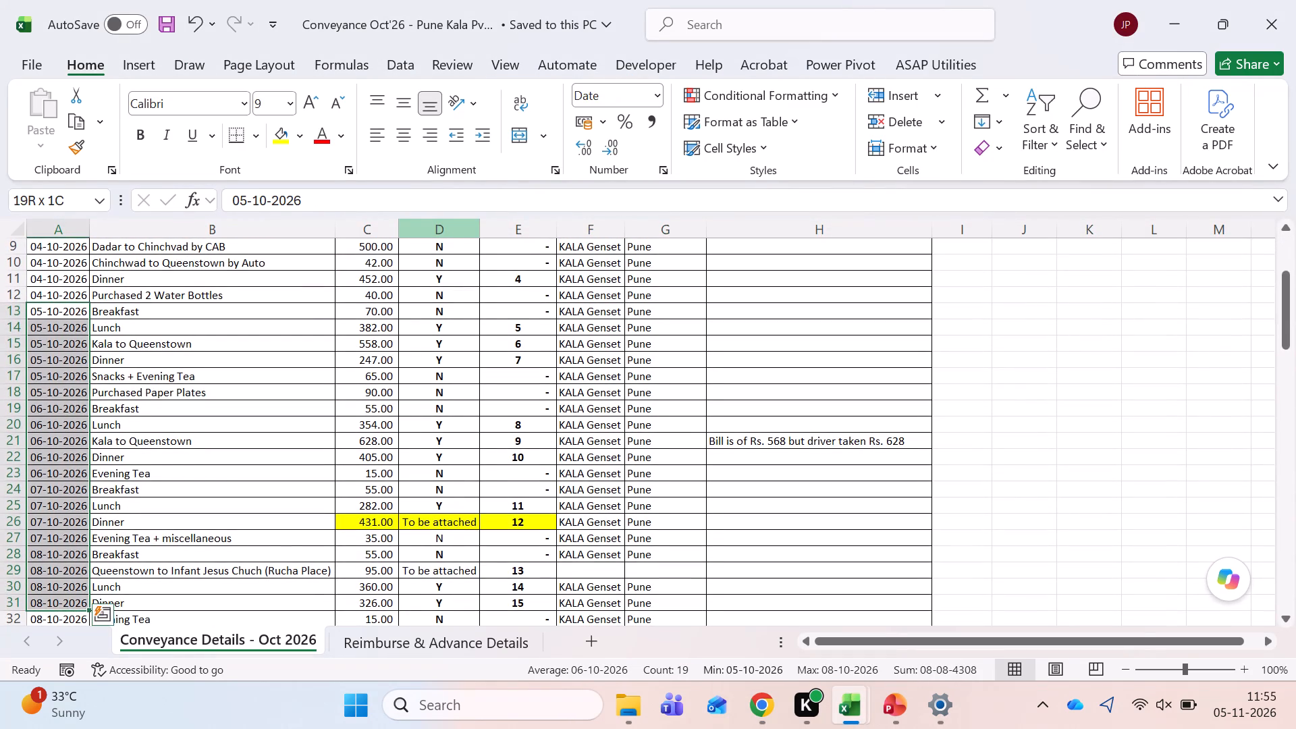
pyautogui.hotkey('shift', 'Down')
pyautogui.hotkey('shift', 'Down')
pyautogui.hotkey('shift', 'Down')
pyautogui.hotkey('shift', 'Up')
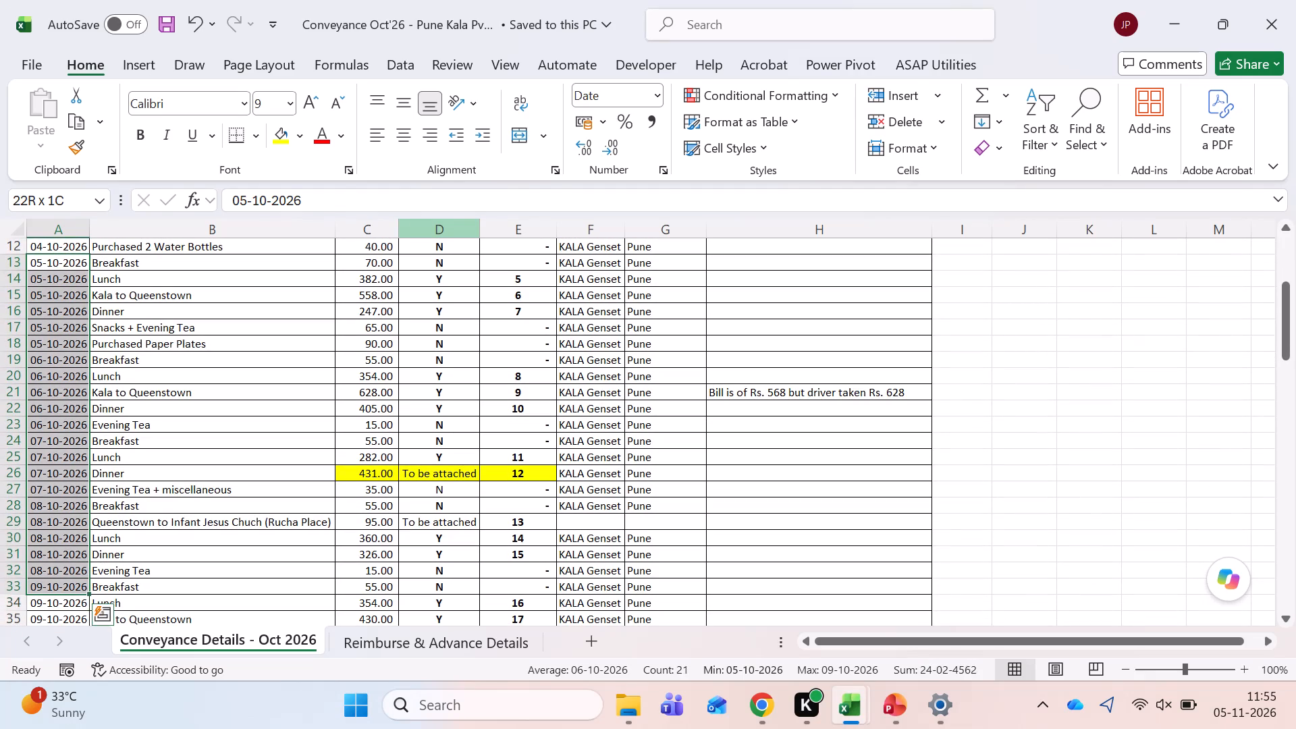
pyautogui.hotkey('shift', 'Up')
pyautogui.hotkey('shift', 'Up')
pyautogui.hotkey('shift', 'Up')
pyautogui.hotkey('shift', 'Up')
pyautogui.hotkey('shift', 'Up')
pyautogui.hotkey('shift', 'Up')
pyautogui.hotkey('shift', 'Up')
pyautogui.hotkey('shift', 'Up')
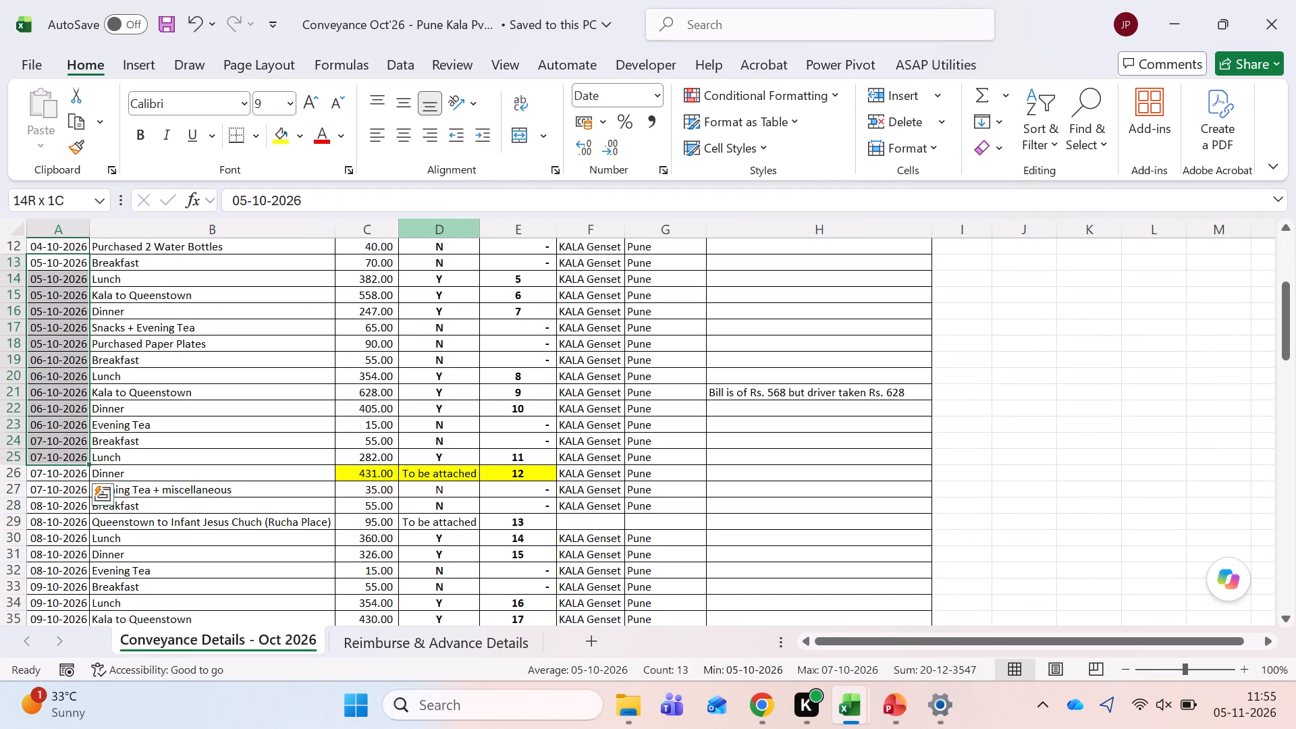
pyautogui.scroll(-1, 502, 414)
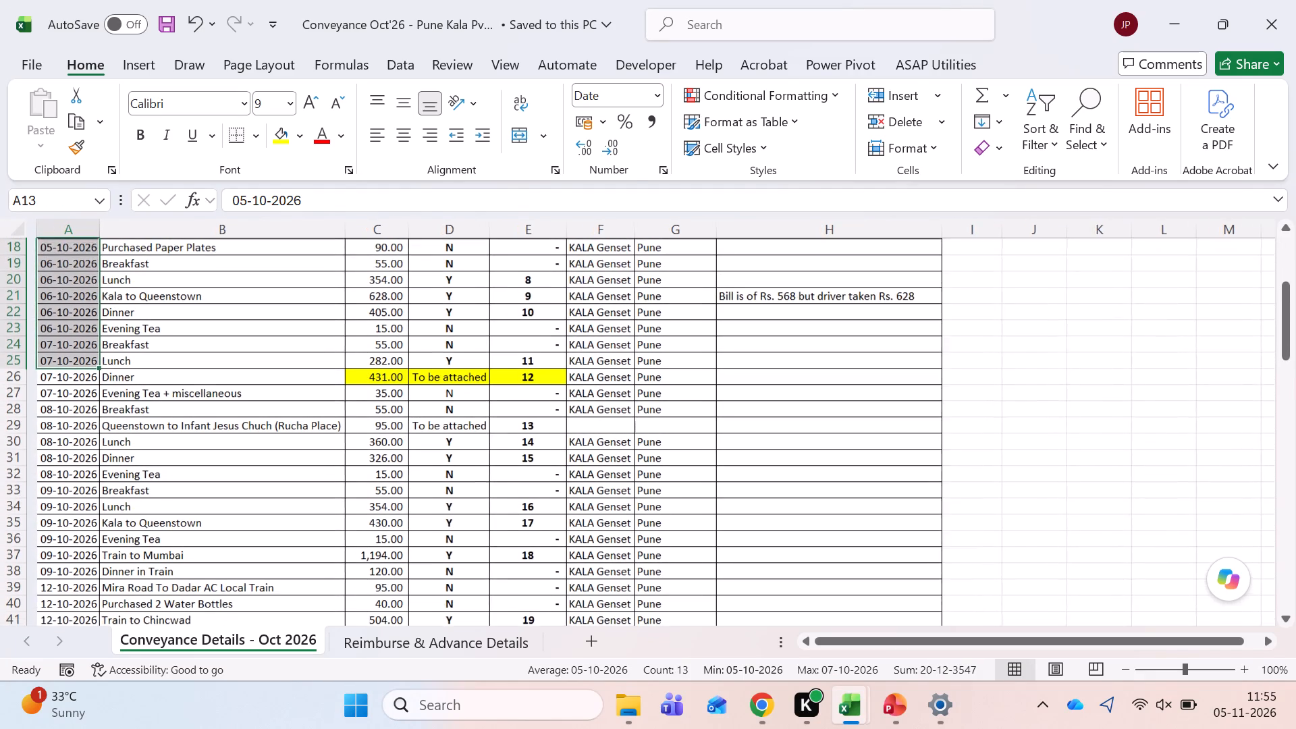
pyautogui.scroll(-5, 502, 414)
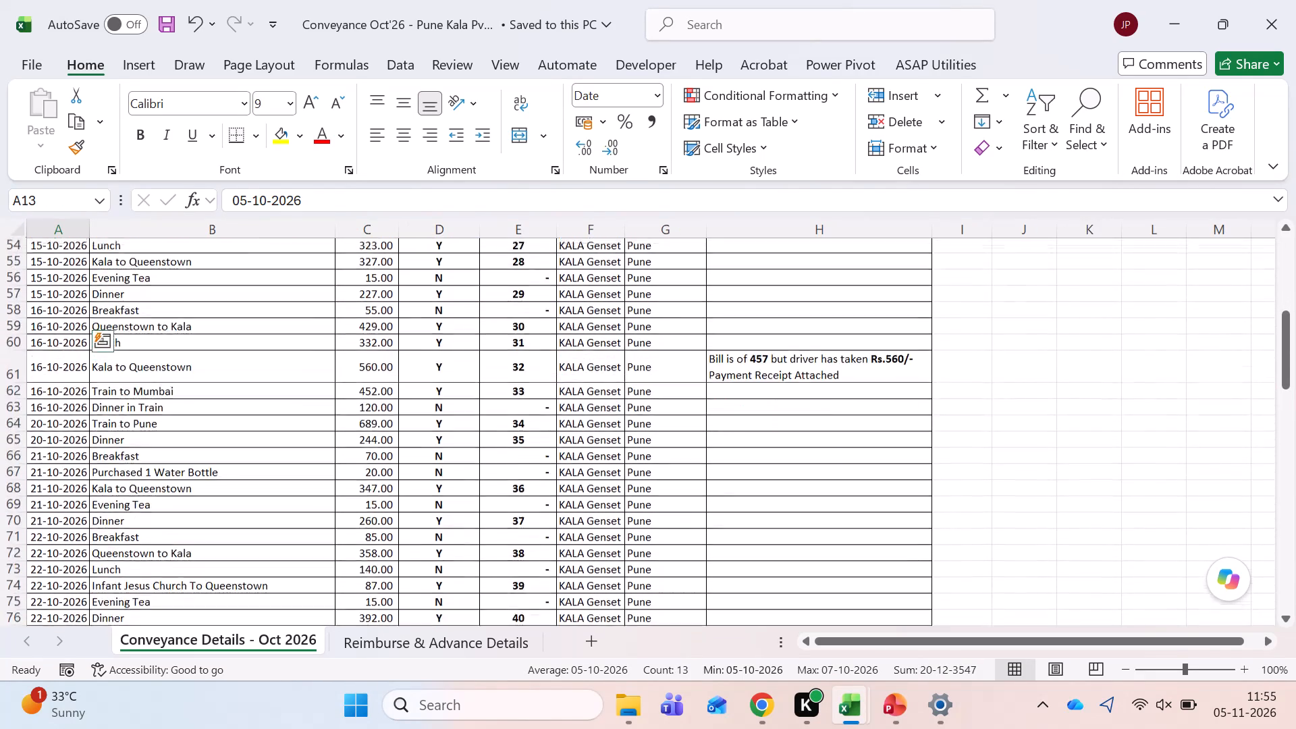
pyautogui.scroll(4, 502, 414)
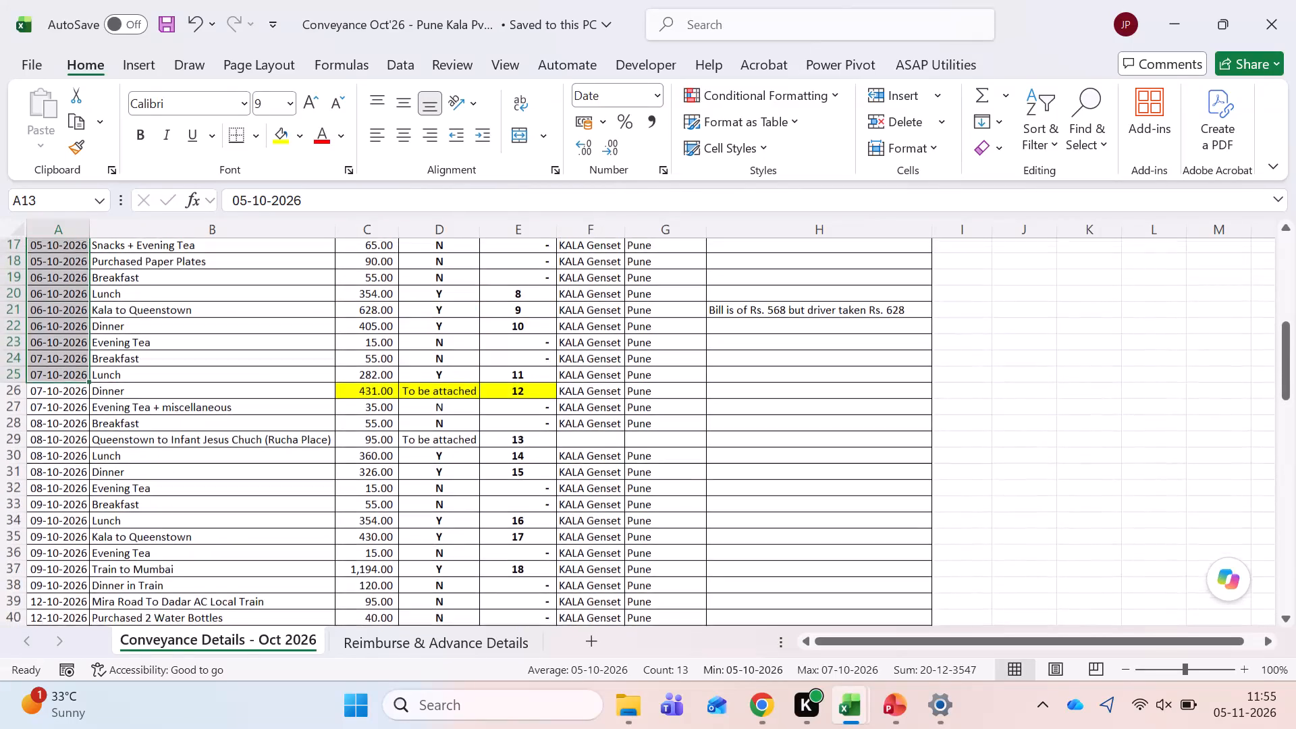
pyautogui.scroll(1, 502, 414)
# Extend the date selection from 05-10-2026 through the last 09-10-2026 row to check the client stay.
pyautogui.hotkey('shift', 'Down')
pyautogui.hotkey('shift', 'Down')
pyautogui.hotkey('shift', 'Down')
pyautogui.hotkey('shift', 'Down')
pyautogui.hotkey('shift', 'Down')
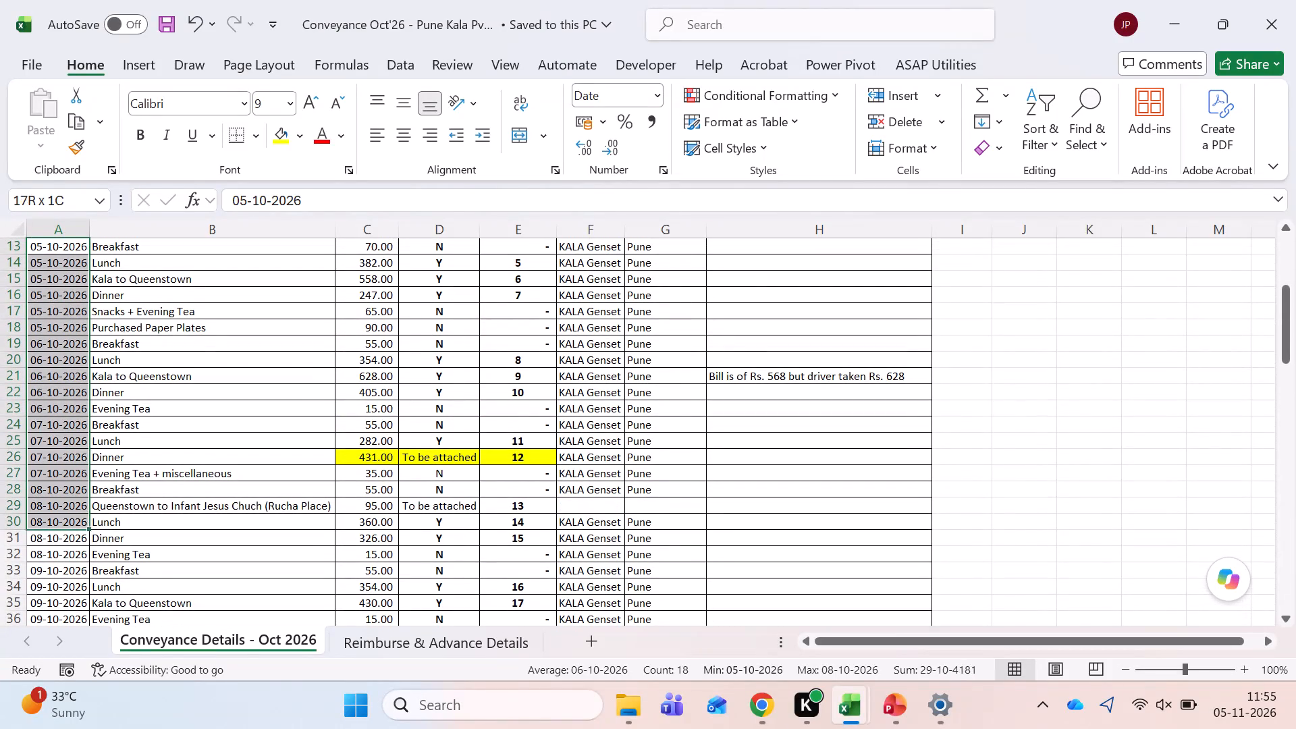
pyautogui.hotkey('shift', 'Down')
pyautogui.hotkey('shift', 'Down')
pyautogui.hotkey('shift', 'Down')
pyautogui.hotkey('shift', 'Down')
pyautogui.hotkey('shift', 'Down')
pyautogui.hotkey('shift', 'Down')
pyautogui.hotkey('shift', 'Down')
pyautogui.hotkey('shift', 'Down')
pyautogui.hotkey('shift', 'Down')
pyautogui.hotkey('shift', 'Down')
pyautogui.hotkey('shift', 'Down')
pyautogui.hotkey('shift', 'Up')
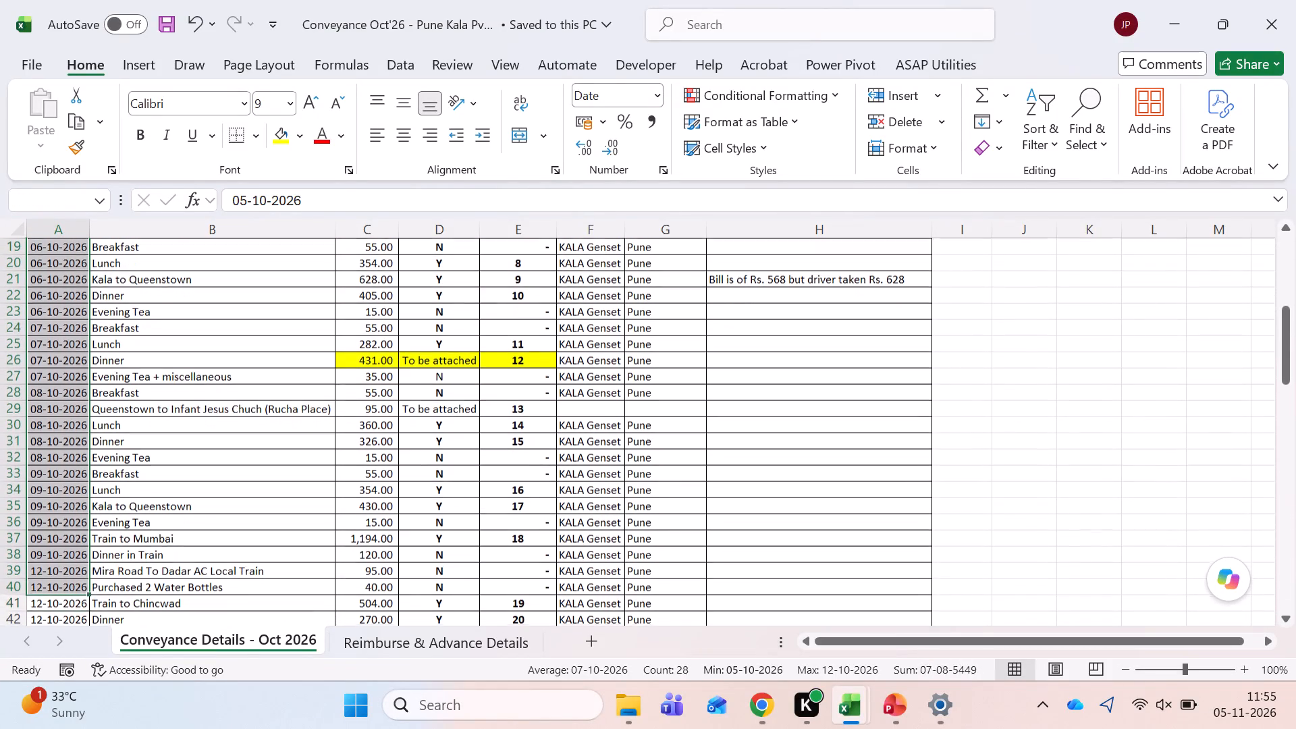
pyautogui.hotkey('shift', 'Up')
pyautogui.hotkey('shift', 'Up')
pyautogui.hotkey('shift', 'Up')
pyautogui.hotkey('shift', 'Down')
pyautogui.hotkey('shift', 'Up')
pyautogui.hotkey('shift', 'Down')
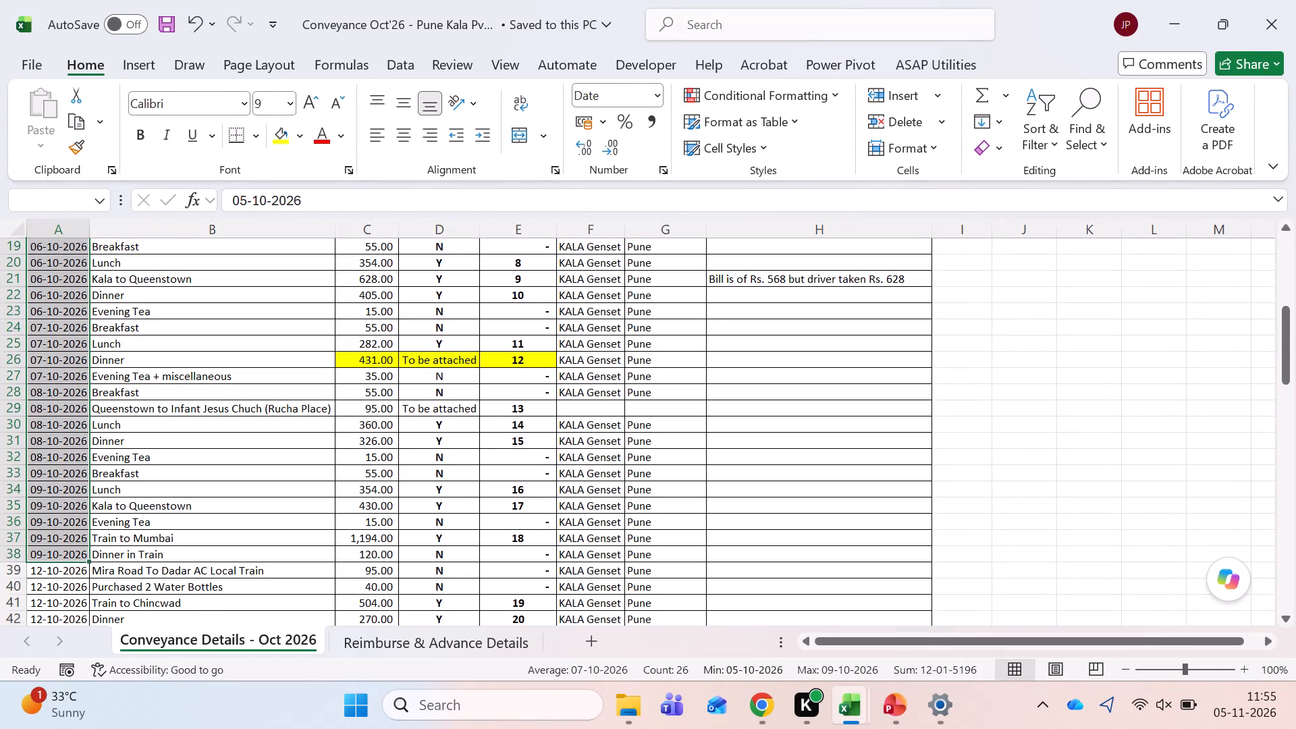
# Switch to Chrome and examine the Spine HR attendance report for the days after 04-Oct-26.
pyautogui.hotkey('alt', 'Tab')
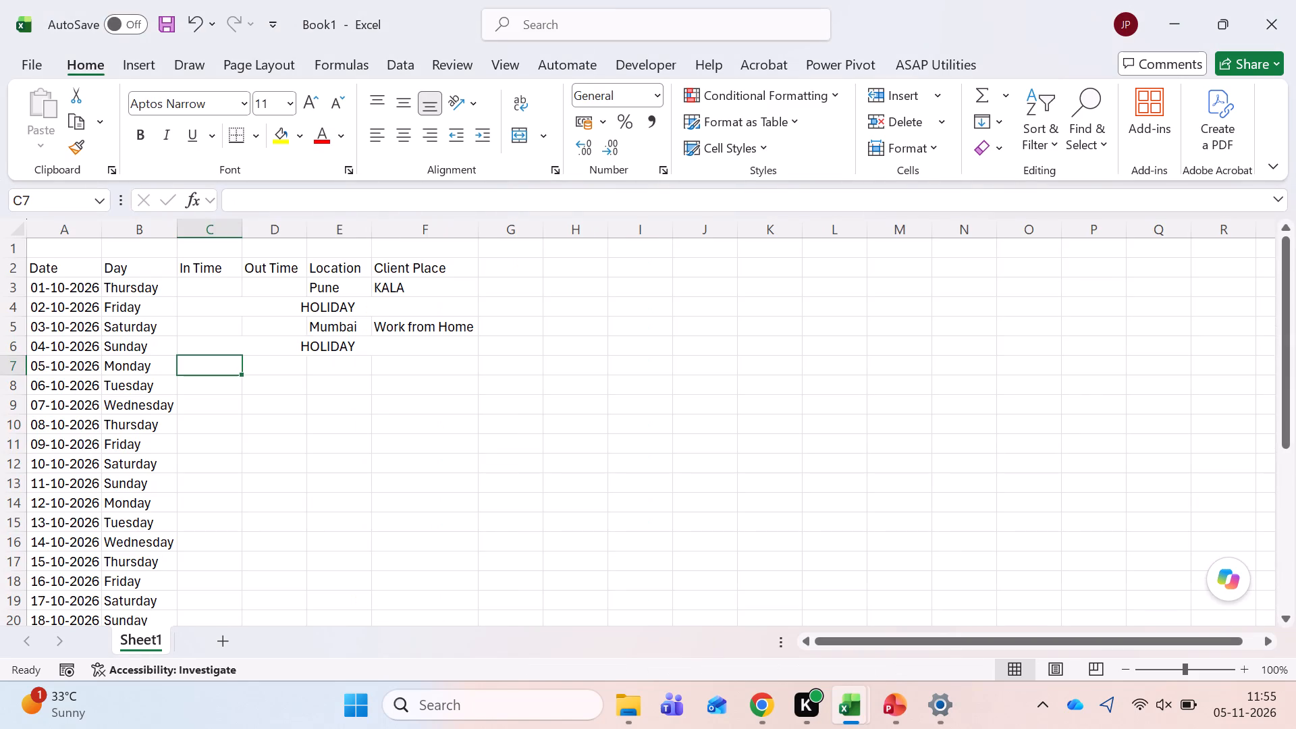
pyautogui.click(755, 700)
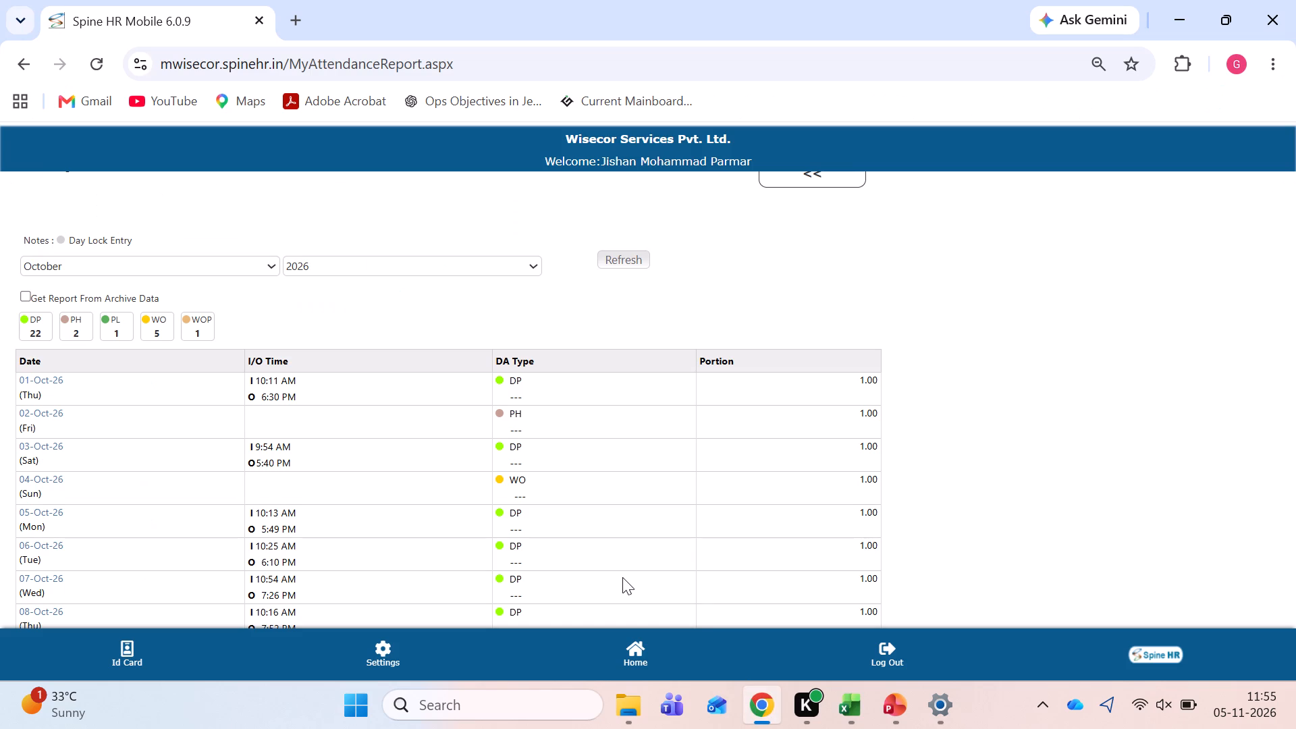
pyautogui.scroll(-2, 622, 577)
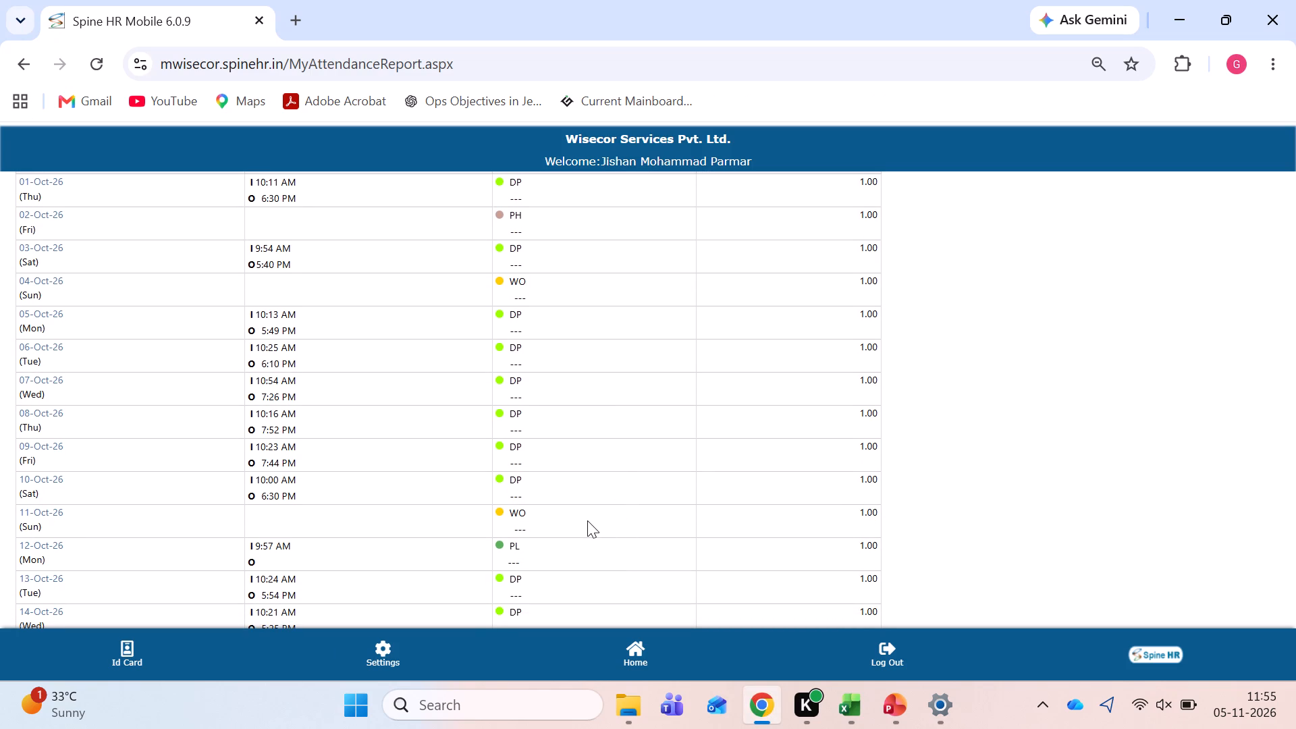
# Return to Book1 and copy Pune and KALA from the 01-10-2026 row into the rows for 05-10-2026 through 09-10-2026.
pyautogui.hotkey('alt', 'Tab')
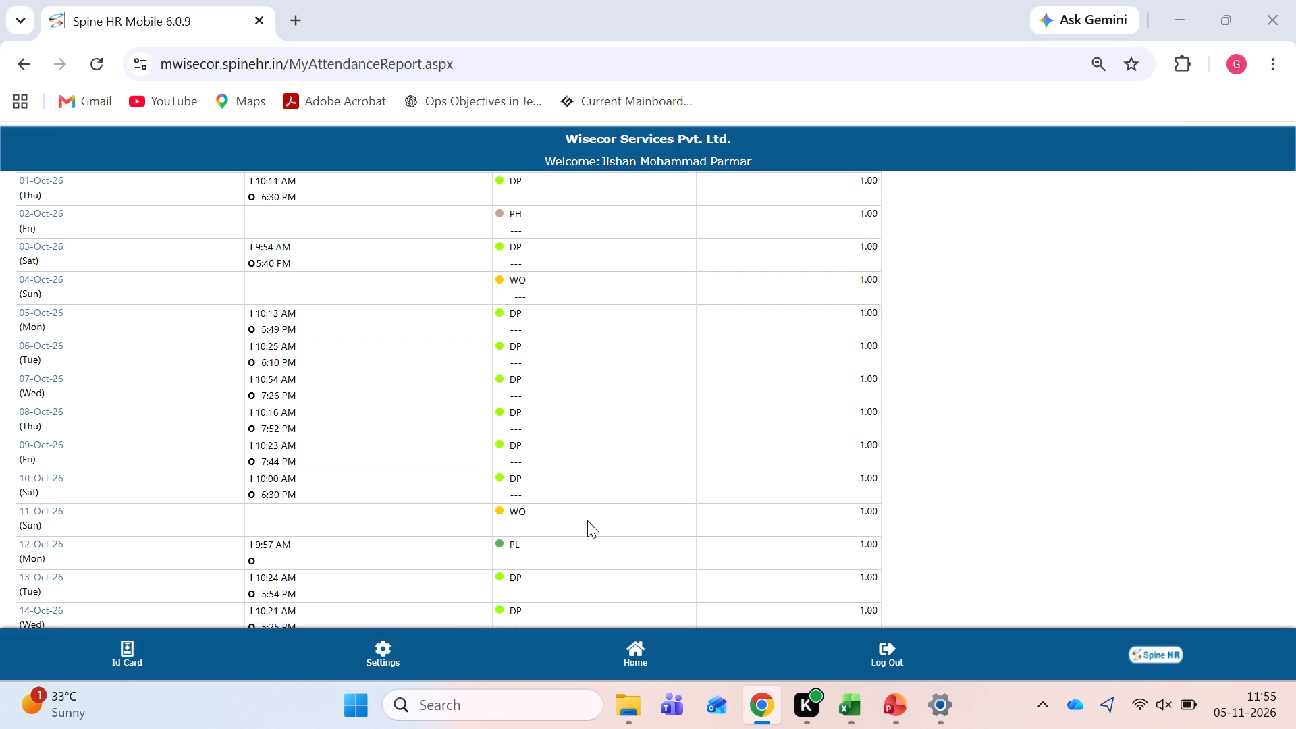
pyautogui.press('Right')
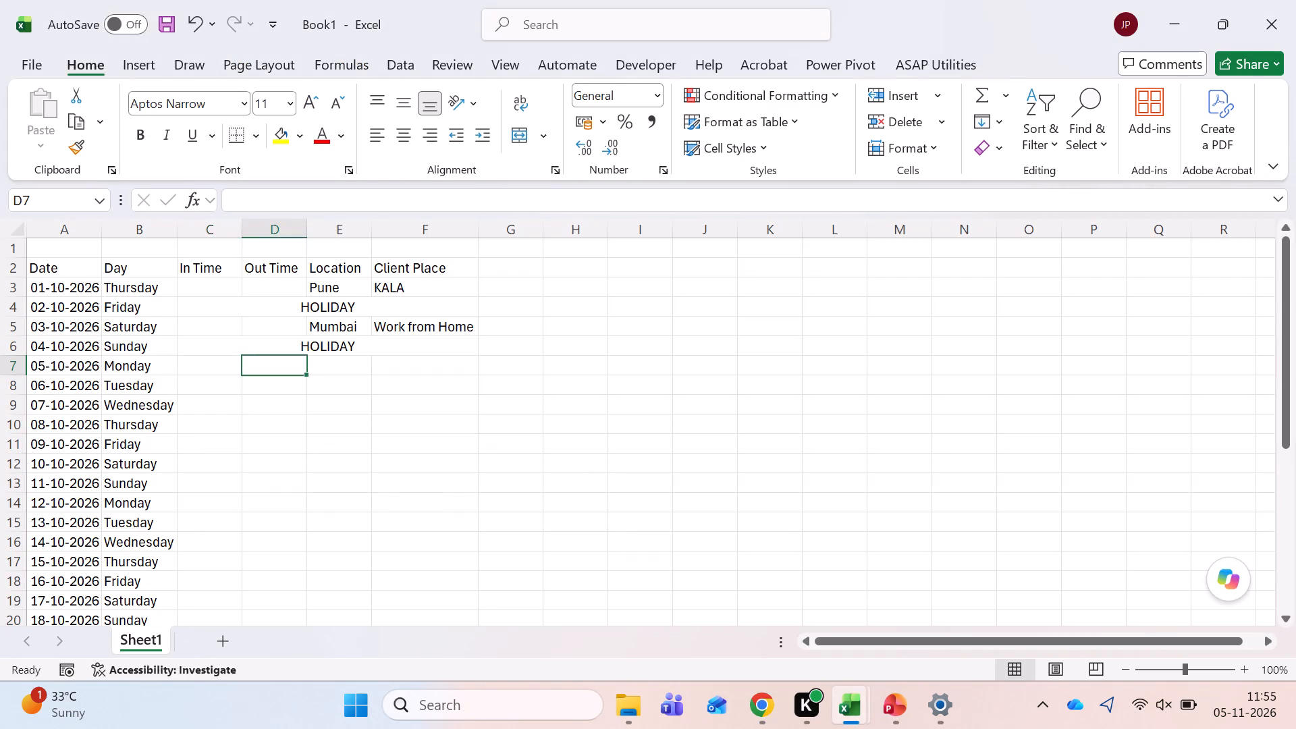
pyautogui.press('Right')
pyautogui.press('Up')
pyautogui.press('Up')
pyautogui.press('Up')
pyautogui.press('Up')
pyautogui.hotkey('shift', 'Right')
pyautogui.hotkey('ctrl', 'c')
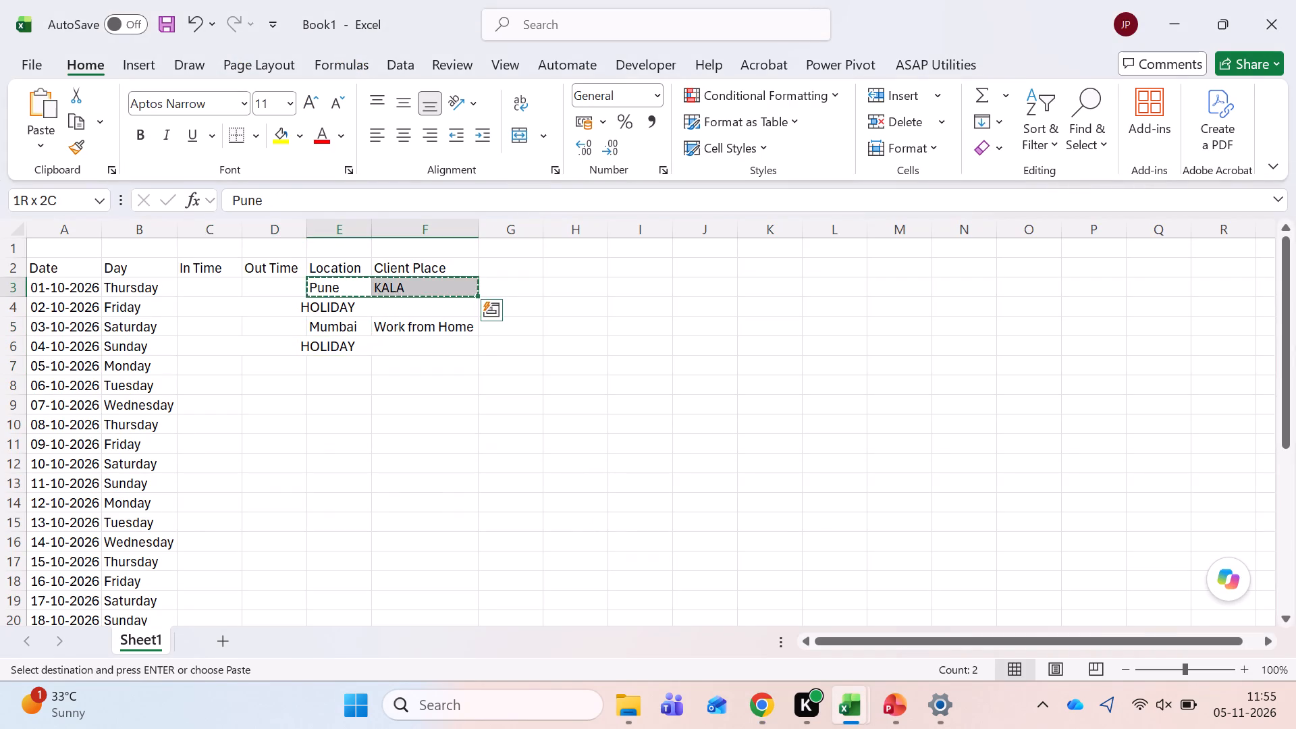
pyautogui.press('Down')
pyautogui.press('Down')
pyautogui.press('Down')
pyautogui.press('Down')
pyautogui.hotkey('shift', 'Right')
pyautogui.hotkey('shift', 'Down')
pyautogui.hotkey('shift', 'Down')
pyautogui.hotkey('shift', 'Down')
pyautogui.hotkey('shift', 'Down')
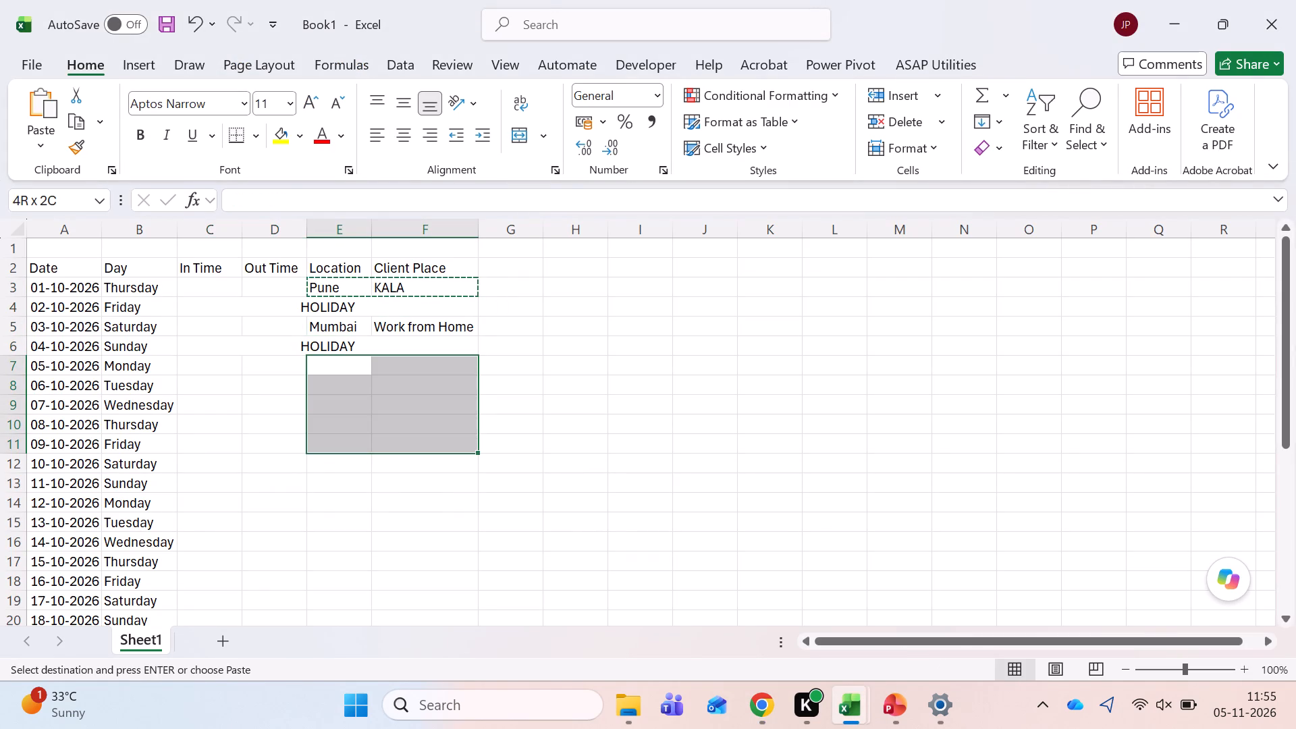
pyautogui.press('Return')
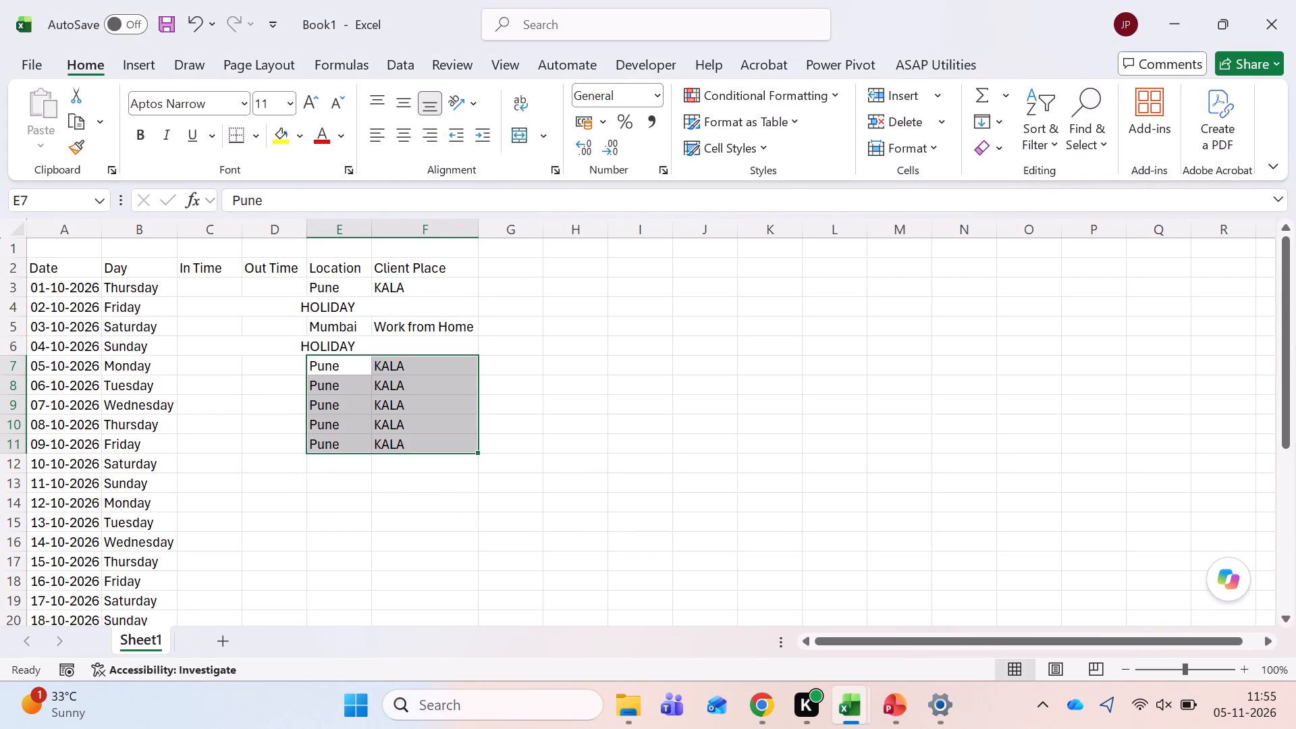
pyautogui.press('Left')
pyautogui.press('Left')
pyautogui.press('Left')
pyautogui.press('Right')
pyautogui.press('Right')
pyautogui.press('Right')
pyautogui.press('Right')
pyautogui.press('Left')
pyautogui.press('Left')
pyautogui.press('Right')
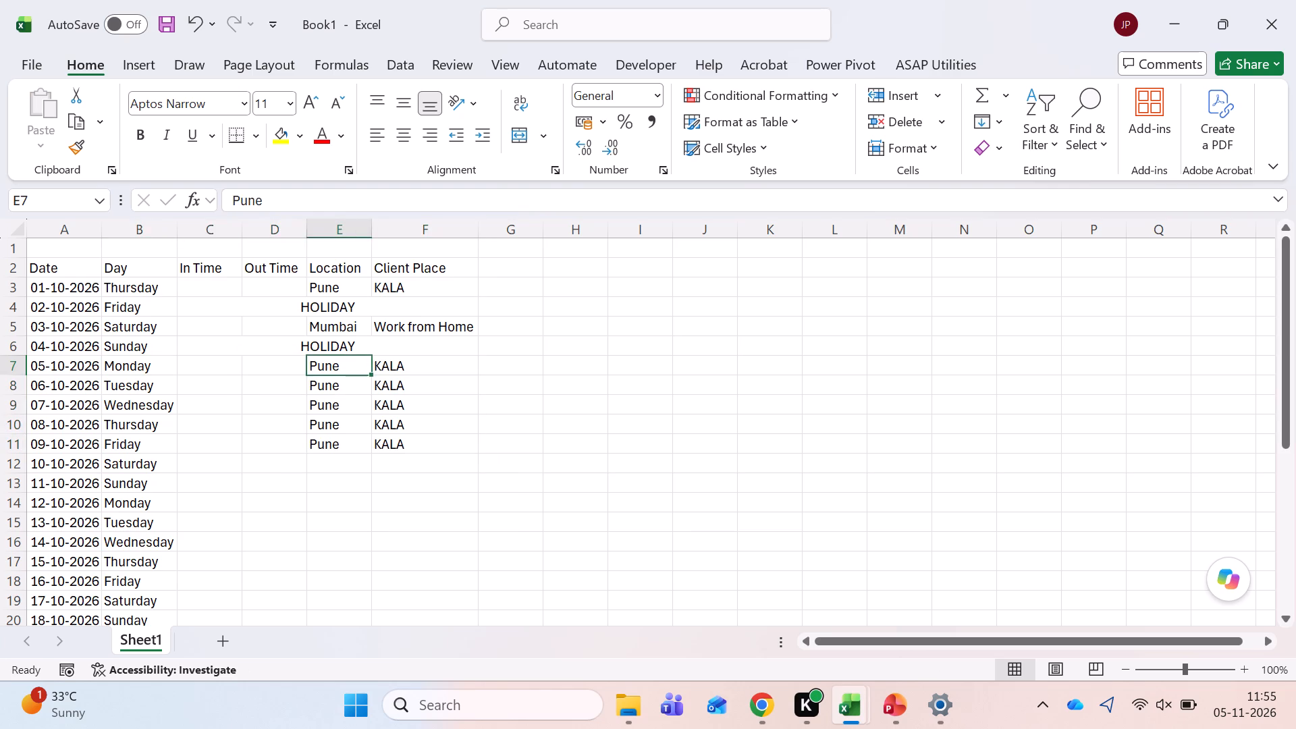
# Copy the location Mumbai from the 03-10-2026 row into the 10-10-2026 row.
pyautogui.press('Up')
pyautogui.press('Up')
pyautogui.hotkey('ctrl', 'c')
pyautogui.press('Down')
pyautogui.press('Down')
pyautogui.press('Down')
pyautogui.press('Down')
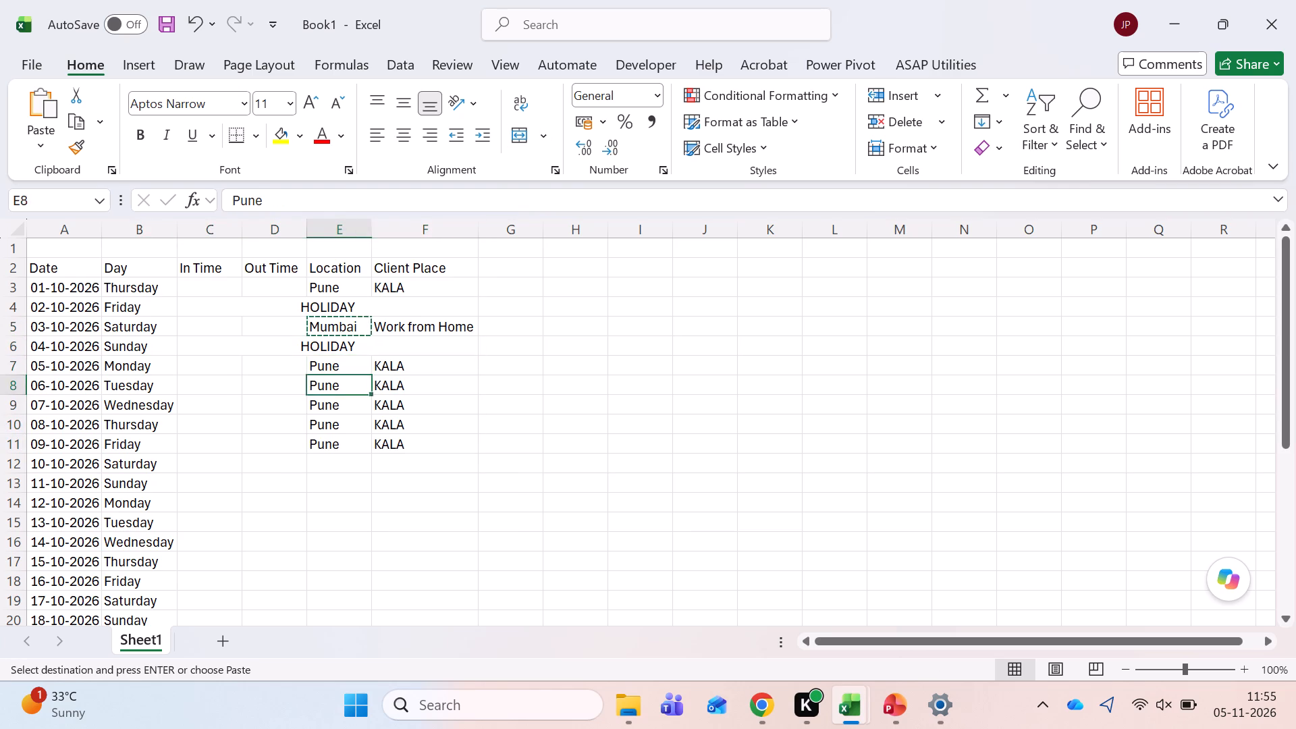
pyautogui.press('Down')
pyautogui.press('Down')
pyautogui.press('Down')
pyautogui.press('Return')
# Copy the client place Work from Home from the 03-10-2026 row into the 10-10-2026 row.
pyautogui.press('Right')
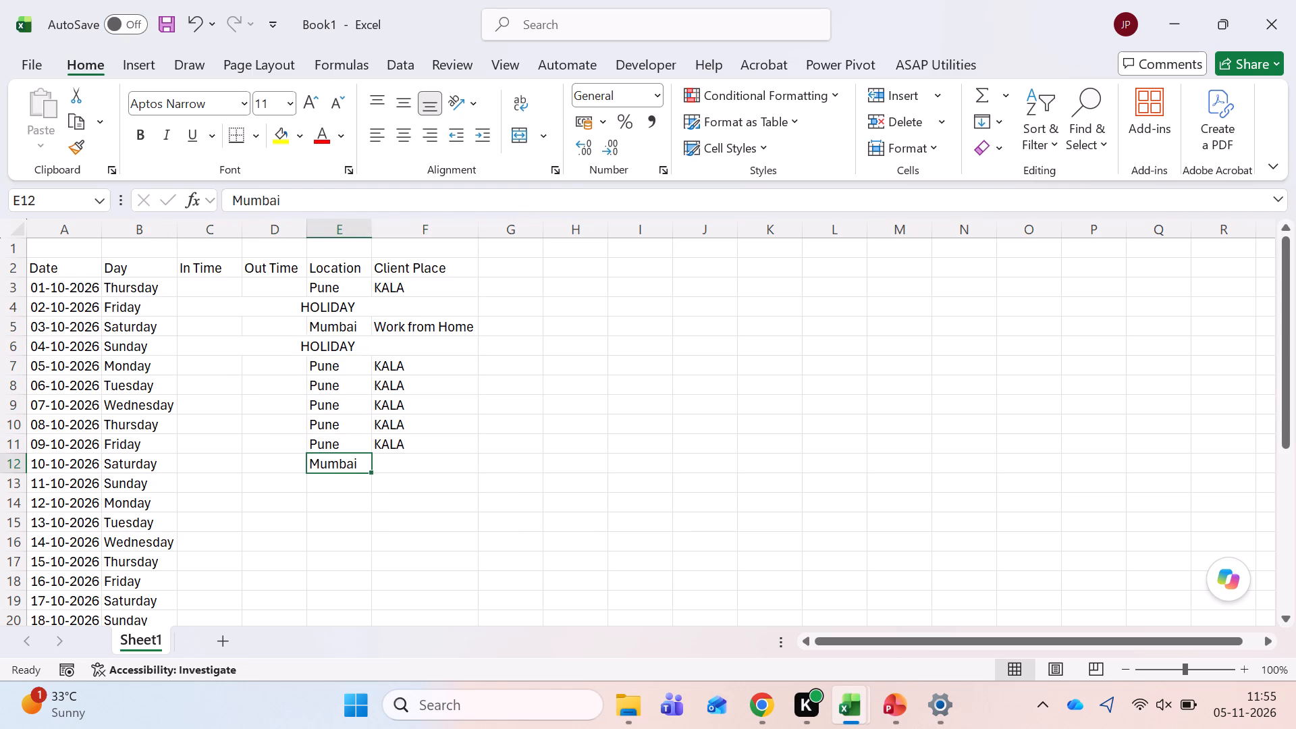
pyautogui.hotkey('ctrl', 'Up')
pyautogui.hotkey('ctrl', 'Up')
pyautogui.press('Up')
pyautogui.press('Up')
pyautogui.hotkey('ctrl', 'c')
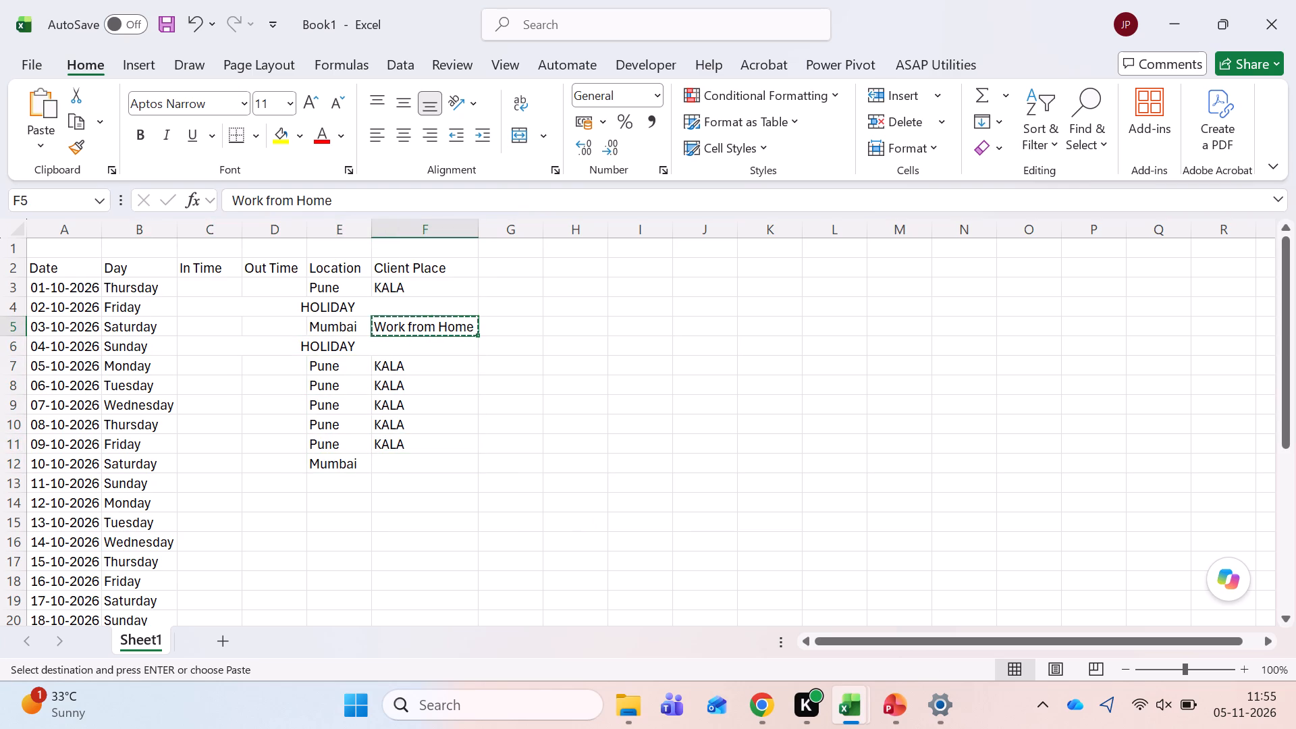
pyautogui.hotkey('ctrl', 'Down')
pyautogui.hotkey('ctrl', 'Down')
pyautogui.press('Down')
pyautogui.press('Return')
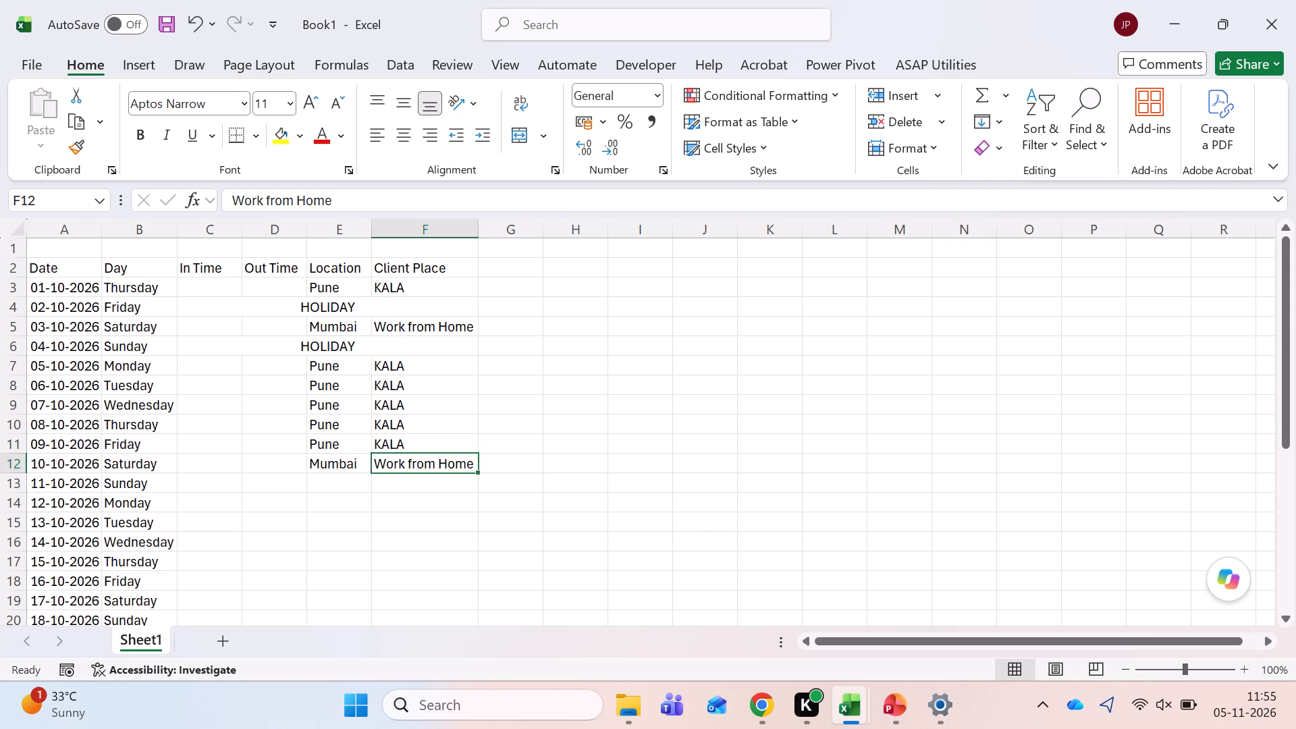
# Copy the merged HOLIDAY cell from the 04-10-2026 row into the 11-10-2026 row.
pyautogui.press('Left')
pyautogui.press('Left')
pyautogui.press('Up')
pyautogui.press('Up')
pyautogui.press('Up')
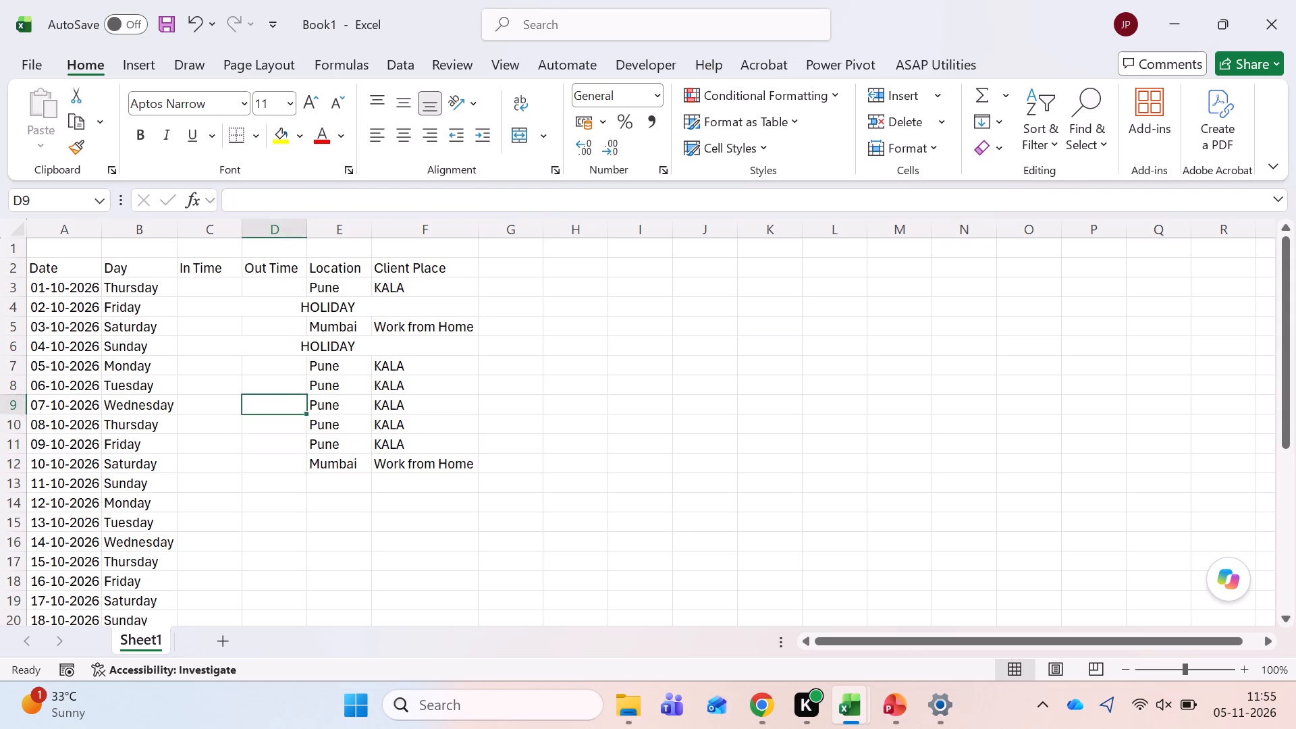
pyautogui.press('Up')
pyautogui.press('Up')
pyautogui.press('Up')
pyautogui.hotkey('ctrl', 'c')
pyautogui.press('Down')
pyautogui.press('Down')
pyautogui.press('Down')
pyautogui.press('Down')
pyautogui.press('Down')
pyautogui.press('Down')
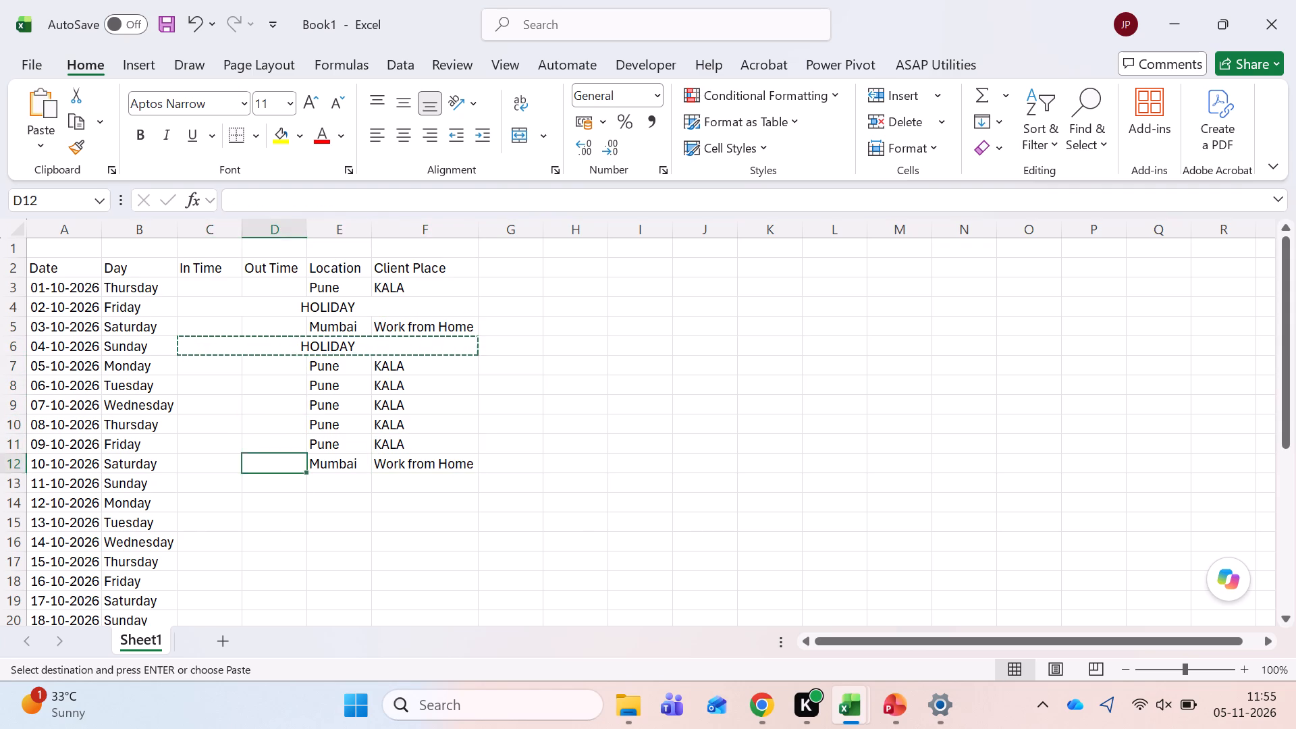
pyautogui.press('Down')
pyautogui.press('Left')
pyautogui.press('Return')
pyautogui.press('Down')
pyautogui.press('Down')
pyautogui.press('Up')
# Check the Spine HR report in Chrome for 12-Oct-26, and in Book1 merge that day's In Time to Client Place cells with the entry LEAVE.
pyautogui.hotkey('alt', 'Tab')
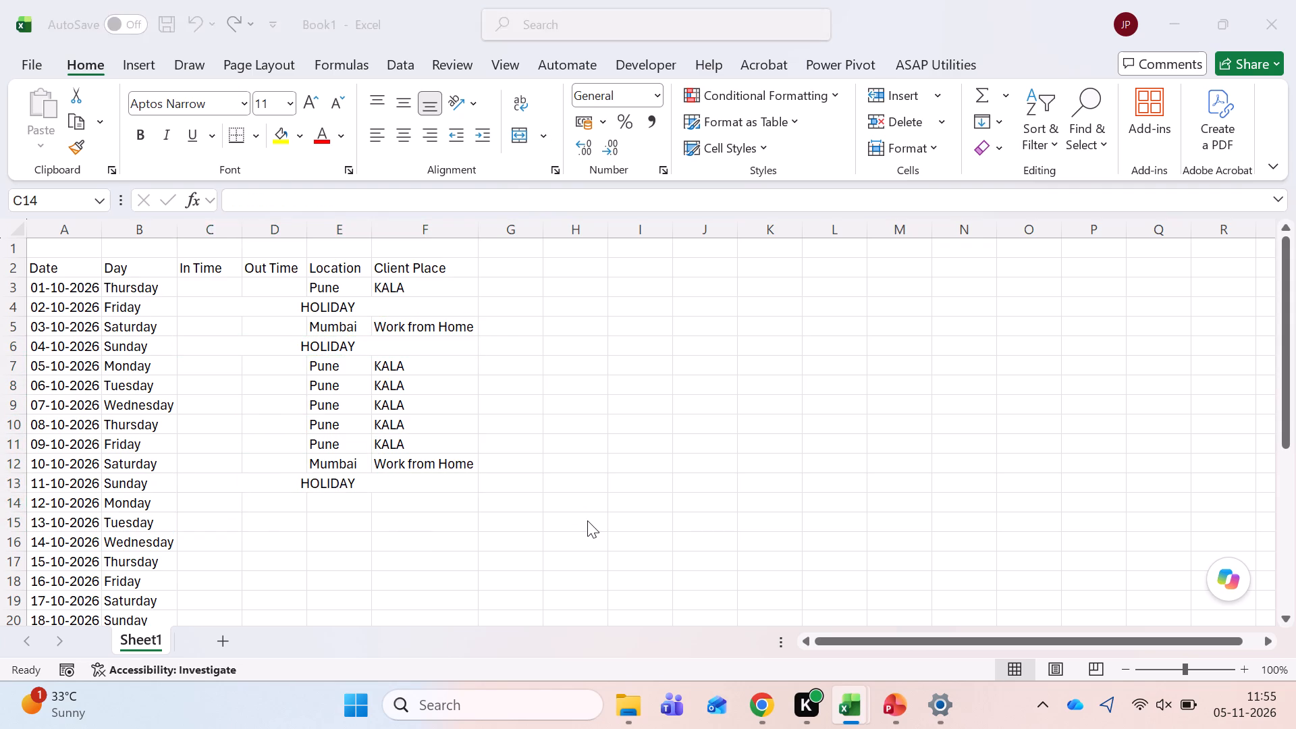
pyautogui.scroll(-2, 412, 531)
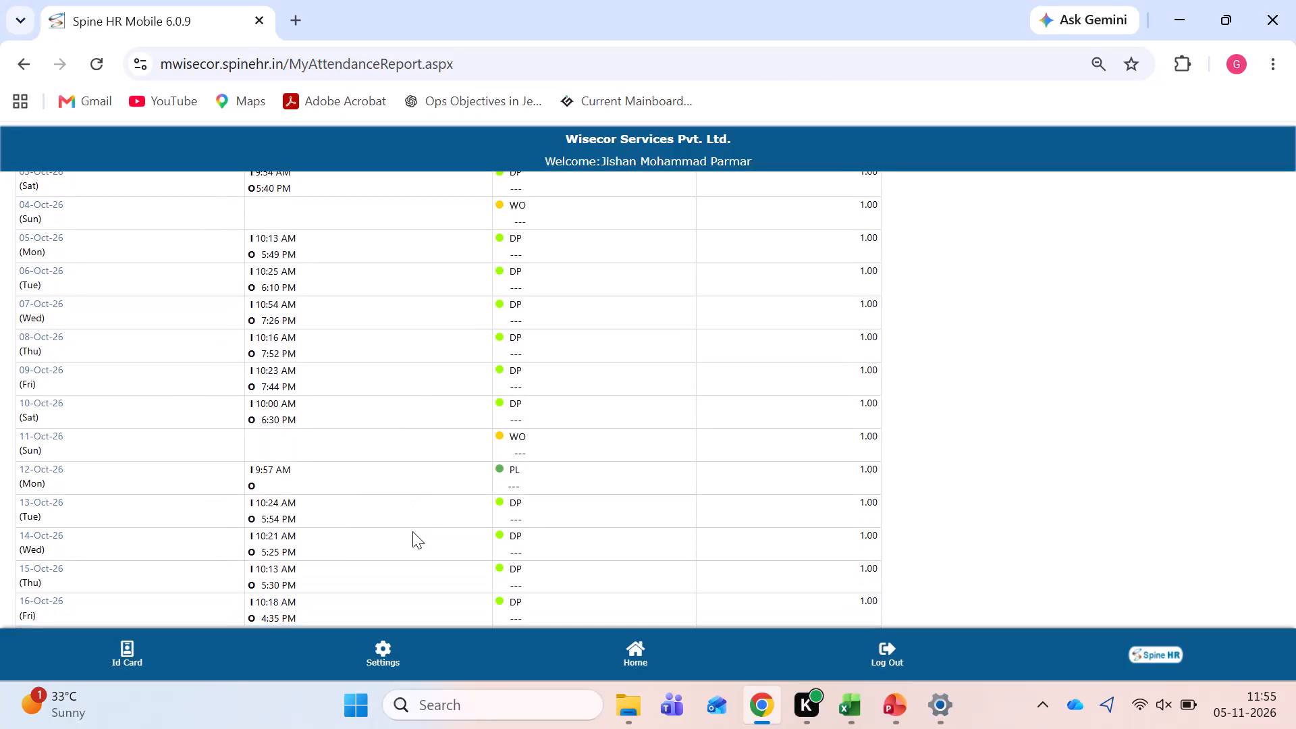
pyautogui.scroll(-1, 412, 531)
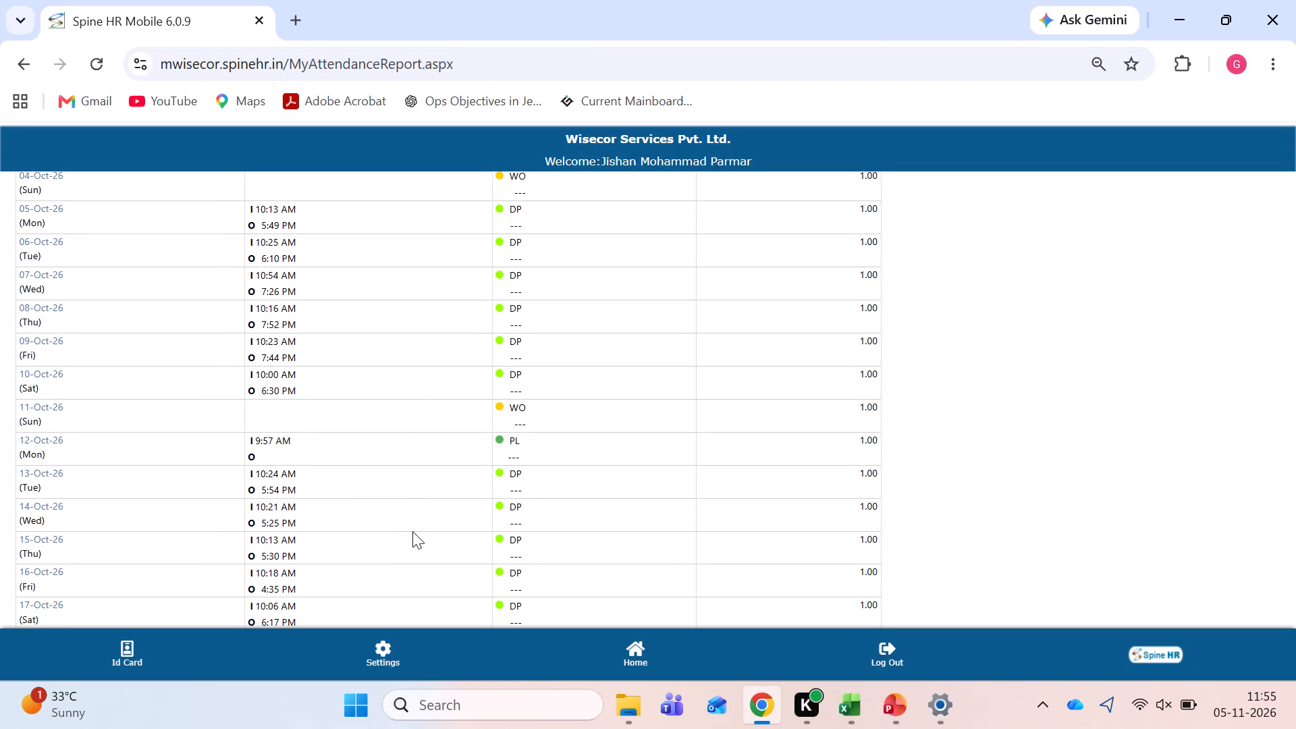
pyautogui.hotkey('alt', 'Tab')
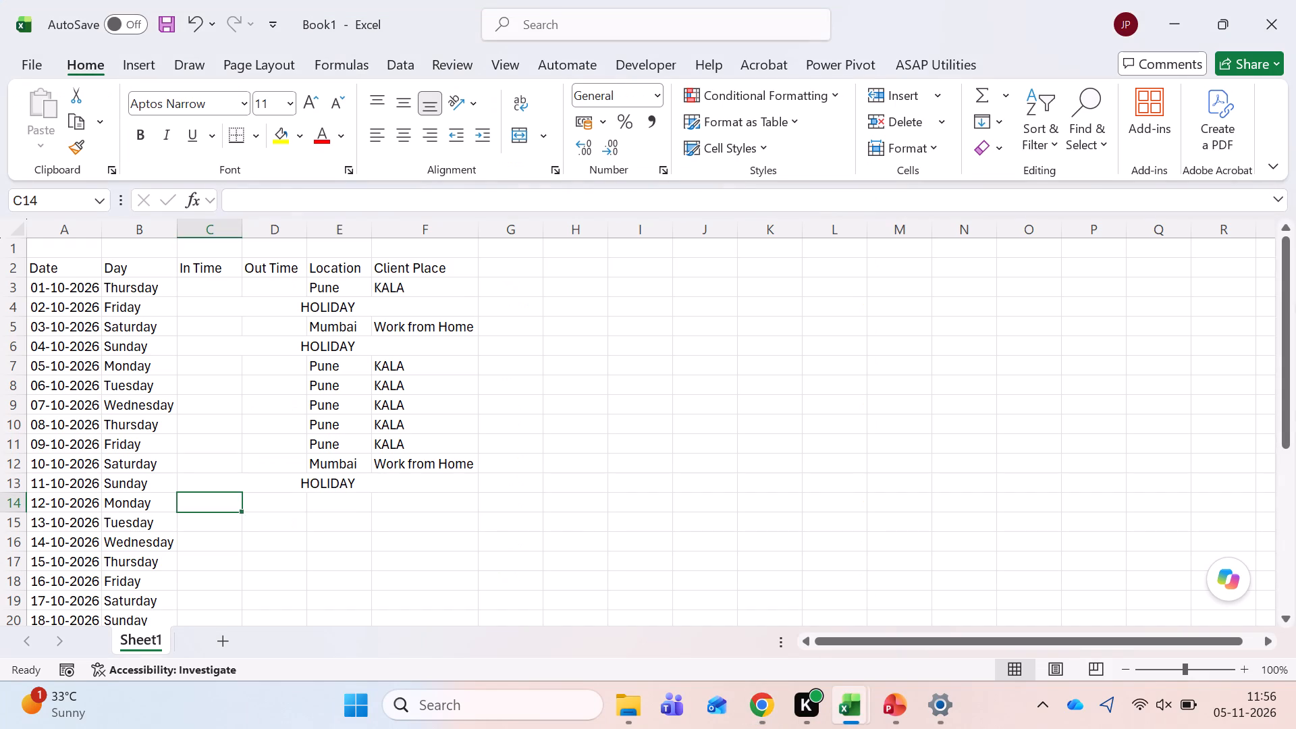
pyautogui.hotkey('shift', 'Right')
pyautogui.hotkey('shift', 'Right')
pyautogui.hotkey('shift', 'Right')
pyautogui.hotkey('alt', 'h')
pyautogui.press('m')
pyautogui.press('Return')
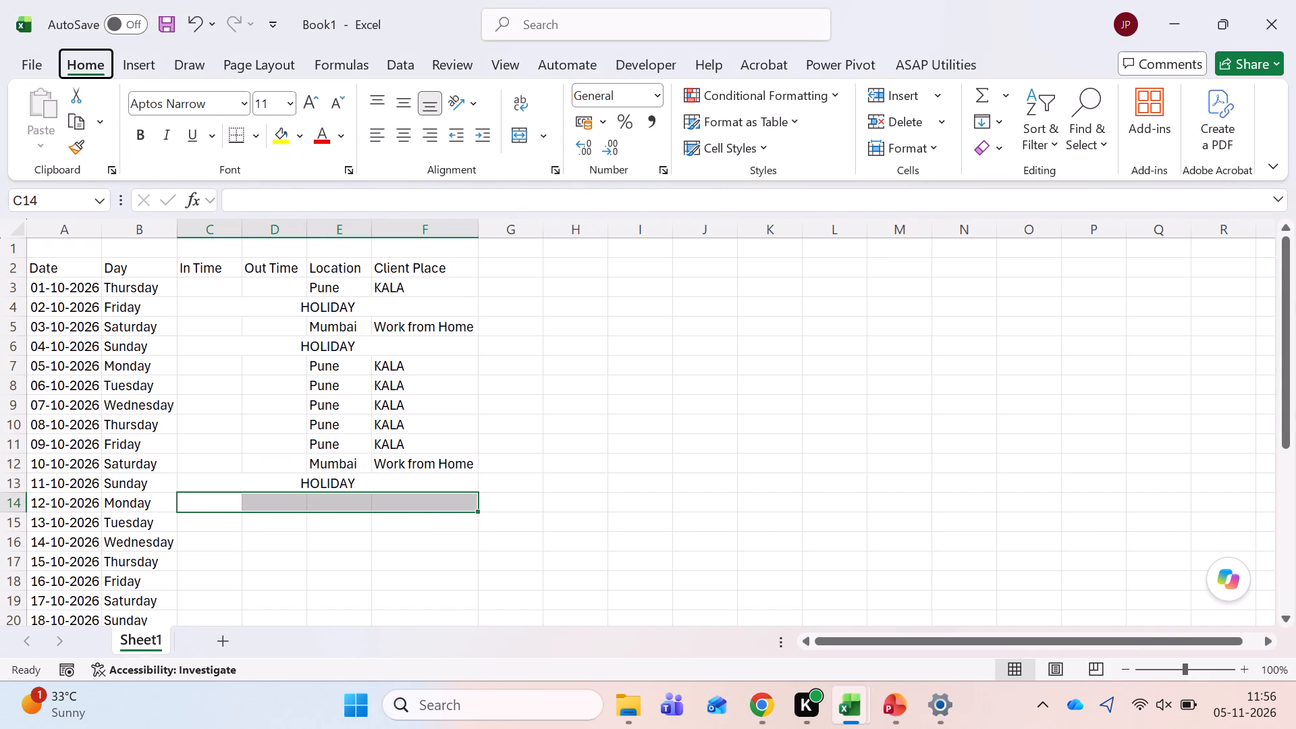
pyautogui.write('lea')
pyautogui.press('BackSpace')
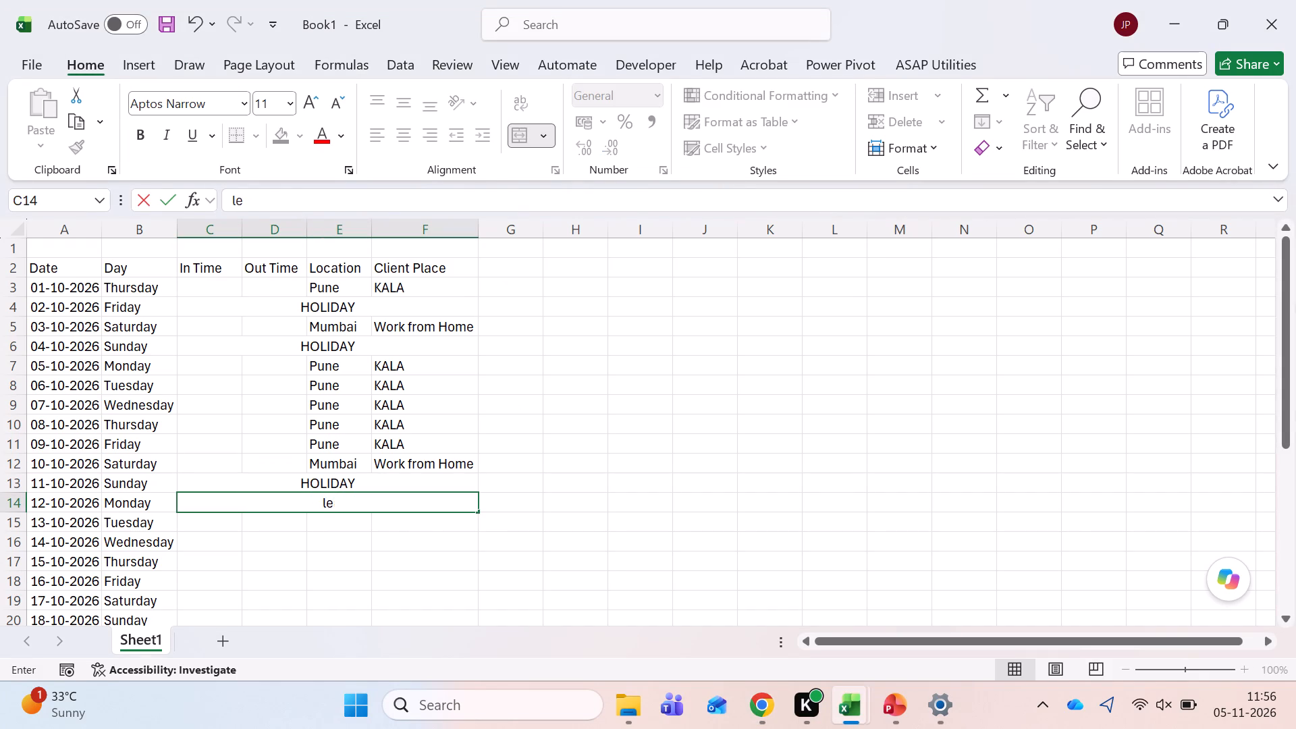
pyautogui.press('BackSpace')
pyautogui.write('LEAVE')
pyautogui.press('Return')
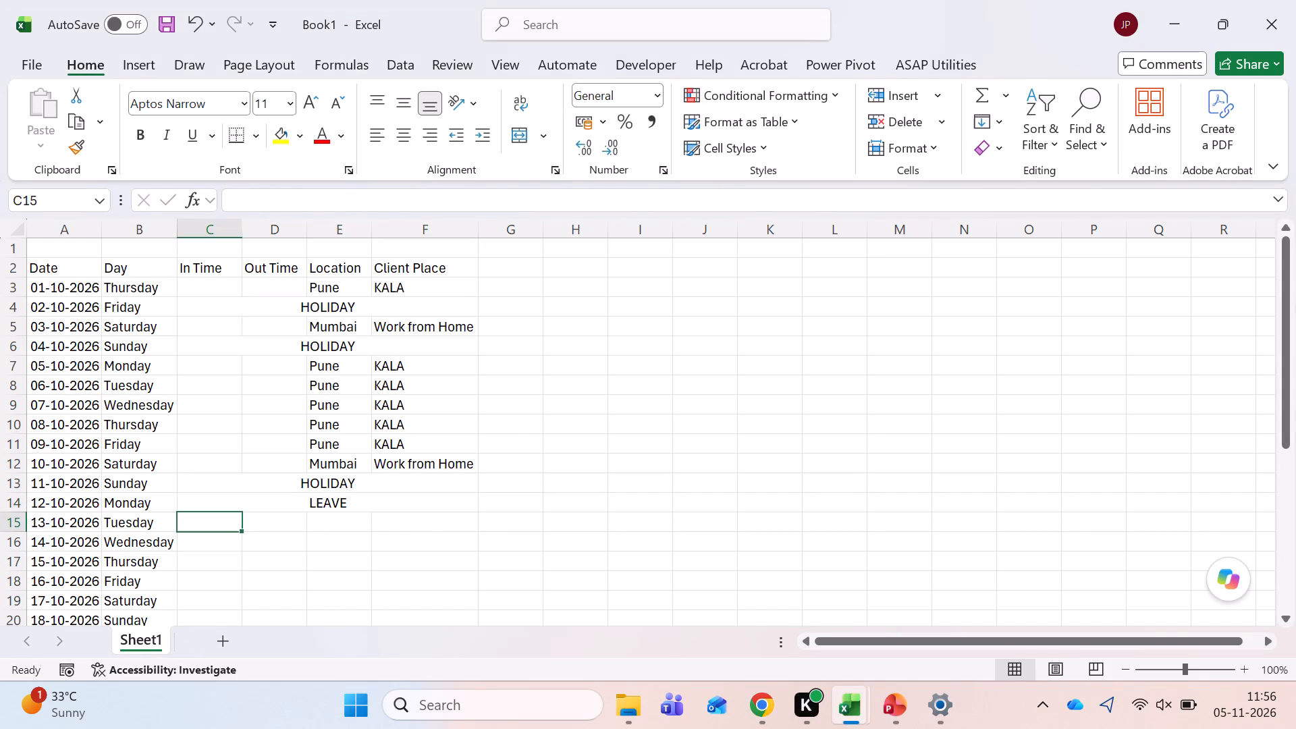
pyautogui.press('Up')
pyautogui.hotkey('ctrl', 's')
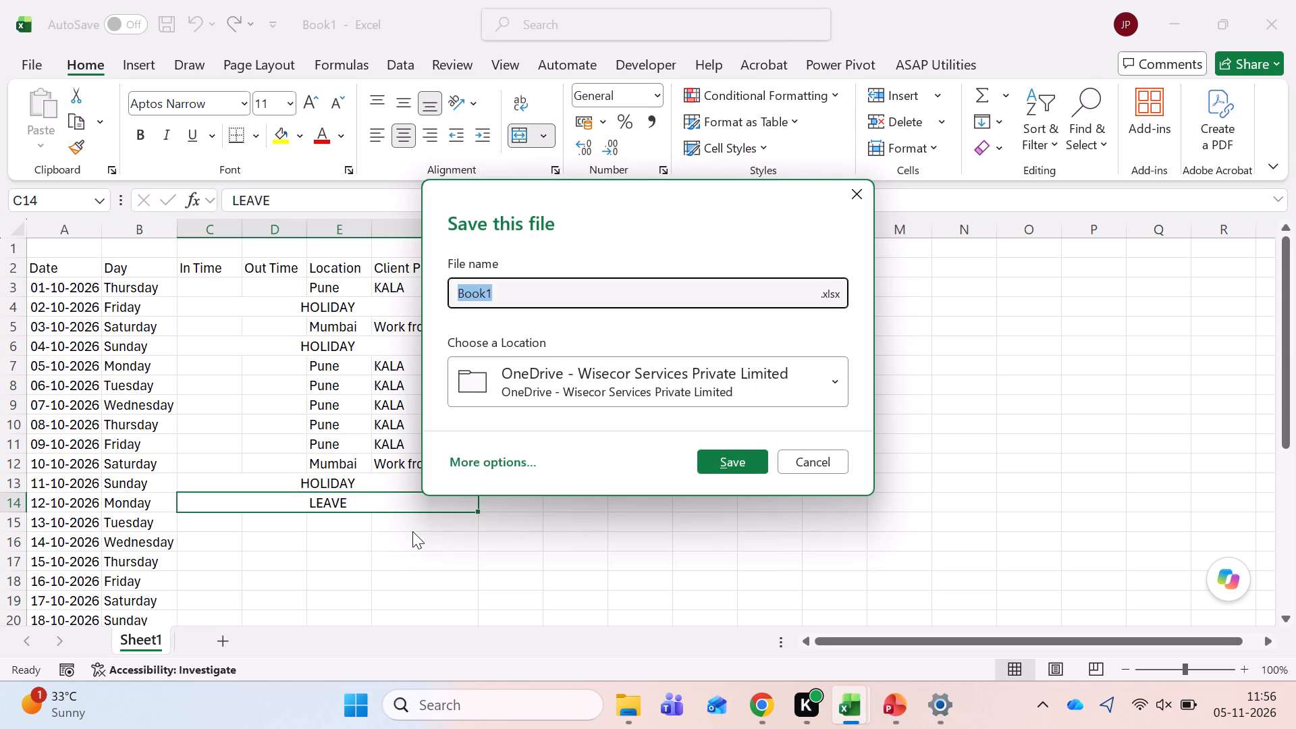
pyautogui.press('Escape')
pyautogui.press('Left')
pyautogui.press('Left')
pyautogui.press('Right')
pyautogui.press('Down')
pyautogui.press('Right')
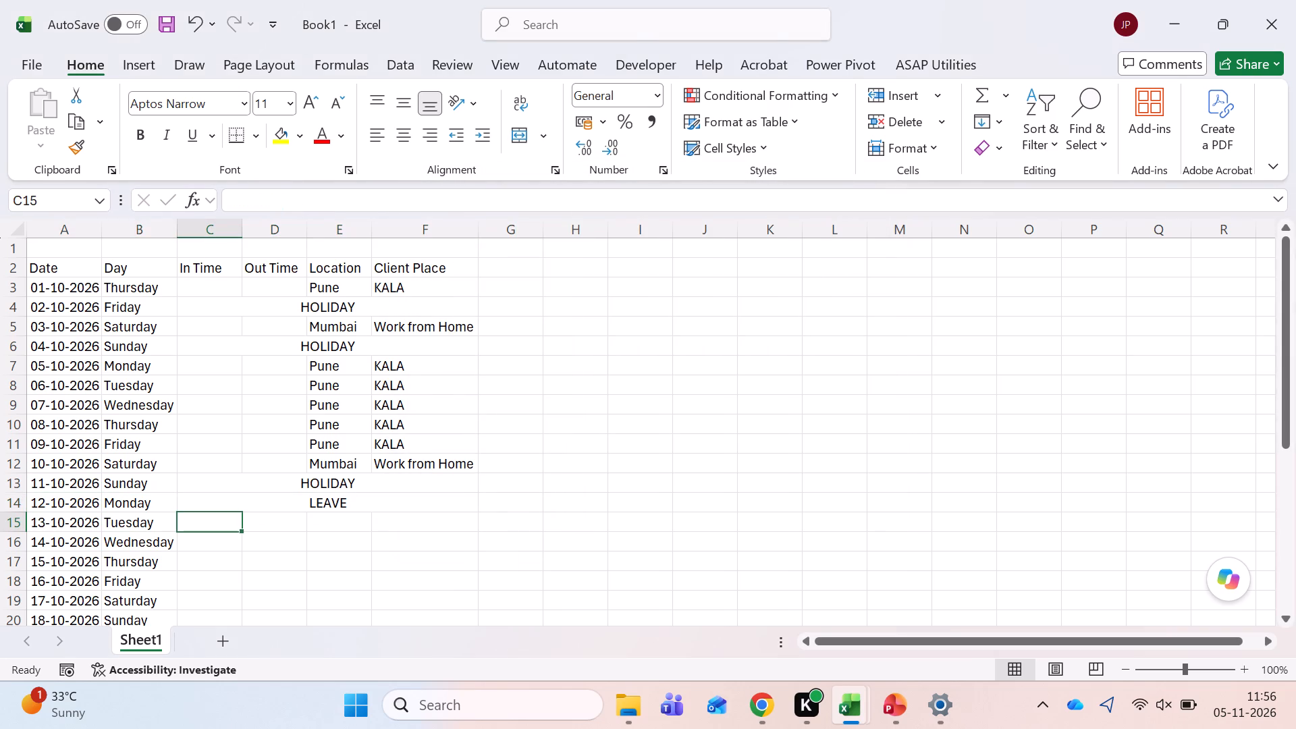
# Switch to Chrome and examine the Spine HR attendance report for the days after 12-Oct-26.
pyautogui.hotkey('alt', 'Tab')
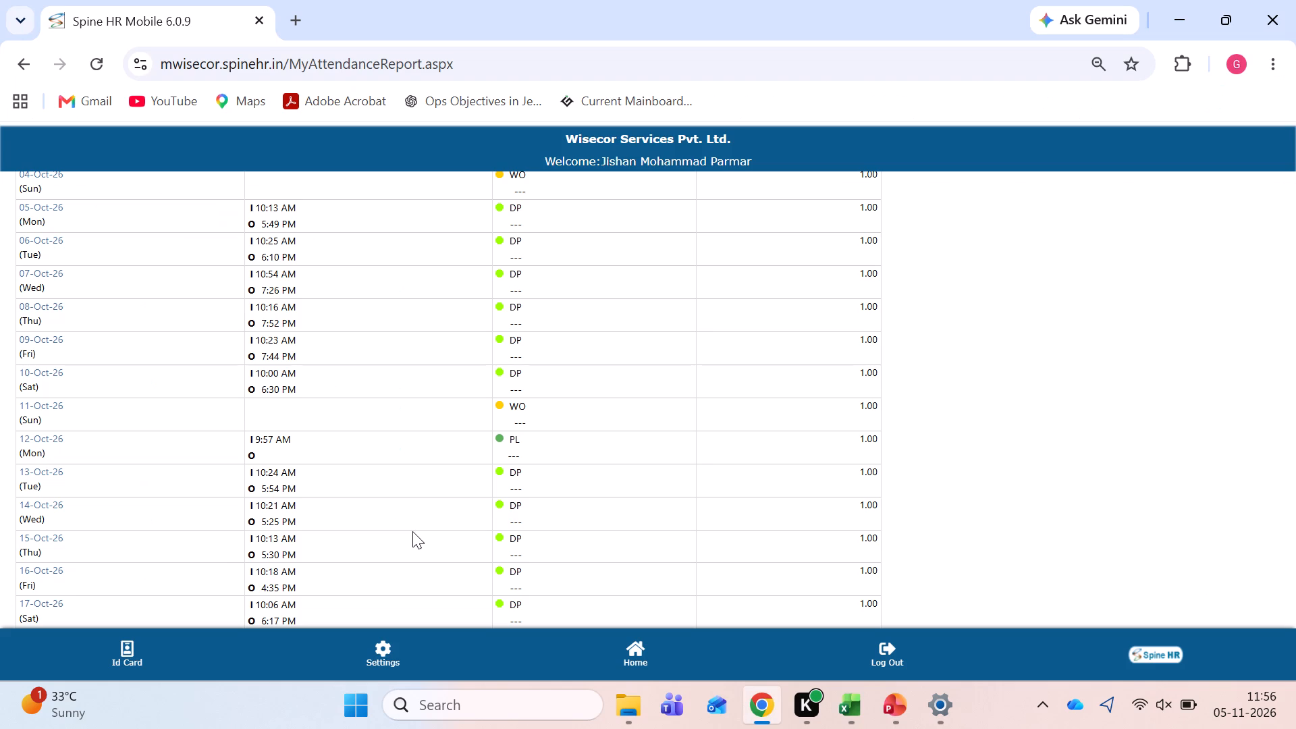
pyautogui.scroll(-1, 347, 500)
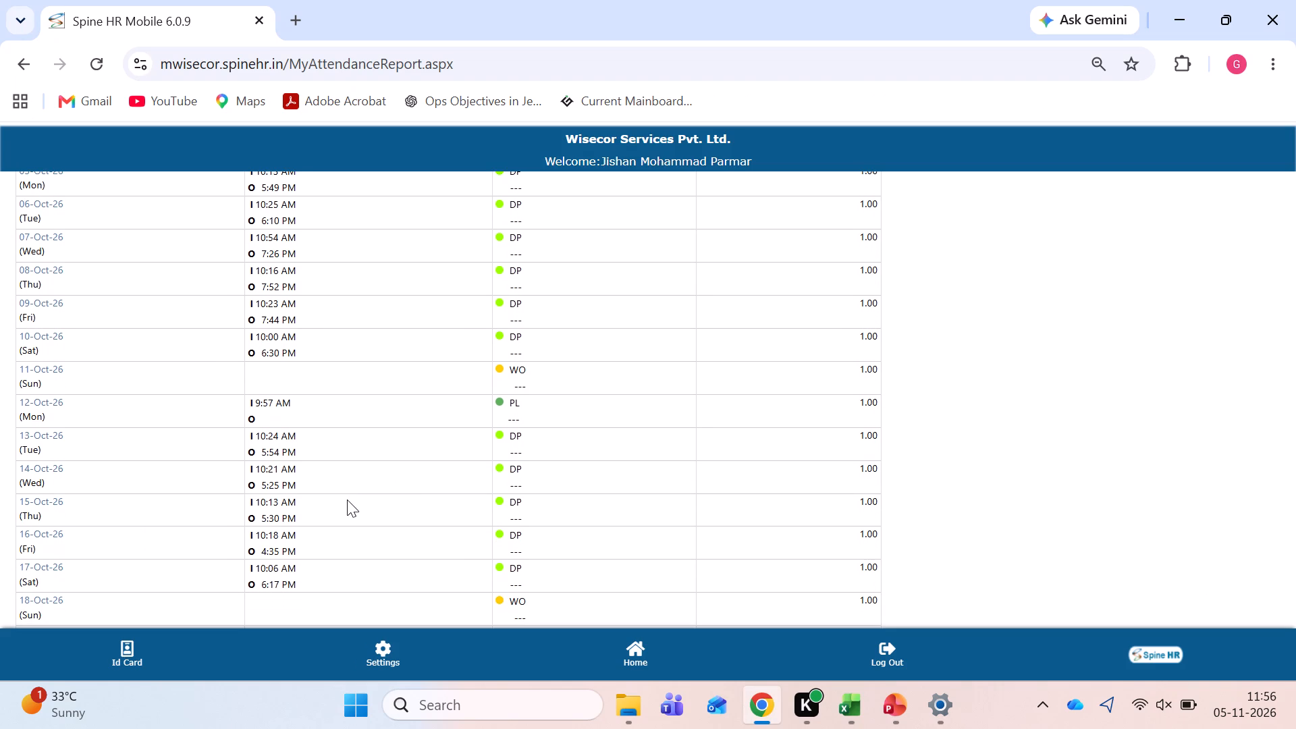
pyautogui.hotkey('alt', 'Tab')
# Switch to the Conveyance Oct'26 workbook and select the 13-10-2026 expense rows from the date through the client column.
pyautogui.hotkey('alt', 'Tab')
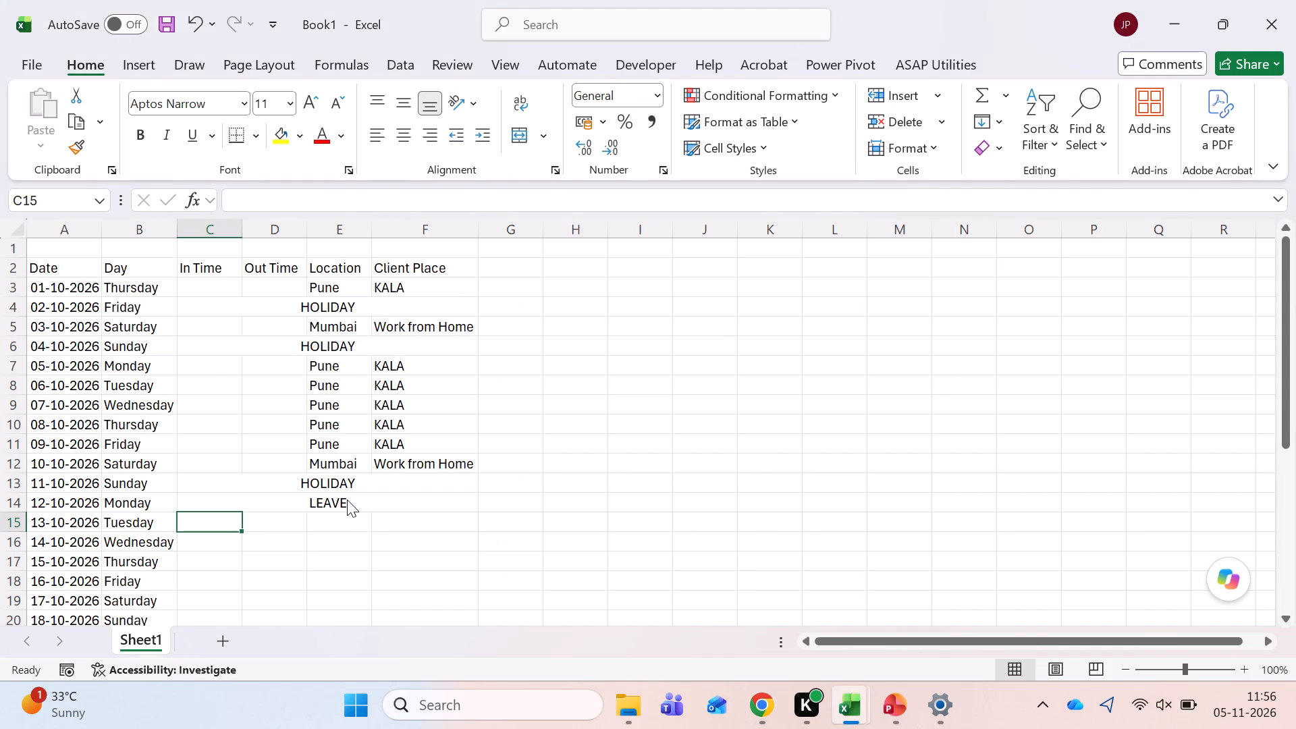
pyautogui.hotkey('alt', 'Tab')
pyautogui.hotkey('alt', 'Tab')
pyautogui.hotkey('alt', 'Tab')
pyautogui.hotkey('alt', 'Tab')
pyautogui.hotkey('alt', 'Tab')
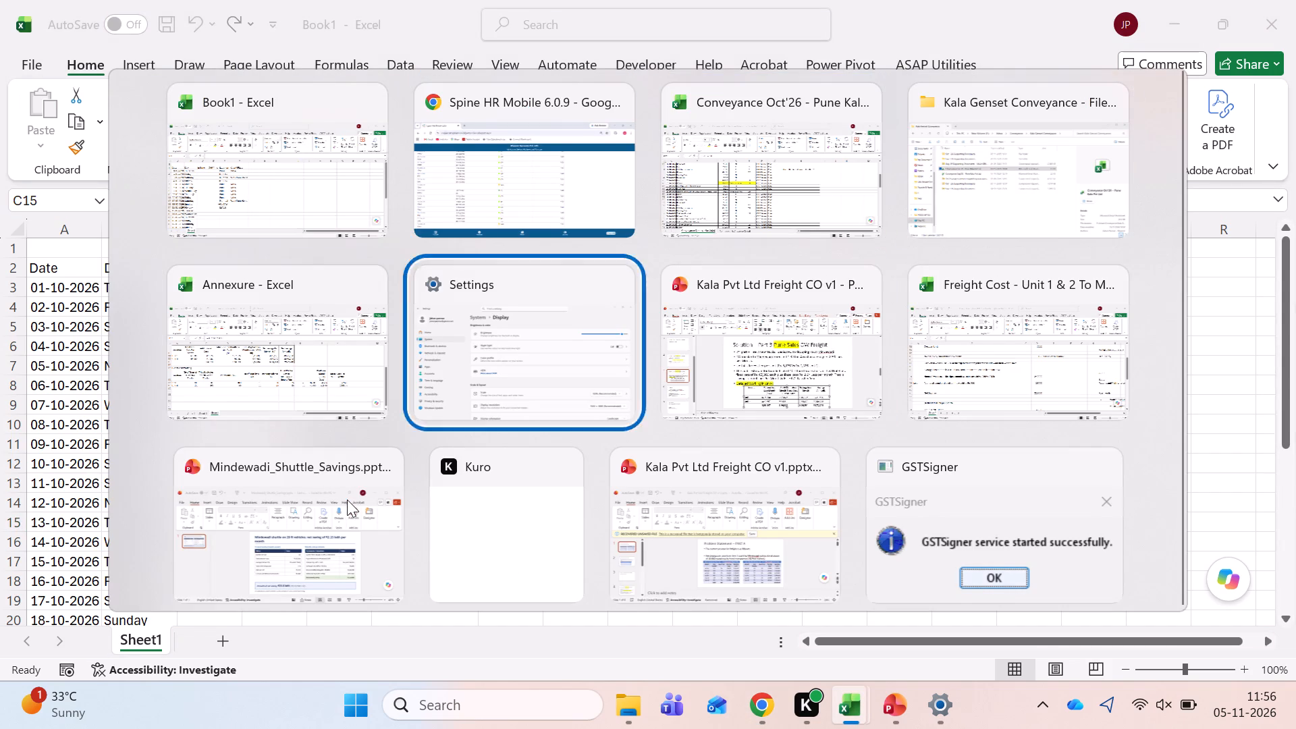
pyautogui.hotkey('alt', 'Tab')
pyautogui.hotkey('alt', 'Tab')
pyautogui.hotkey('alt', 'Tab')
pyautogui.hotkey('alt', 'Tab')
pyautogui.hotkey('alt', 'Tab')
pyautogui.hotkey('alt', 'Tab')
pyautogui.hotkey('alt', 'Tab')
pyautogui.hotkey('alt', 'Tab')
pyautogui.hotkey('alt', 'Tab')
pyautogui.hotkey('alt', 'Tab')
pyautogui.hotkey('alt', 'Tab')
pyautogui.hotkey('alt', 'Tab')
pyautogui.hotkey('alt', 'Tab')
pyautogui.hotkey('alt', 'Tab')
pyautogui.hotkey('alt', 'Tab')
pyautogui.hotkey('alt', 'Tab')
pyautogui.hotkey('alt', 'Tab')
pyautogui.hotkey('alt', 'Tab')
pyautogui.hotkey('alt', 'Tab')
pyautogui.hotkey('alt', 'Tab')
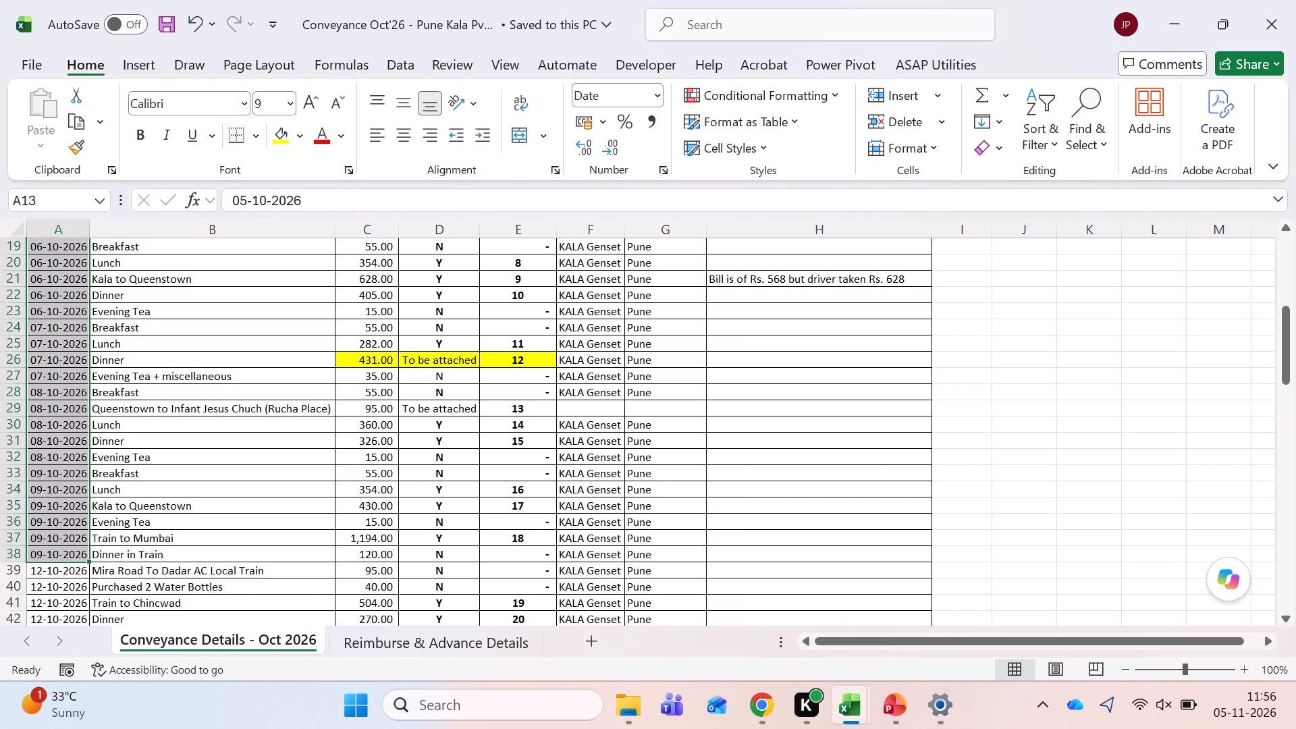
pyautogui.scroll(-2, 327, 487)
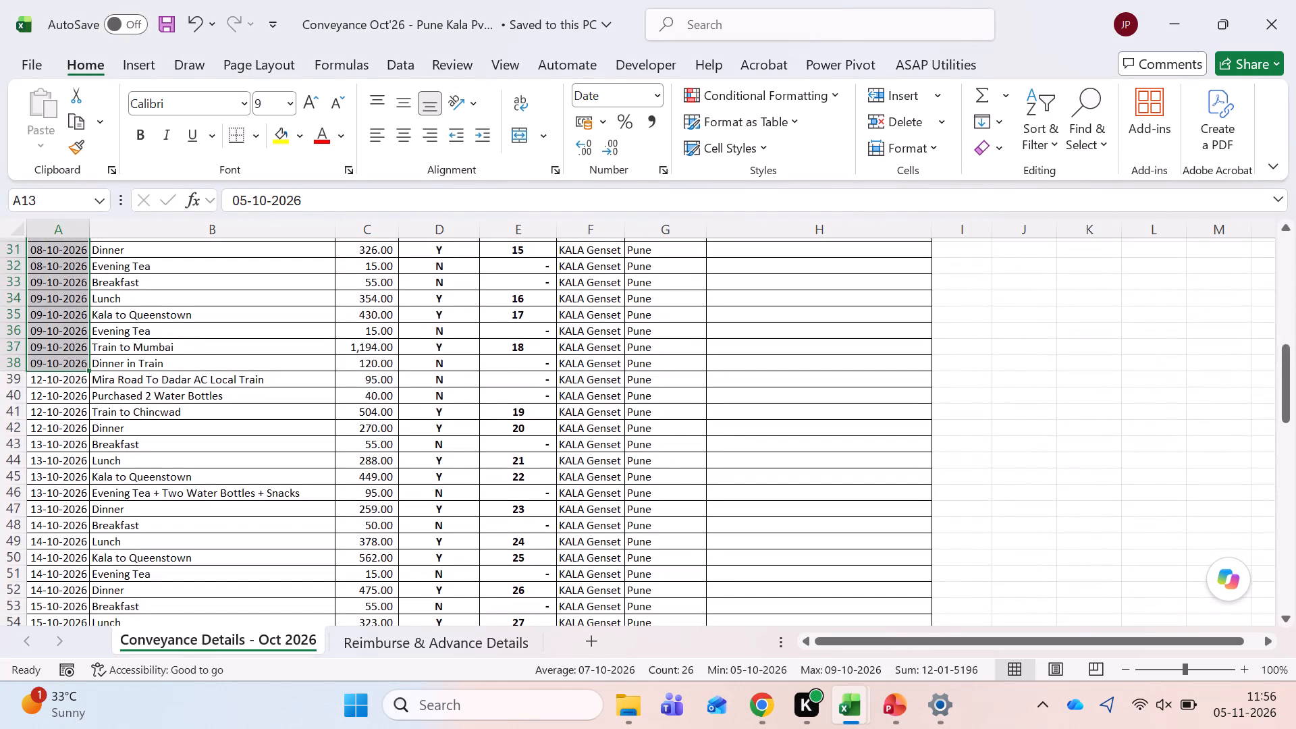
pyautogui.click(74, 445)
pyautogui.hotkey('shift', 'Down')
pyautogui.hotkey('shift', 'Down')
pyautogui.hotkey('shift', 'Down')
pyautogui.hotkey('shift', 'Down')
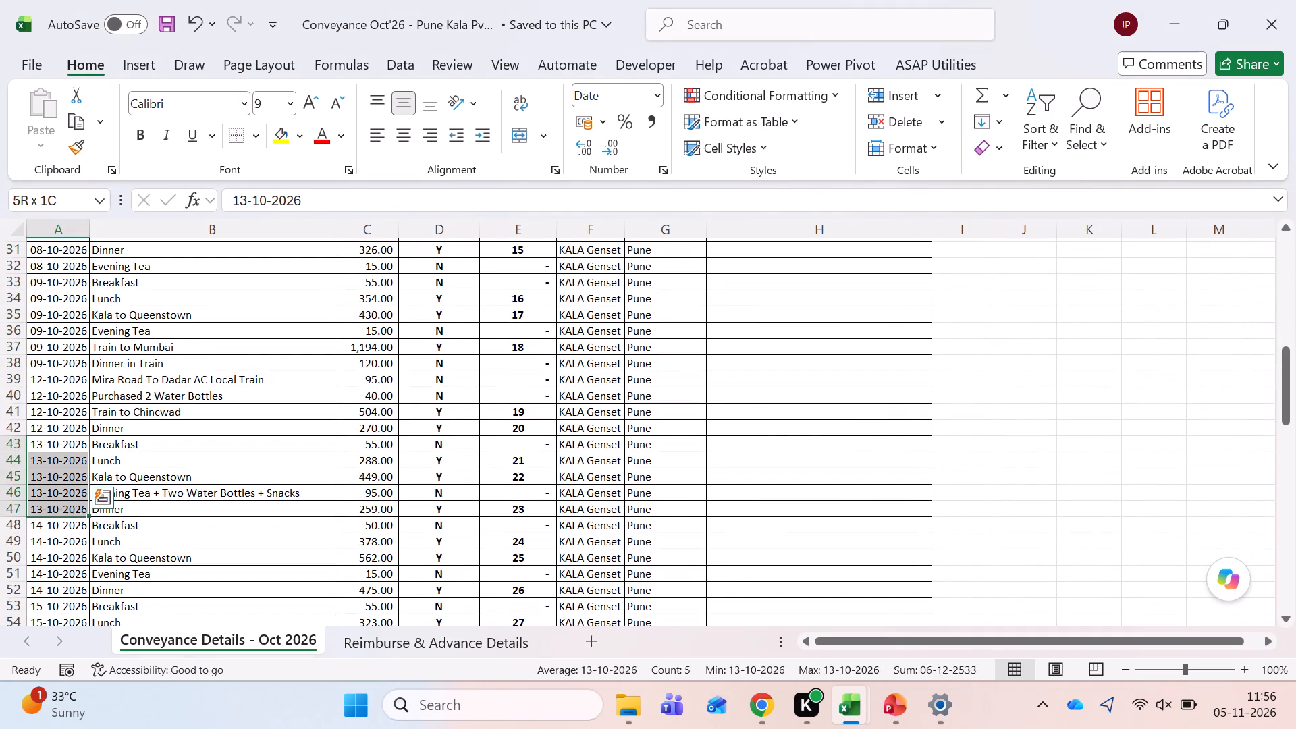
pyautogui.hotkey('shift', 'Down')
pyautogui.hotkey('shift', 'Down')
pyautogui.hotkey('shift', 'Up')
pyautogui.hotkey('shift', 'Right')
pyautogui.hotkey('shift', 'Right')
pyautogui.hotkey('shift', 'Right')
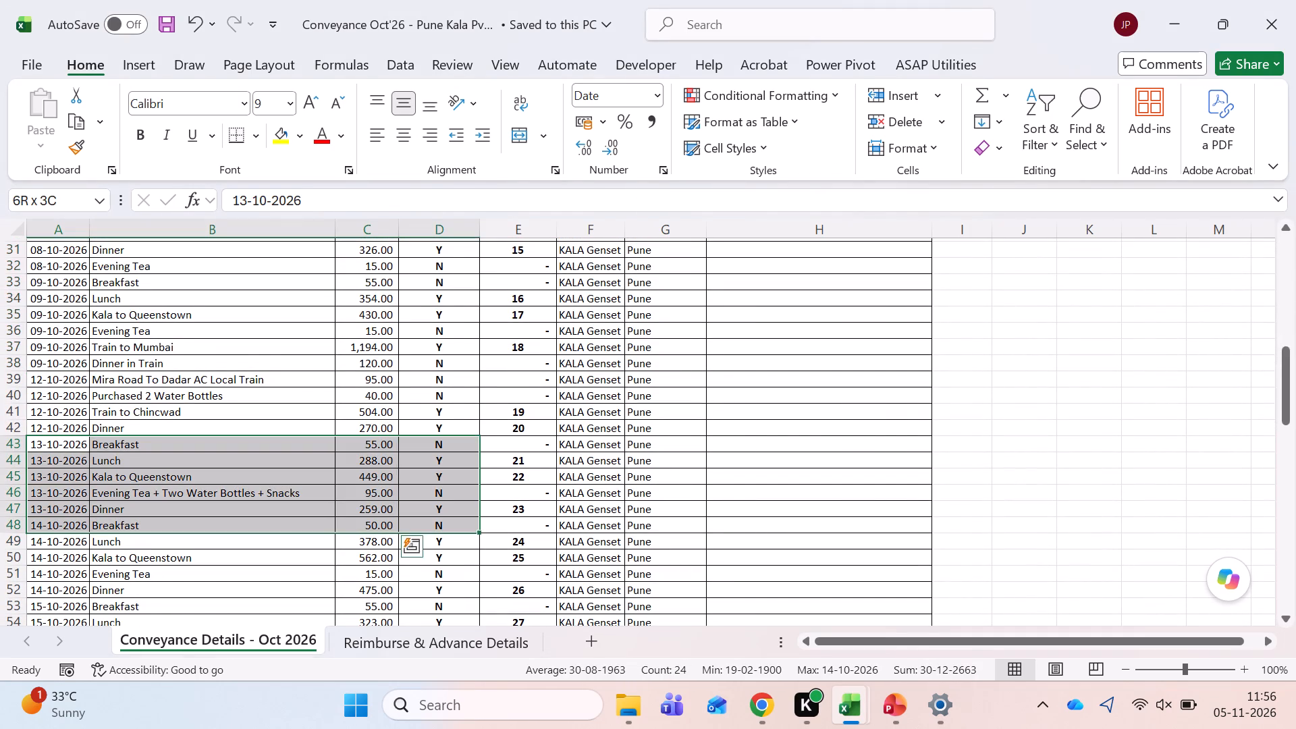
pyautogui.hotkey('shift', 'Right')
pyautogui.hotkey('shift', 'Right')
# Extend the selection through the last 16-10-2026 row to check the client and location for those days.
pyautogui.hotkey('shift', 'Down')
pyautogui.hotkey('shift', 'Down')
pyautogui.hotkey('shift', 'Down')
pyautogui.hotkey('shift', 'Down')
pyautogui.hotkey('shift', 'Down')
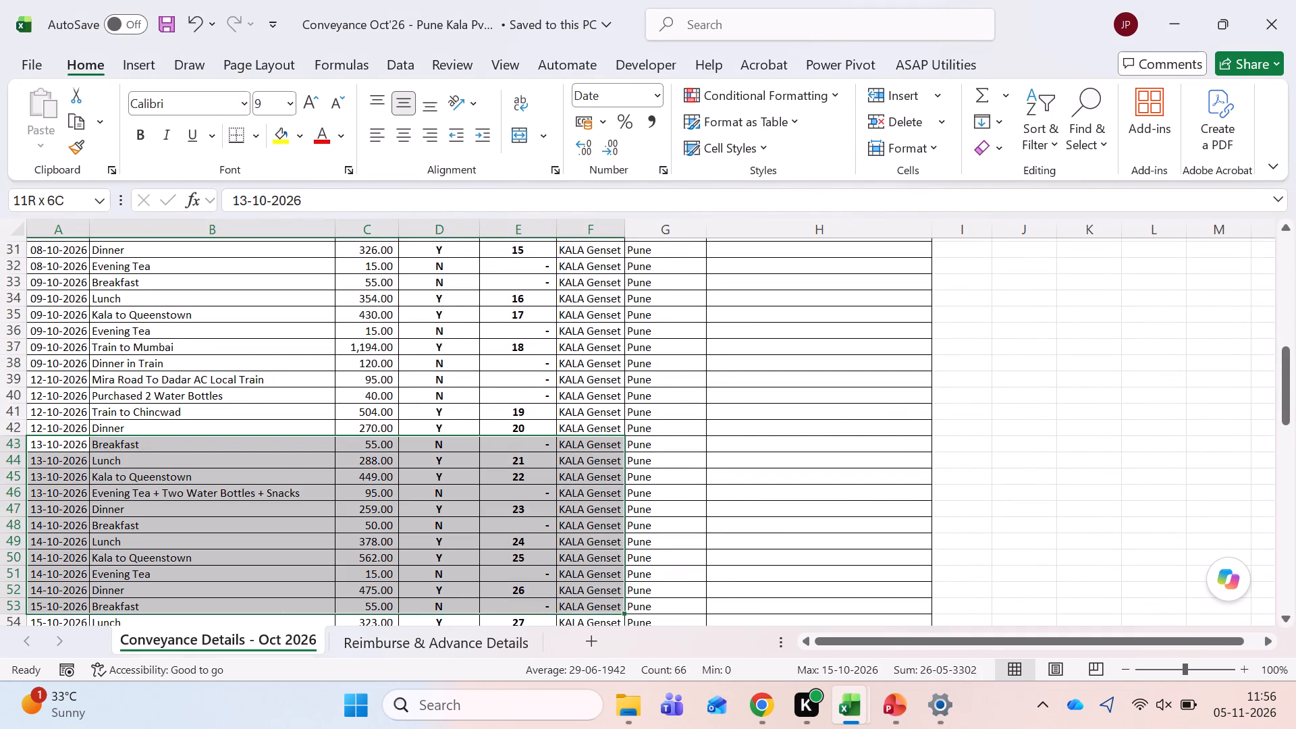
pyautogui.hotkey('shift', 'Down')
pyautogui.hotkey('shift', 'Down')
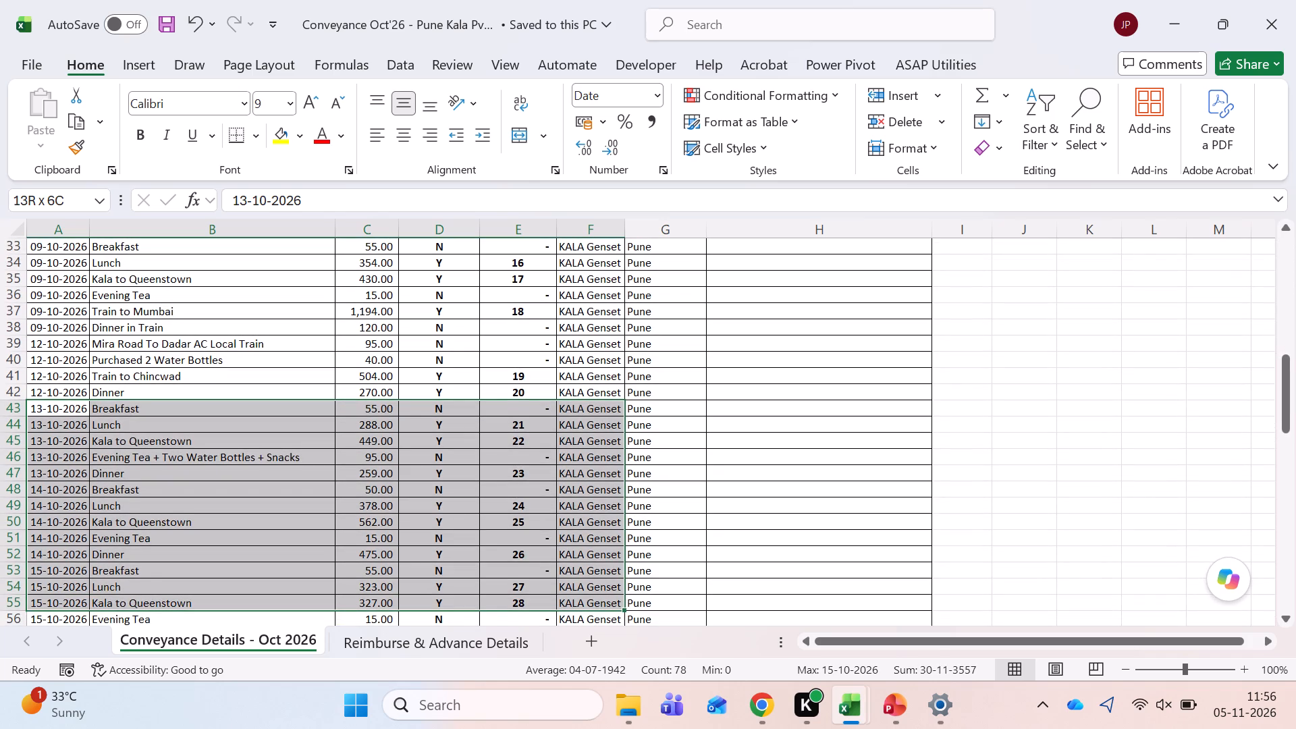
pyautogui.hotkey('shift', 'Down')
pyautogui.hotkey('shift', 'Down')
pyautogui.hotkey('shift', 'Down')
pyautogui.hotkey('shift', 'Down')
pyautogui.hotkey('shift', 'Up')
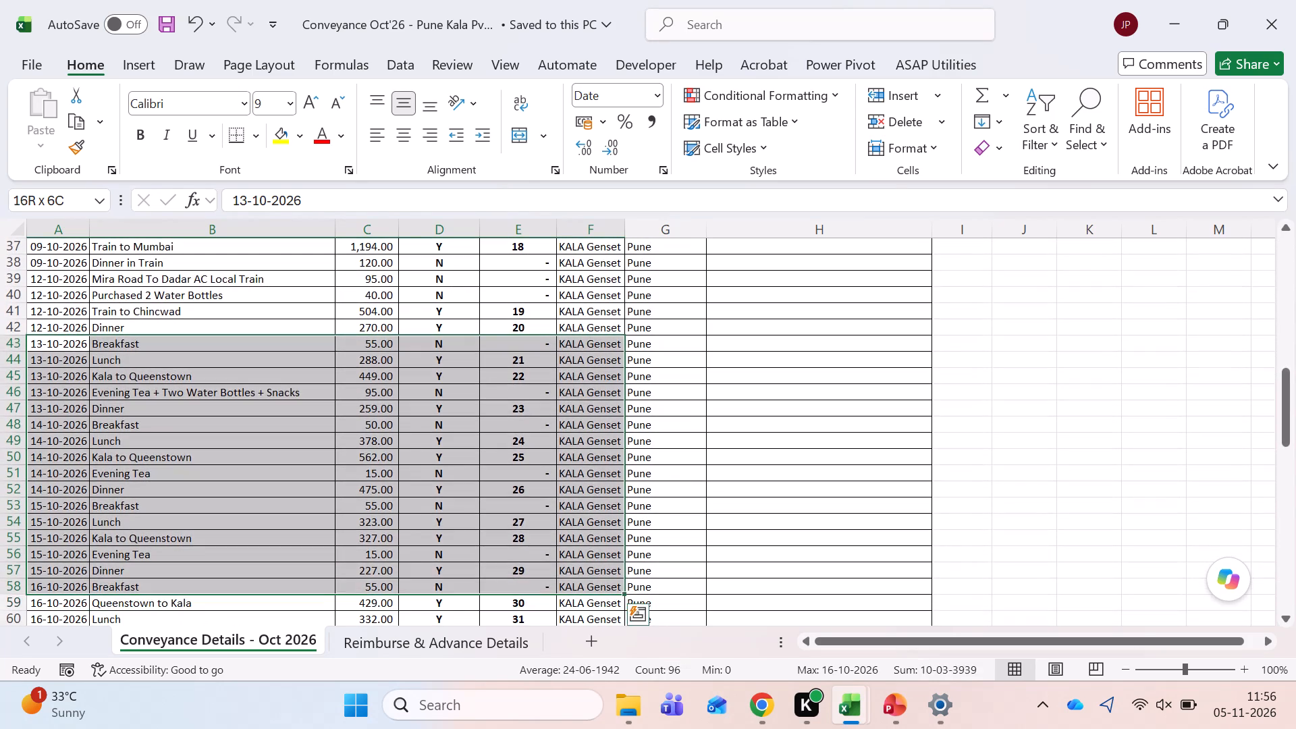
pyautogui.hotkey('shift', 'Up')
pyautogui.hotkey('shift', 'Up')
pyautogui.hotkey('shift', 'Down')
pyautogui.hotkey('shift', 'Down')
pyautogui.hotkey('shift', 'Down')
pyautogui.hotkey('shift', 'Down')
pyautogui.hotkey('shift', 'Down')
pyautogui.hotkey('shift', 'Down')
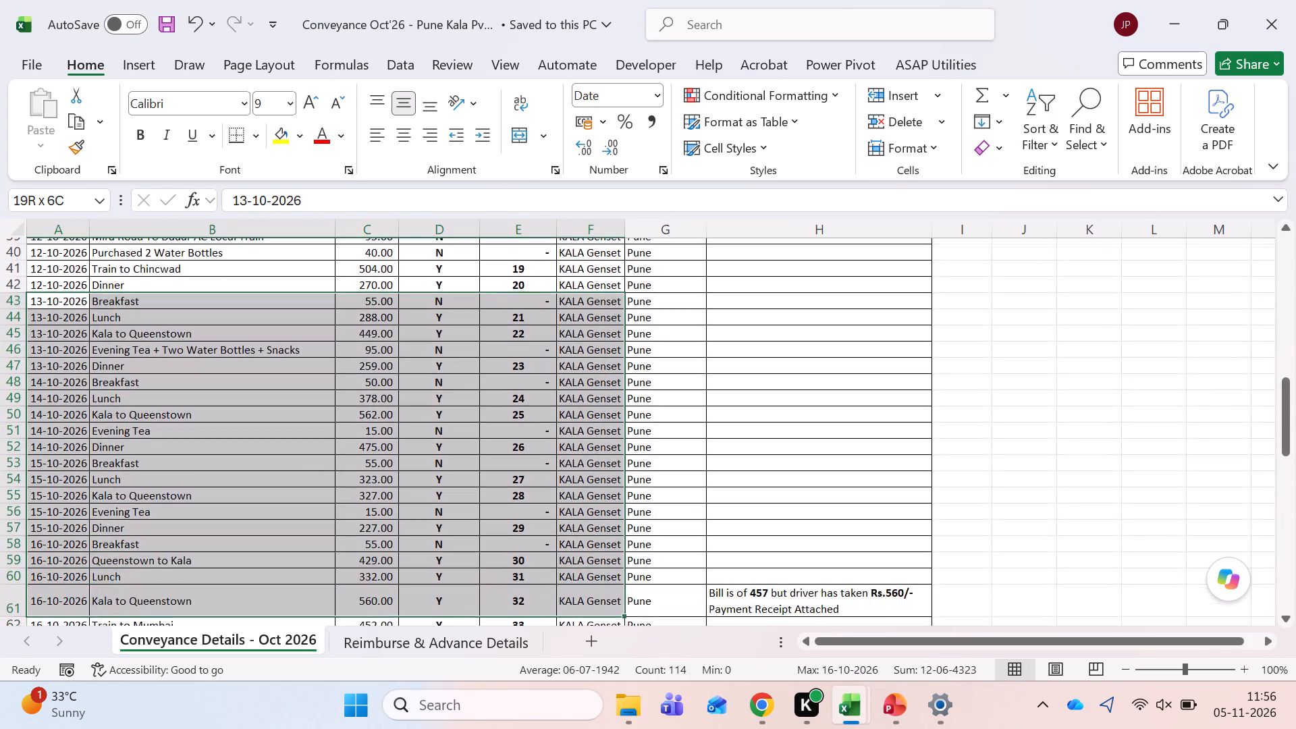
pyautogui.hotkey('shift', 'Down')
pyautogui.hotkey('shift', 'Down')
pyautogui.hotkey('shift', 'Up')
pyautogui.hotkey('shift', 'Up')
pyautogui.hotkey('shift', 'Up')
pyautogui.hotkey('shift', 'Down')
pyautogui.hotkey('shift', 'Down')
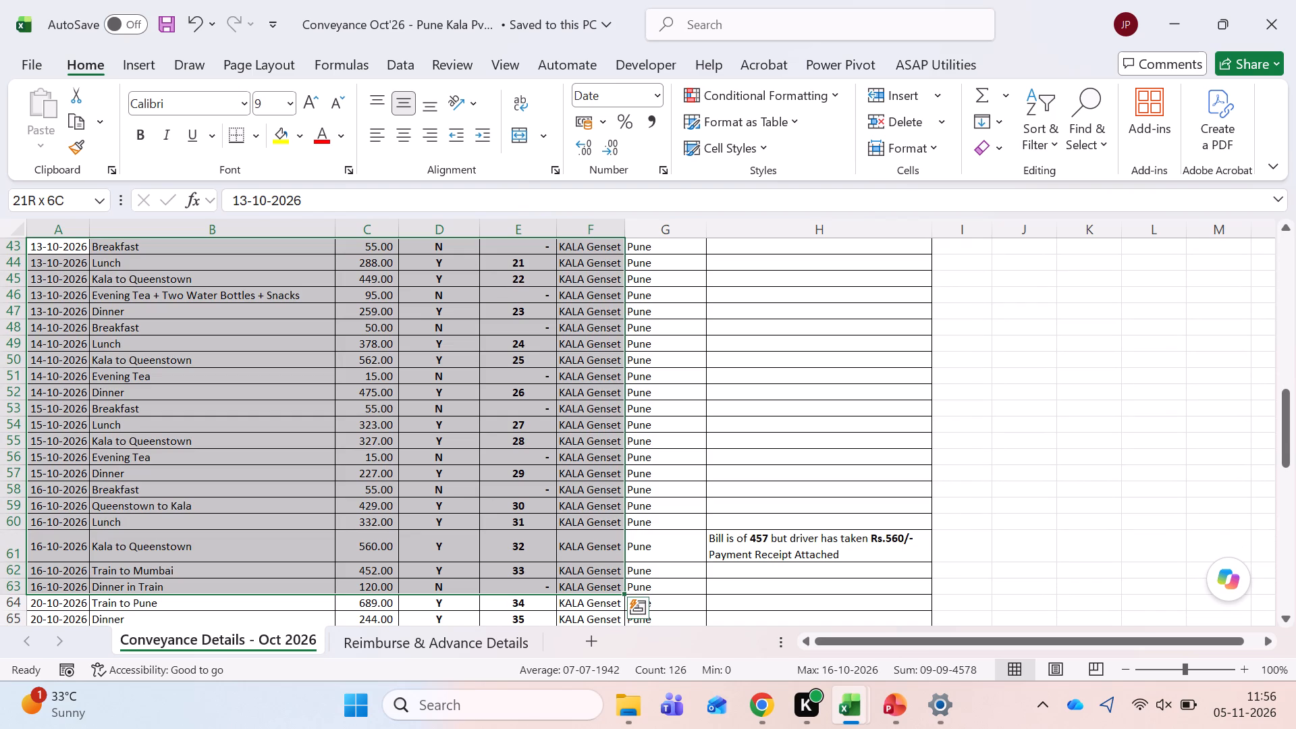
pyautogui.hscroll(2, 74, 445)
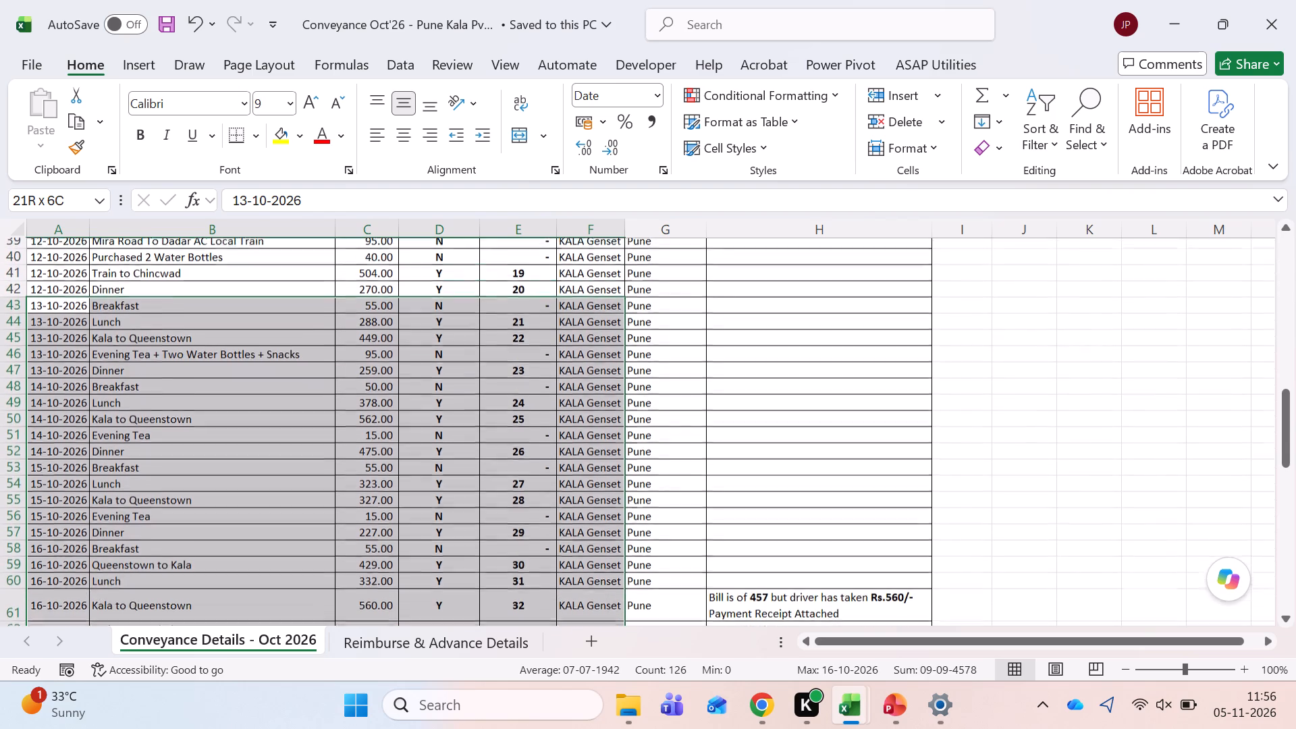
pyautogui.hscroll(1, 74, 445)
# Return to Book1 and copy Pune and KALA from the 09-10-2026 row into the rows for 13-10-2026 through 16-10-2026.
pyautogui.hotkey('alt', 'Tab')
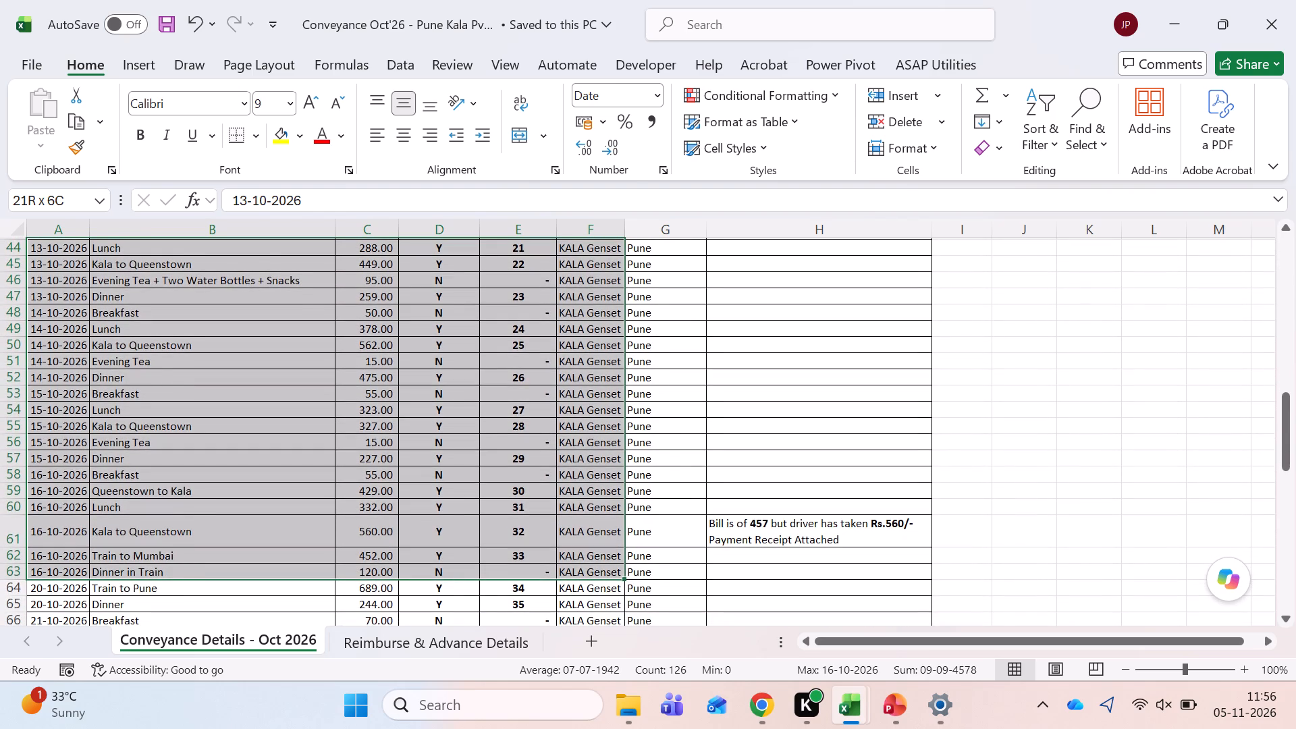
pyautogui.scroll(-1, 74, 445)
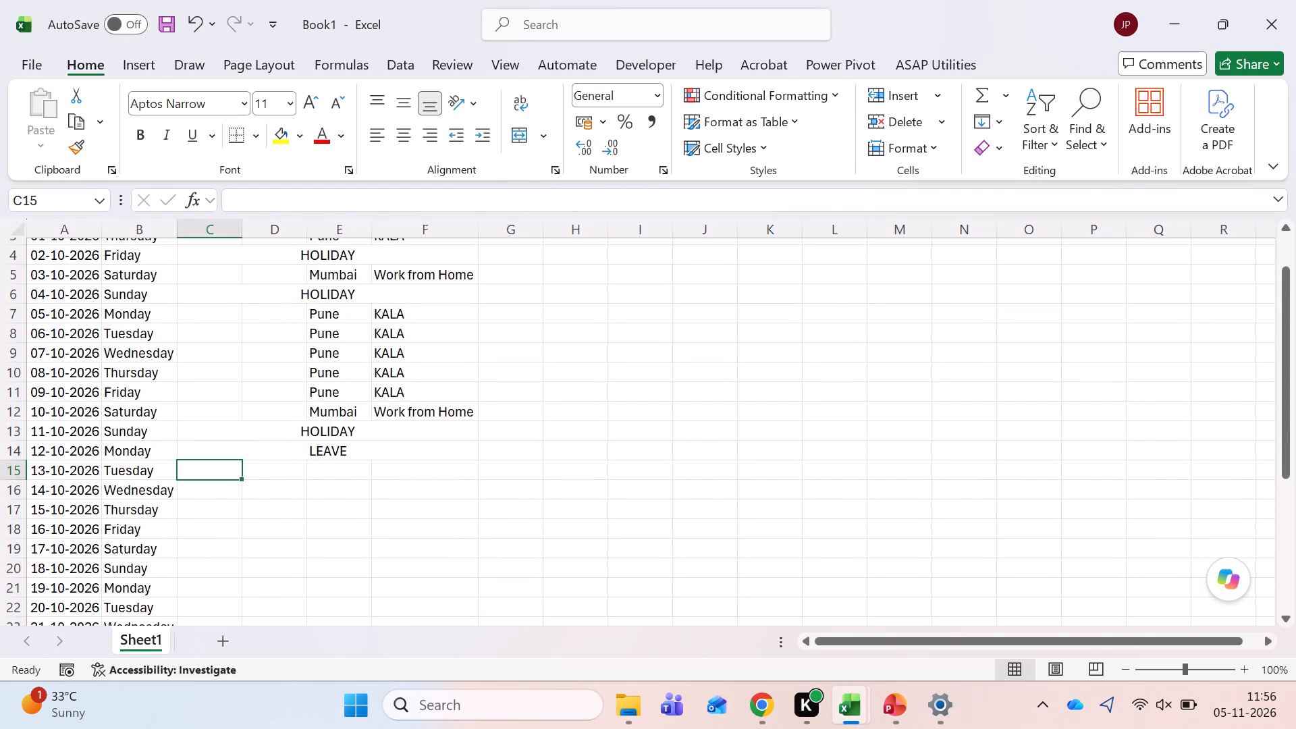
pyautogui.press('Right')
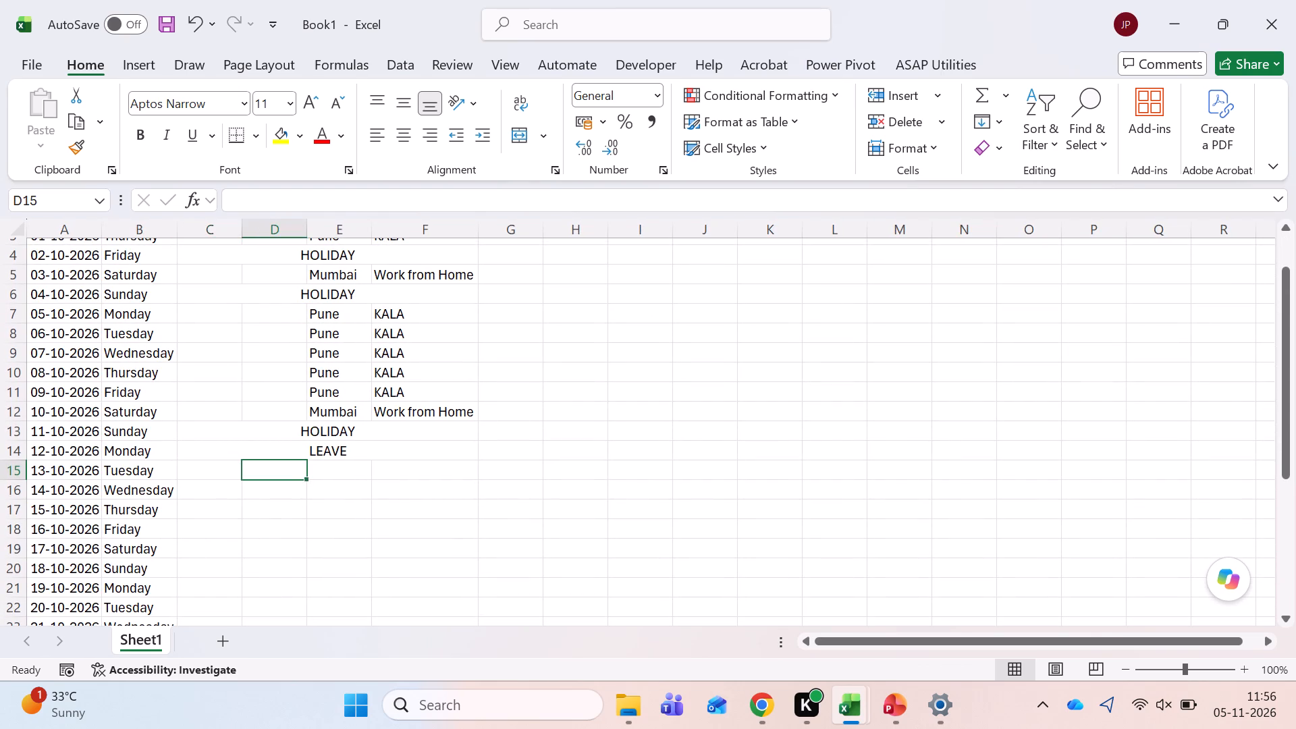
pyautogui.press('Up')
pyautogui.press('Up')
pyautogui.press('Up')
pyautogui.press('Up')
pyautogui.press('Right')
pyautogui.hotkey('shift', 'Right')
pyautogui.hotkey('ctrl', 'c')
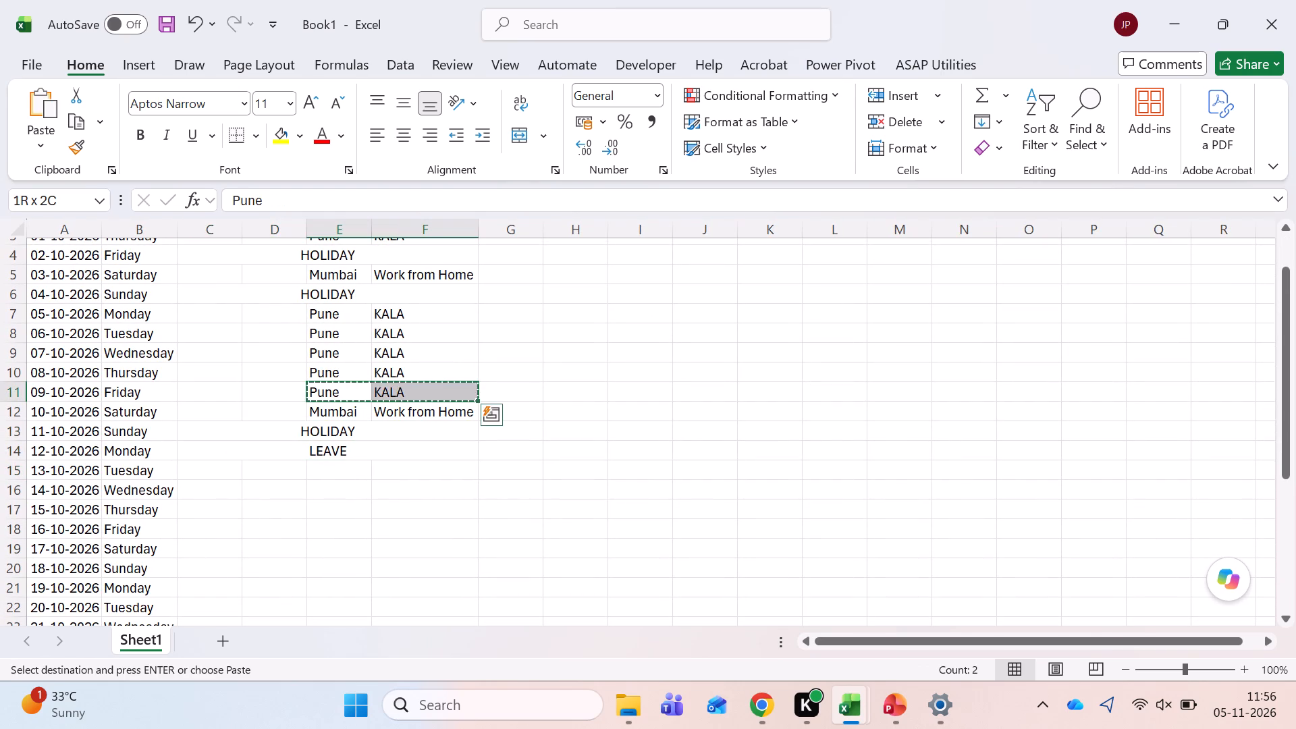
pyautogui.press('Down')
pyautogui.press('Down')
pyautogui.press('Down')
pyautogui.press('Down')
pyautogui.hotkey('shift', 'Right')
pyautogui.hotkey('shift', 'Down')
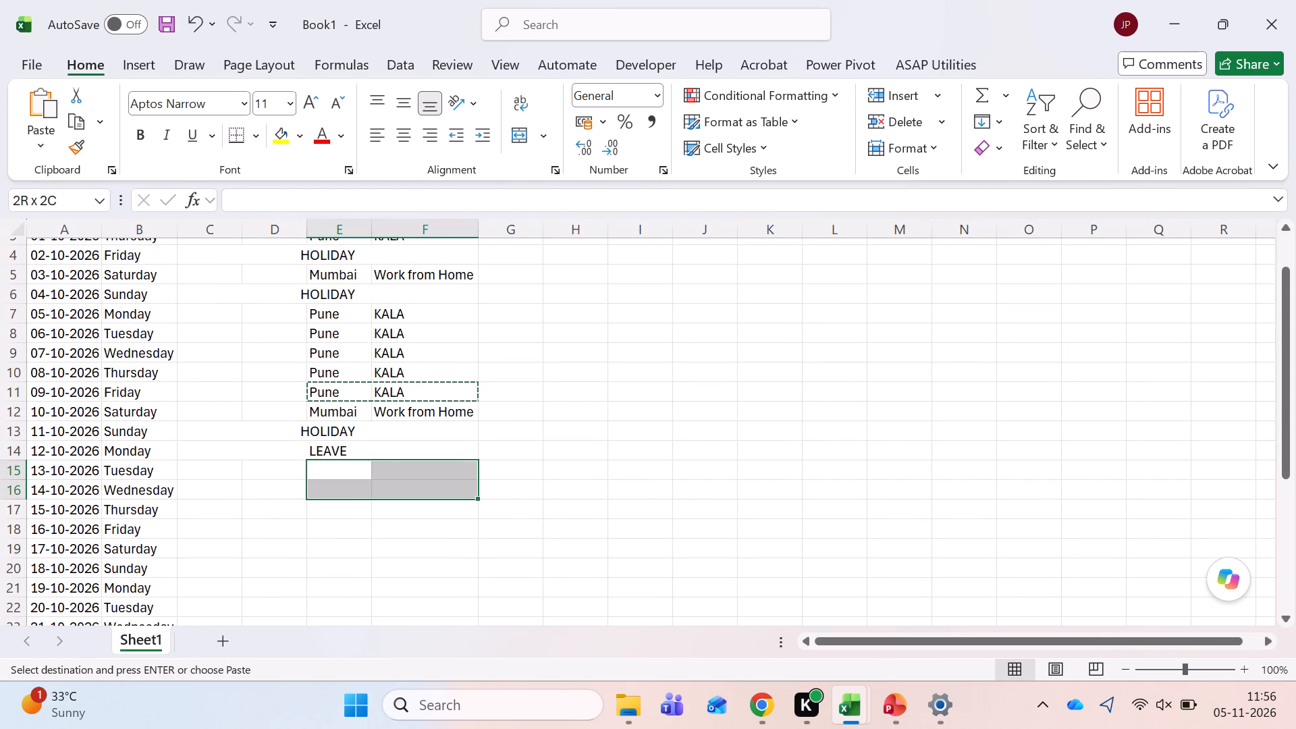
pyautogui.hotkey('shift', 'Down')
pyautogui.hotkey('shift', 'Down')
pyautogui.press('Return')
pyautogui.press('Left')
pyautogui.press('Left')
pyautogui.press('Right')
pyautogui.press('Right')
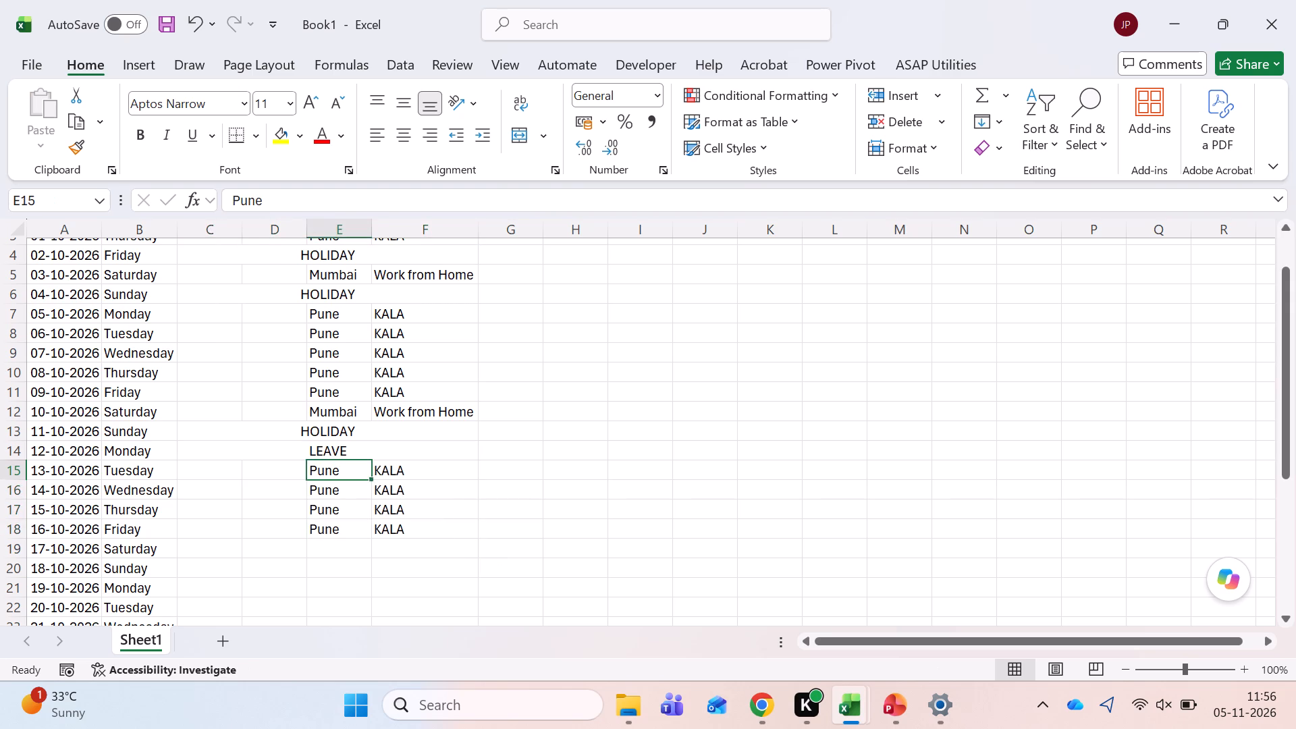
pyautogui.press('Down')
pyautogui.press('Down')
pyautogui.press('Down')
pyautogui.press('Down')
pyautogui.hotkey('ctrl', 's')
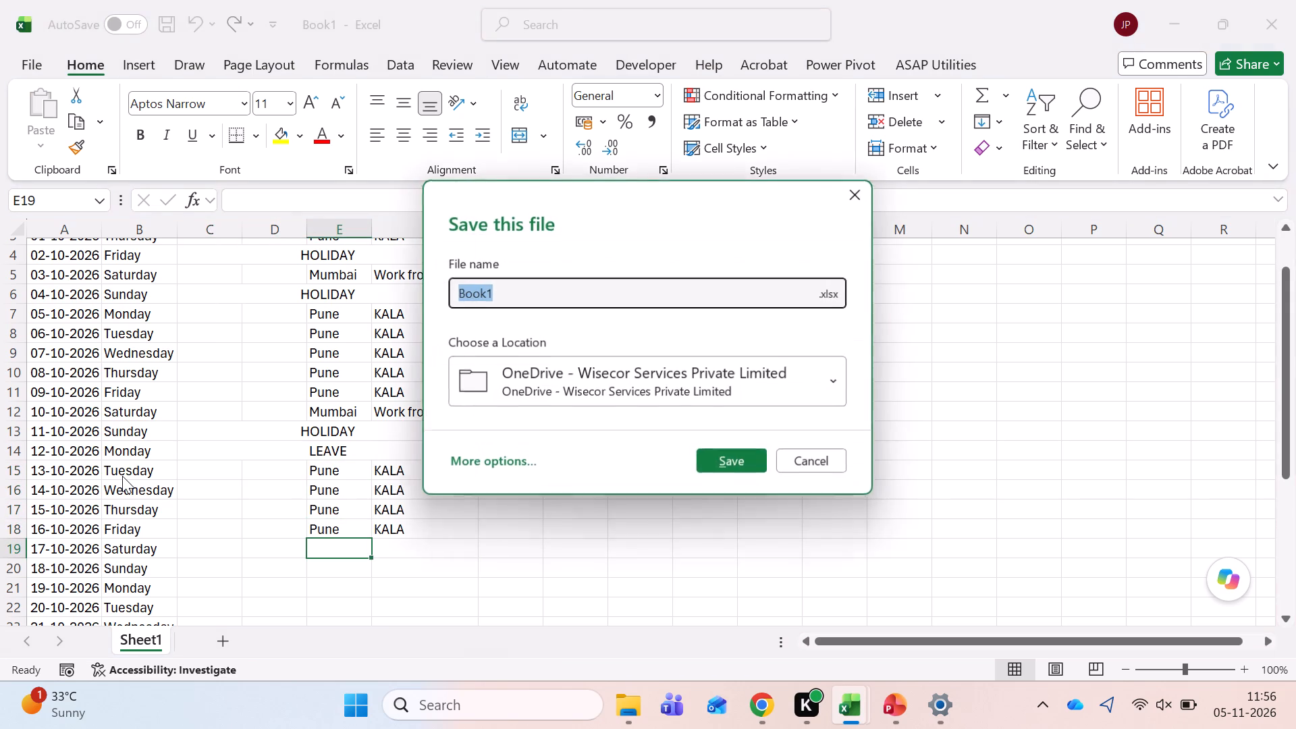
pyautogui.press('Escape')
# Copy Mumbai and Work from Home from the 10-10-2026 row and select the location cell for 17-10-2026.
pyautogui.press('Up')
pyautogui.press('Up')
pyautogui.press('Up')
pyautogui.press('Up')
pyautogui.press('Up')
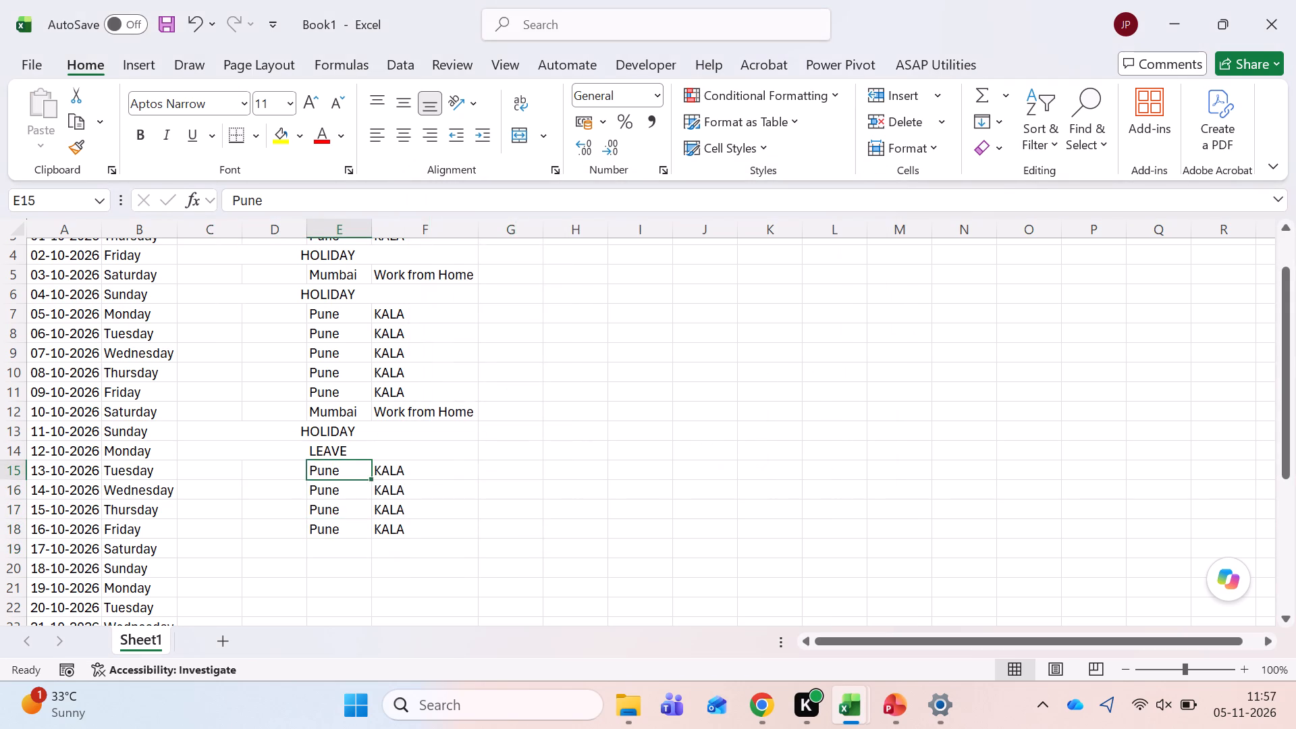
pyautogui.press('Up')
pyautogui.press('Up')
pyautogui.hotkey('shift', 'Right')
pyautogui.hotkey('ctrl', 'c')
pyautogui.press('Down')
pyautogui.press('Down')
pyautogui.press('Down')
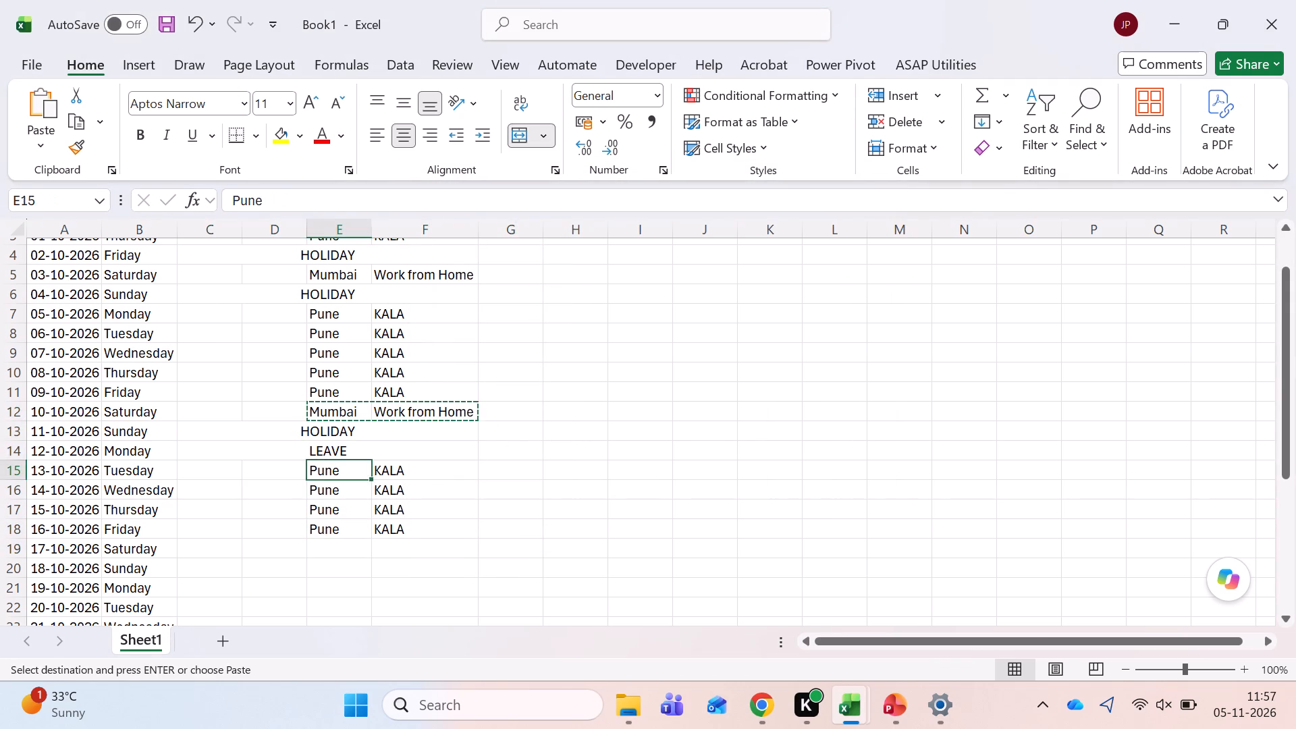
pyautogui.press('Down')
pyautogui.press('Down')
pyautogui.press('Down')
pyautogui.press('Down')
# Switch to Chrome and examine the Spine HR attendance report for the days from 13-Oct-26 onward.
pyautogui.hotkey('alt', 'Tab')
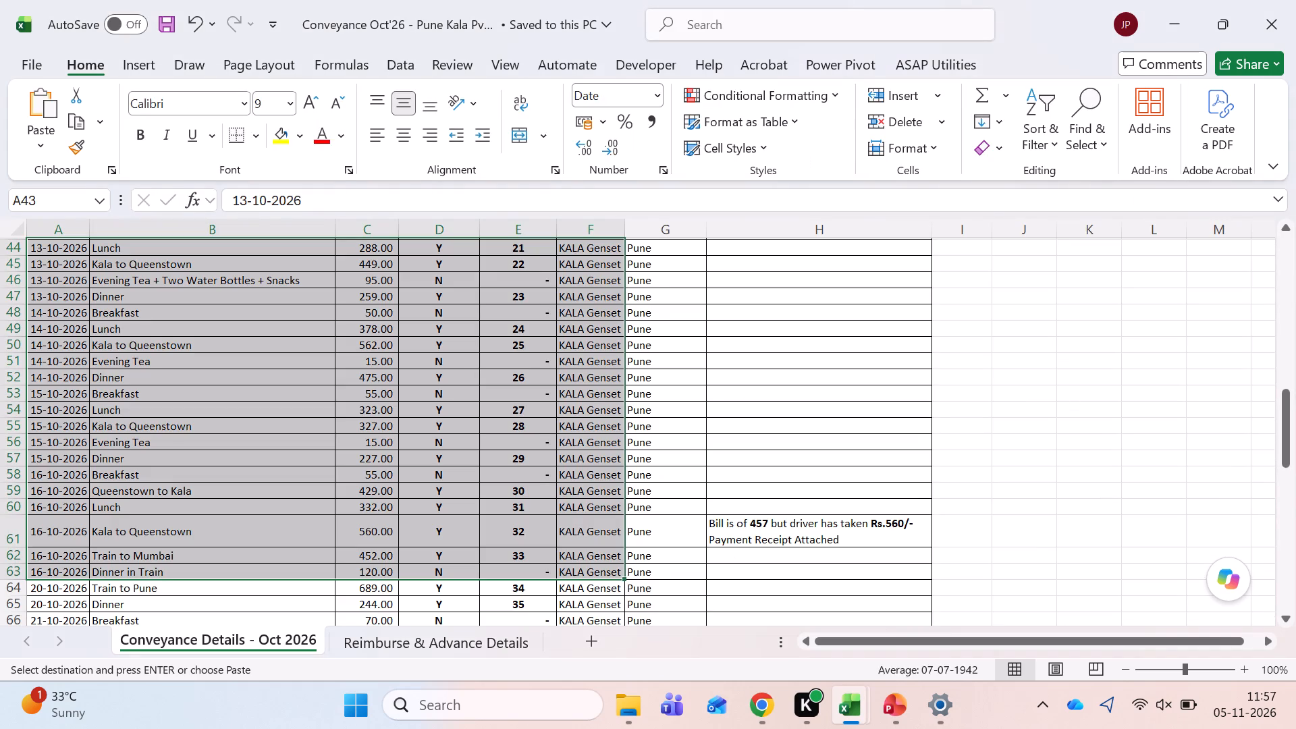
pyautogui.click(758, 708)
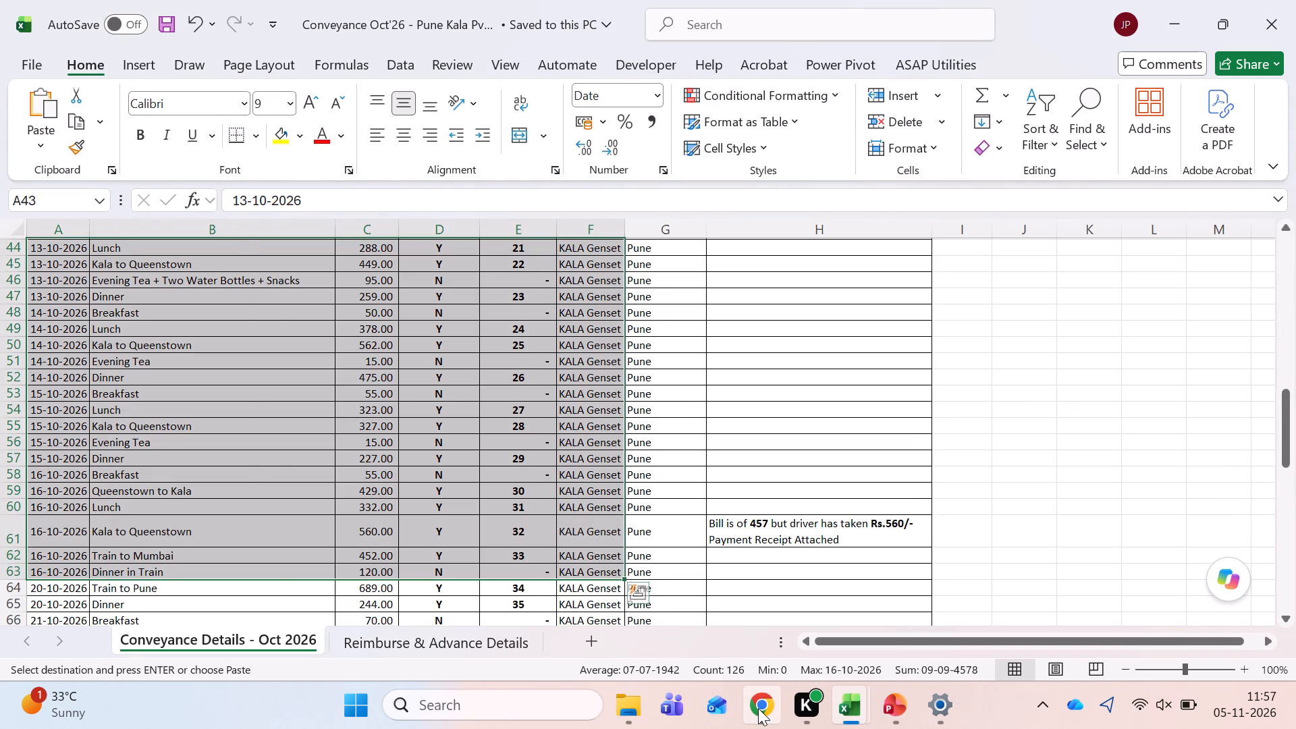
pyautogui.scroll(-1, 558, 443)
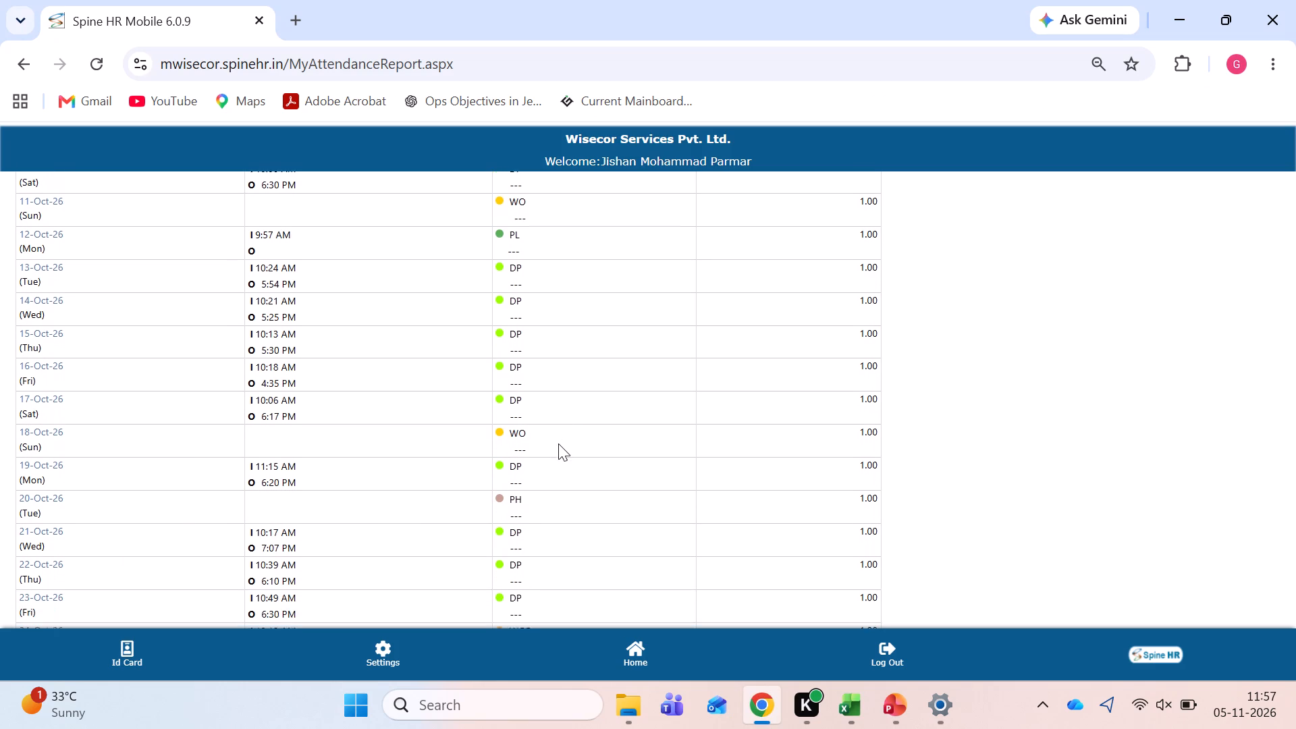
pyautogui.scroll(-2, 558, 443)
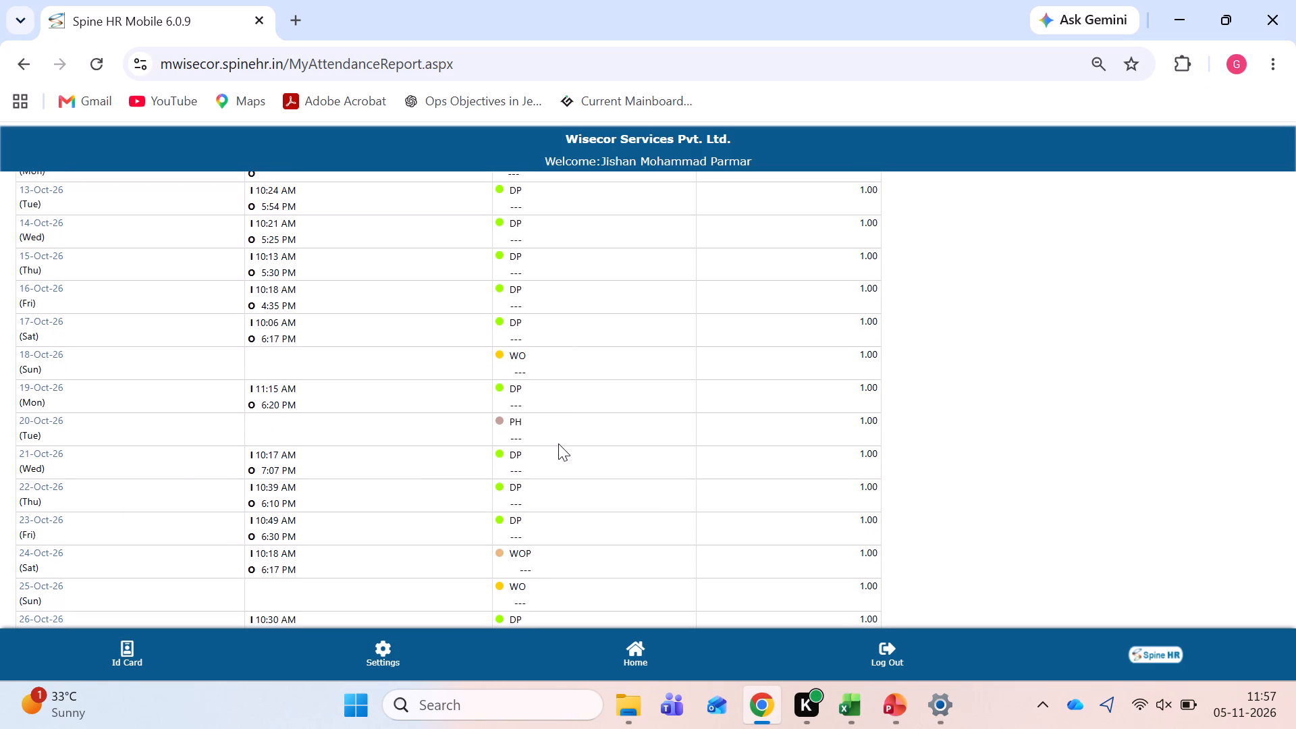
pyautogui.scroll(-1, 558, 443)
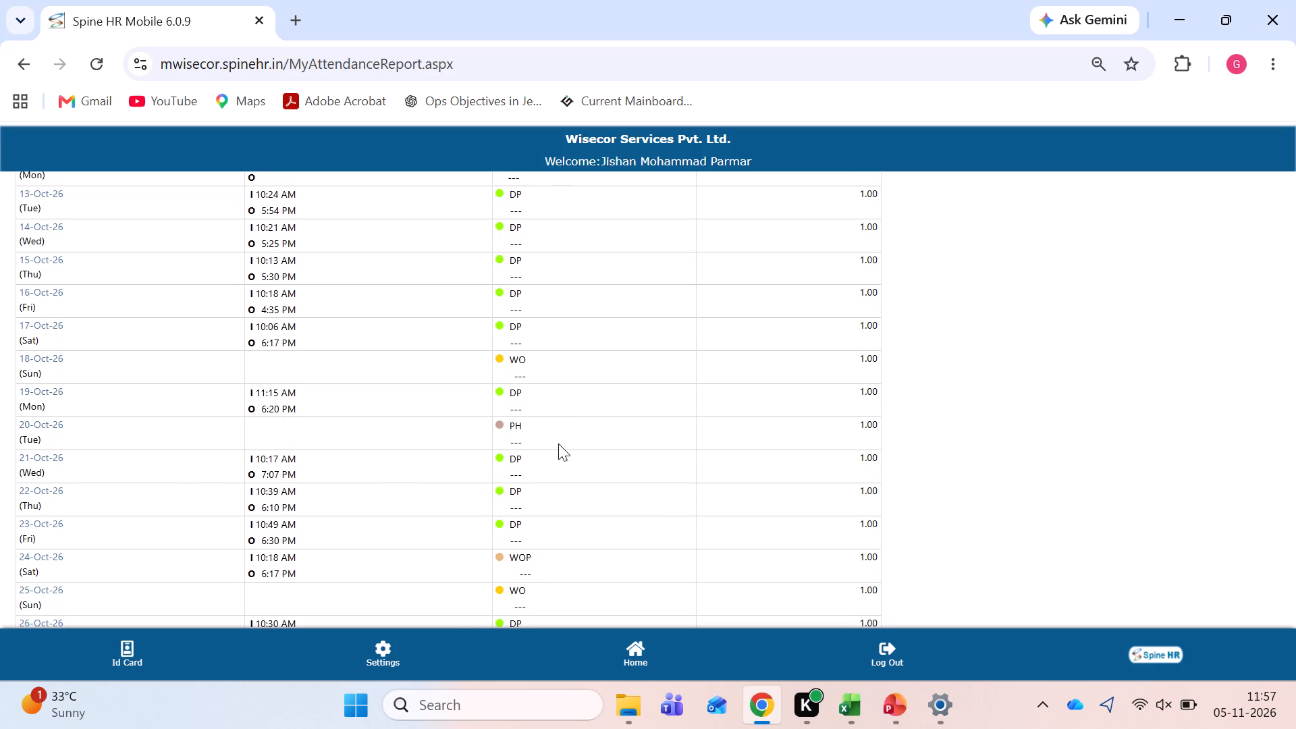
pyautogui.scroll(5, 715, 518)
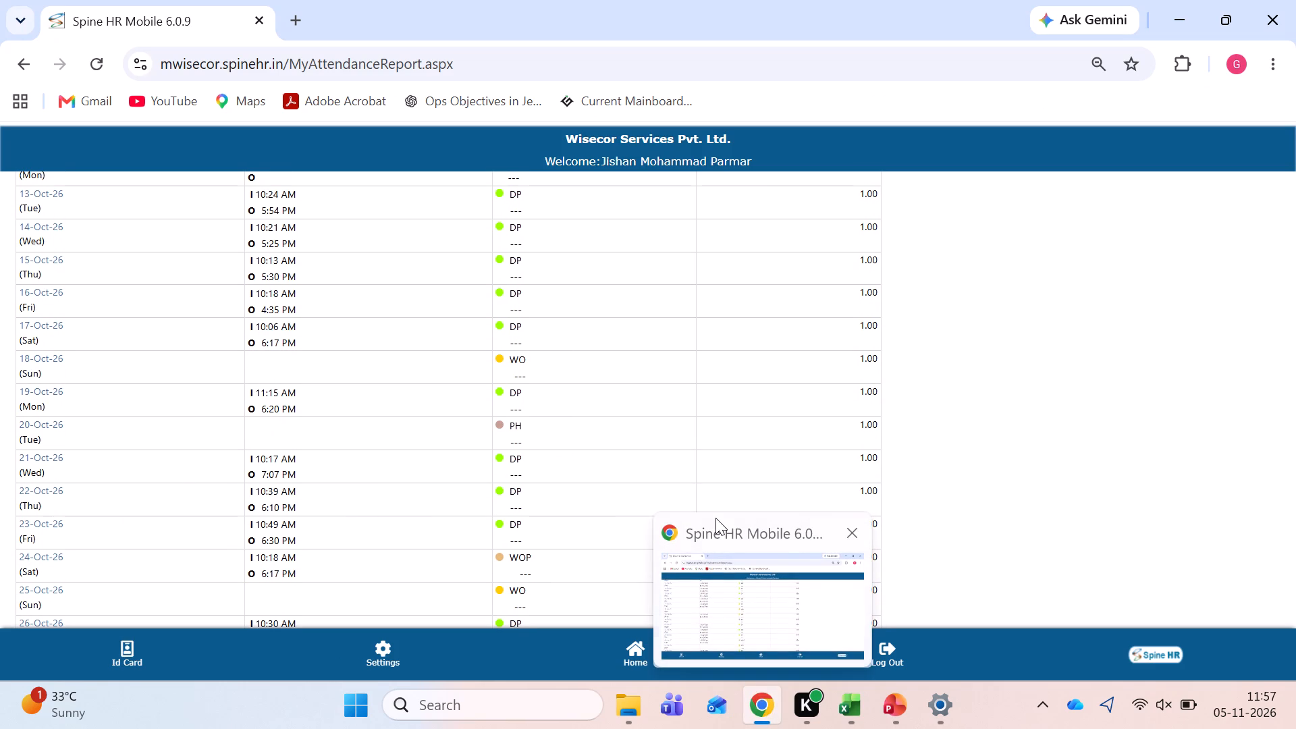
pyautogui.scroll(8, 907, 435)
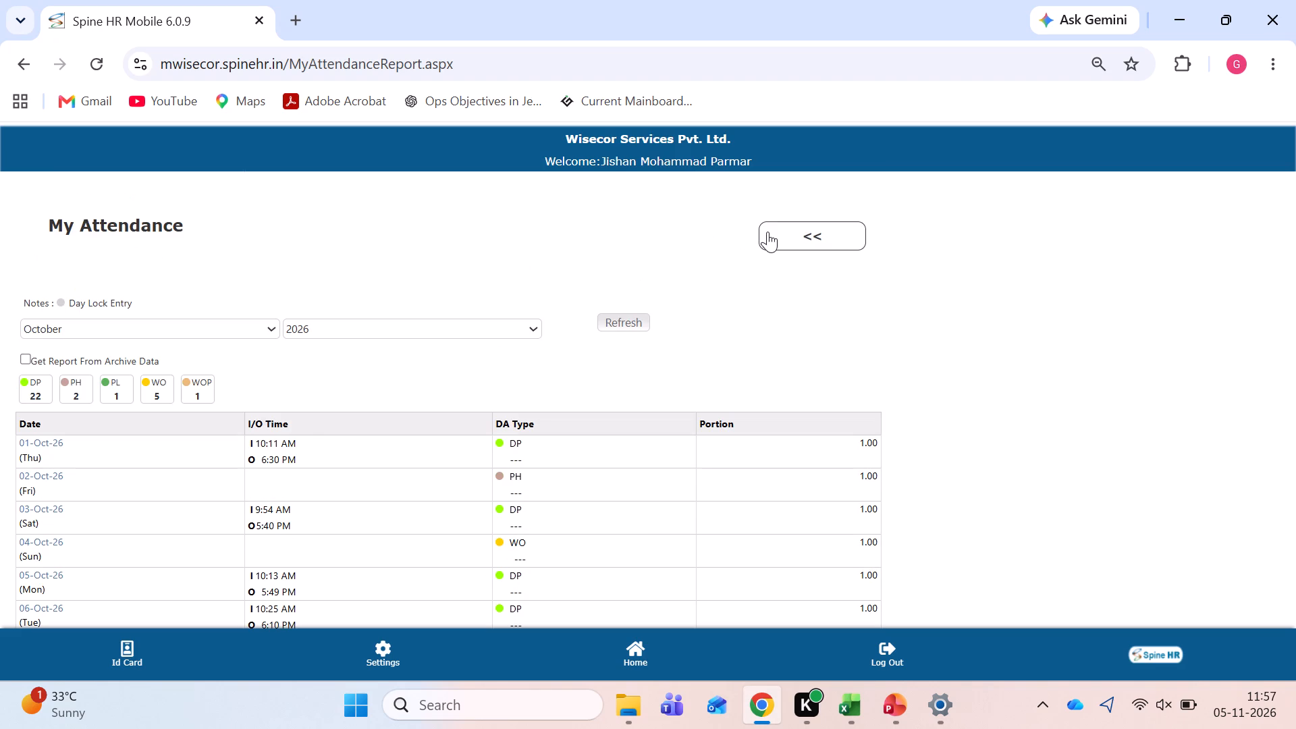
# Leave the My Attendance report and open the Attendance List from the homepage's attendance application.
pyautogui.click(778, 232)
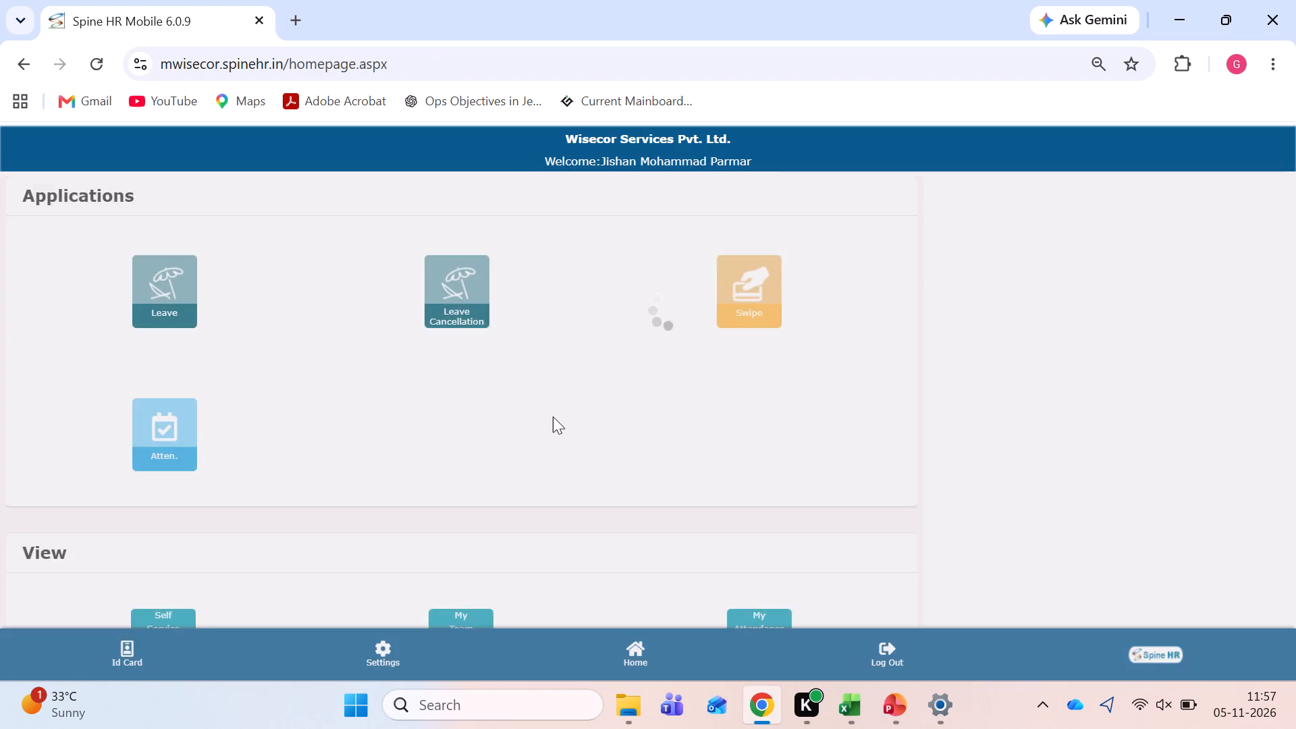
pyautogui.scroll(-1, 553, 416)
pyautogui.scroll(2, 553, 416)
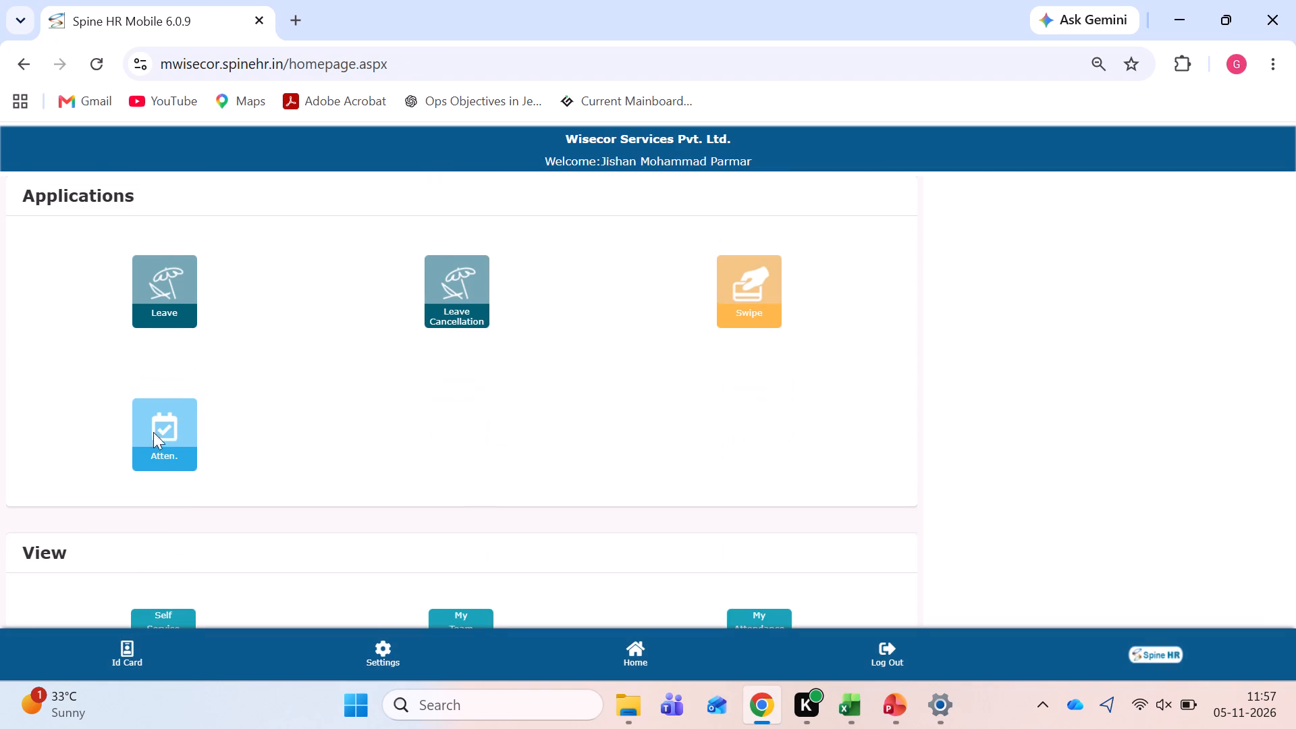
pyautogui.click(163, 429)
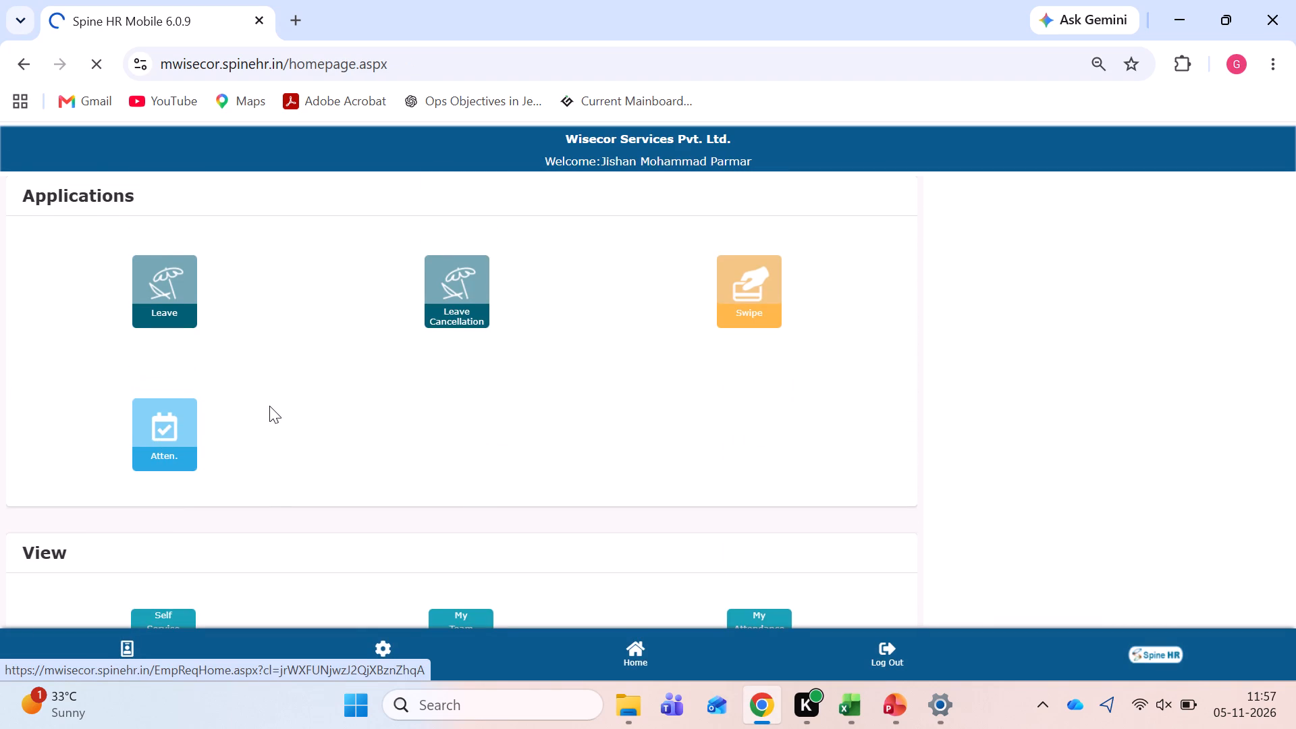
pyautogui.click(234, 352)
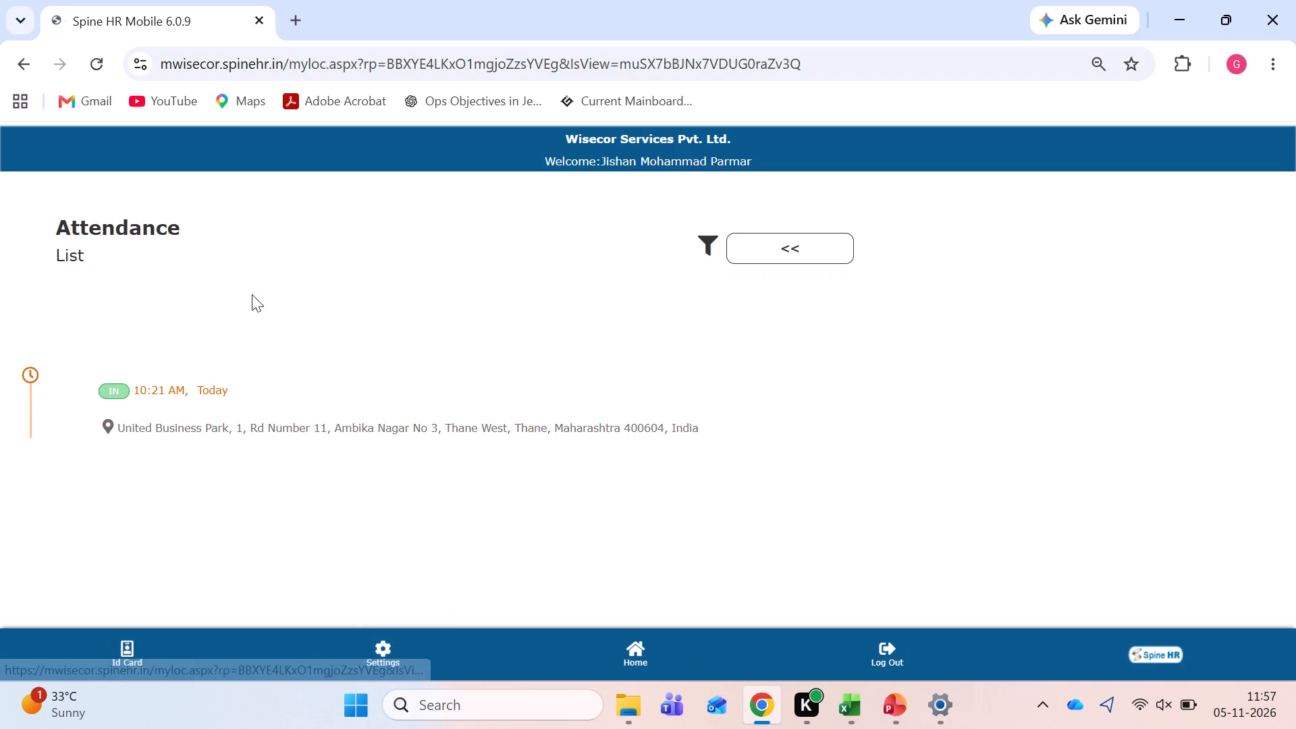
# Filter the Attendance List from 01-Oct-26 to 31-Oct-26 for all types and refresh it.
pyautogui.click(706, 246)
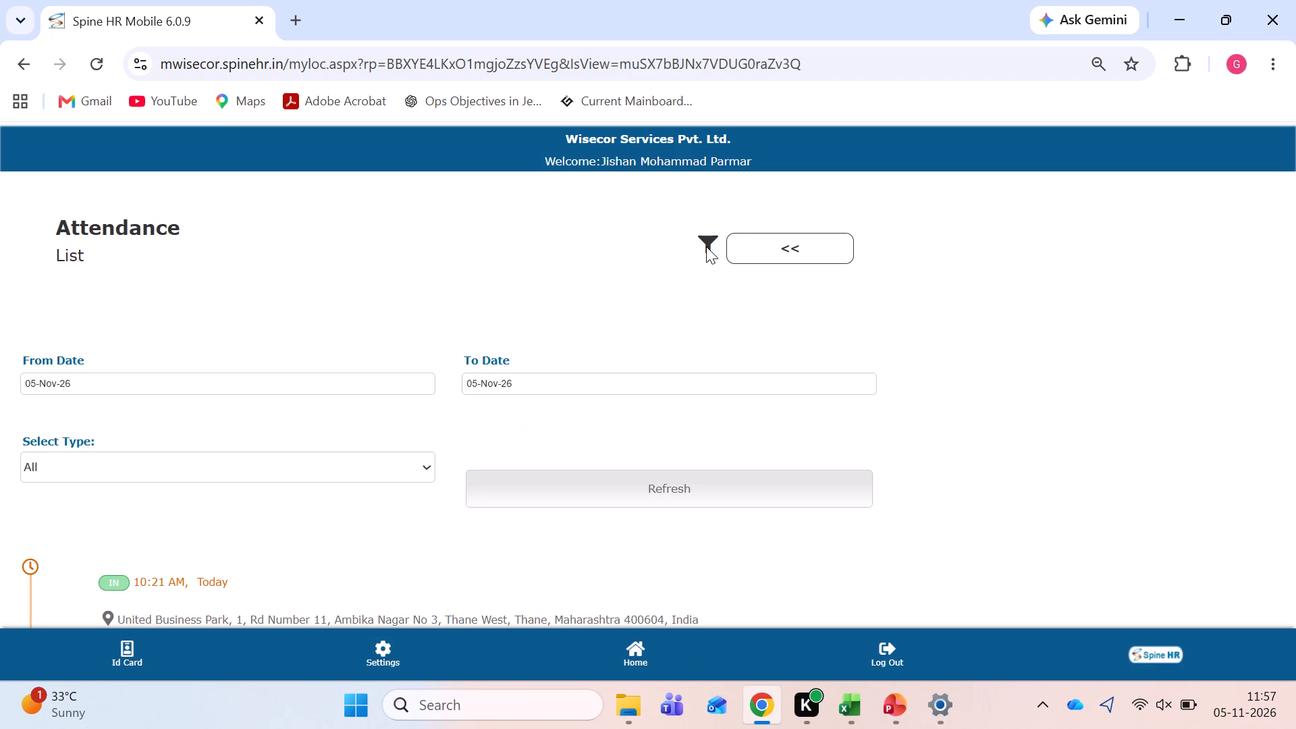
pyautogui.click(232, 387)
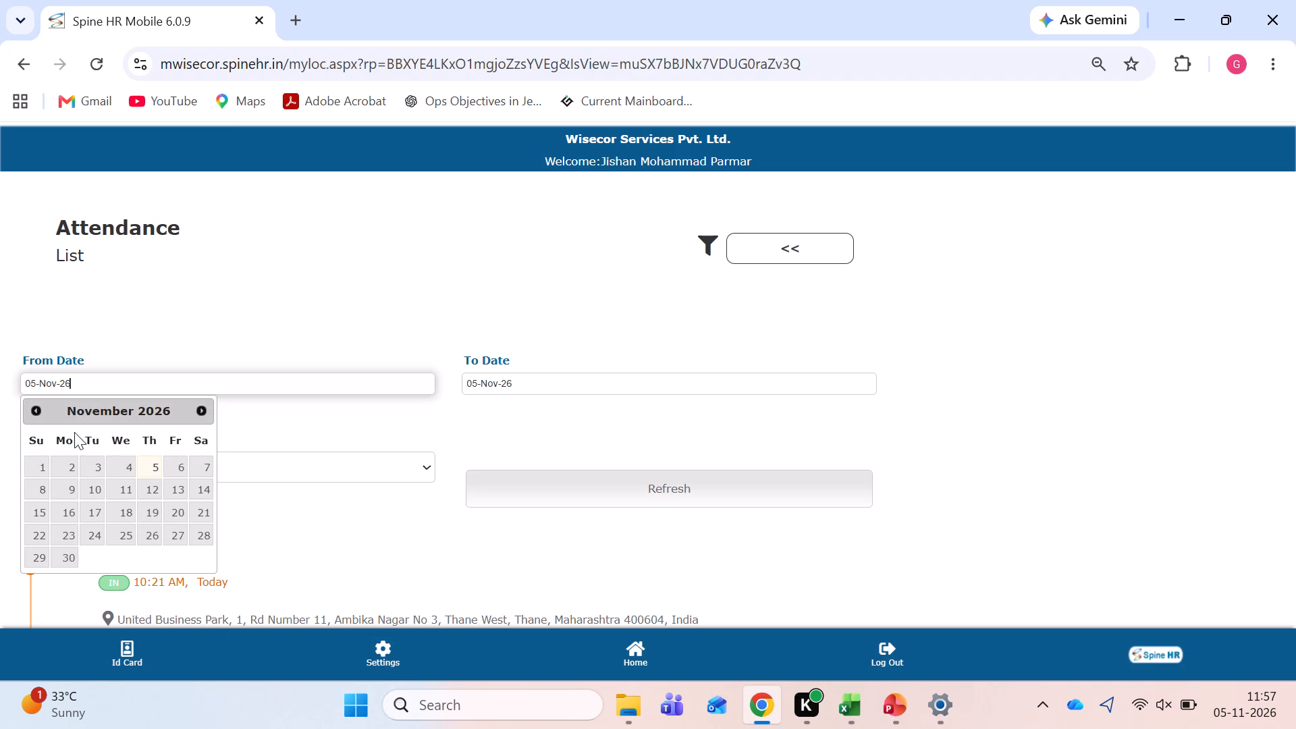
pyautogui.click(36, 410)
pyautogui.click(146, 463)
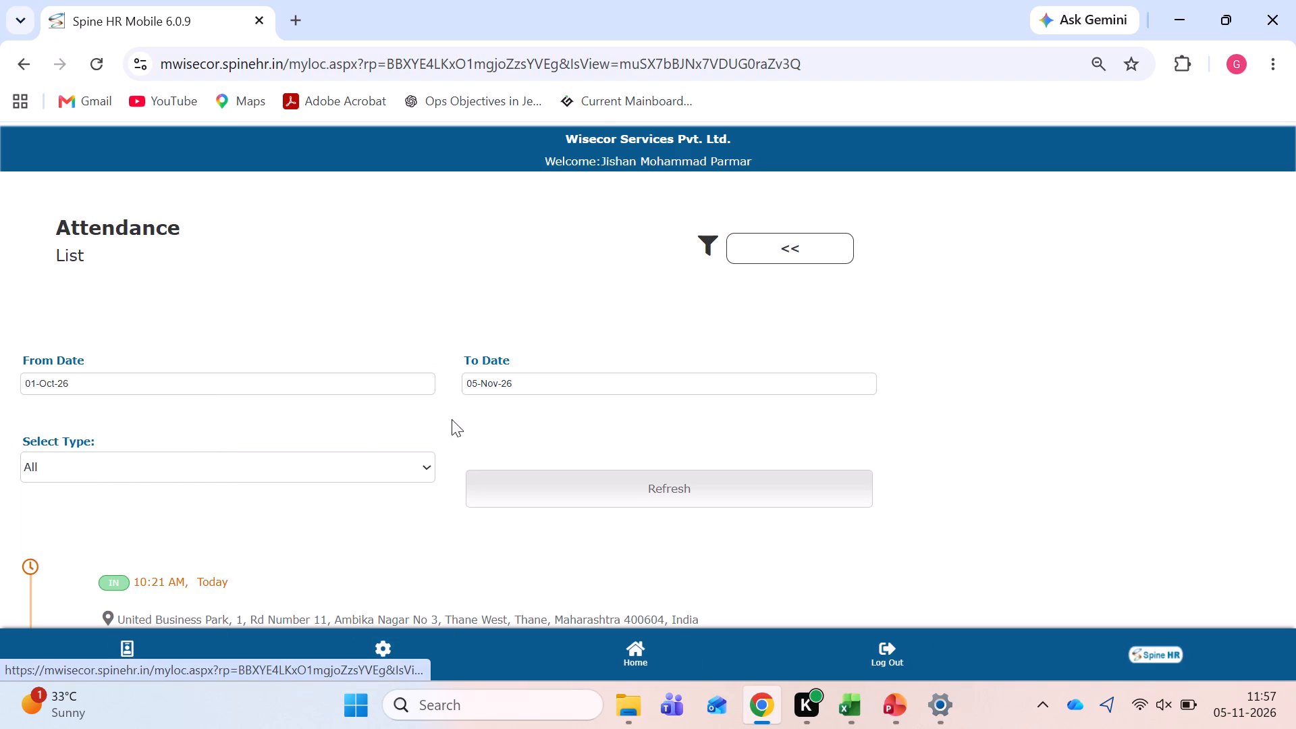
pyautogui.click(495, 385)
pyautogui.click(476, 412)
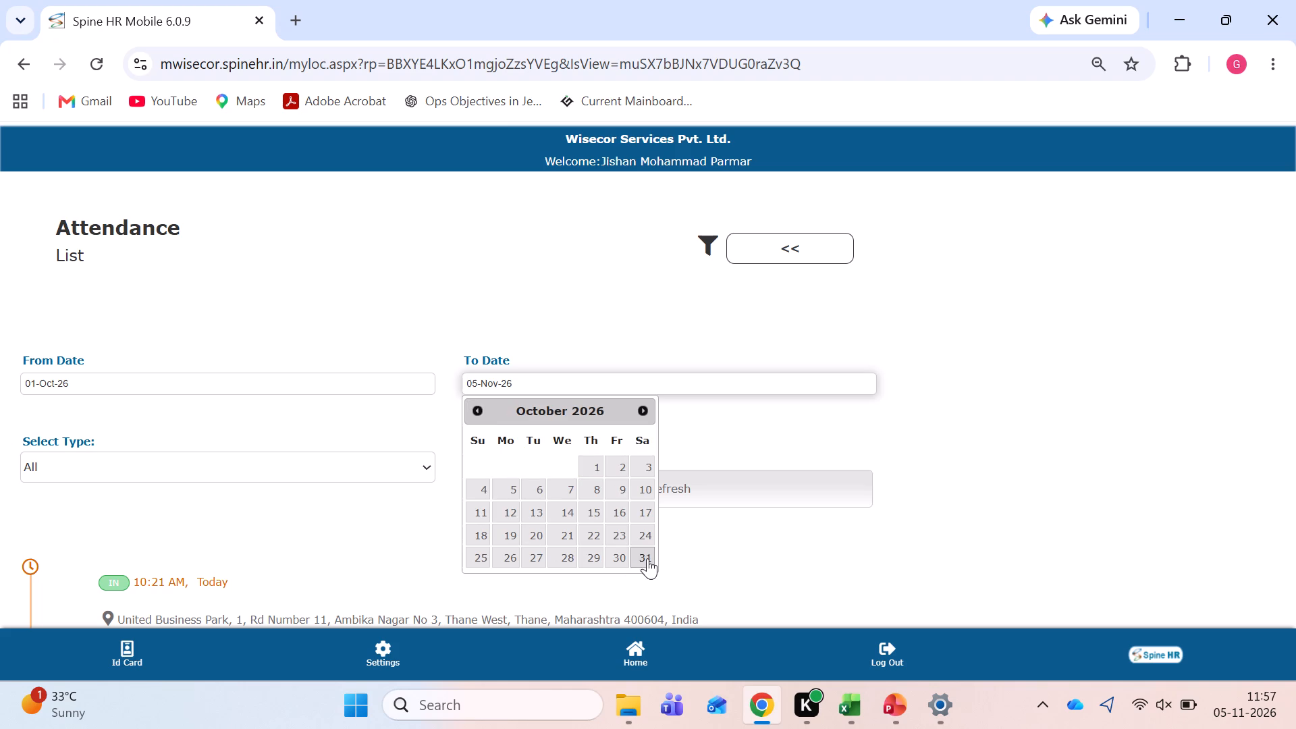
pyautogui.click(647, 558)
pyautogui.scroll(-1, 564, 519)
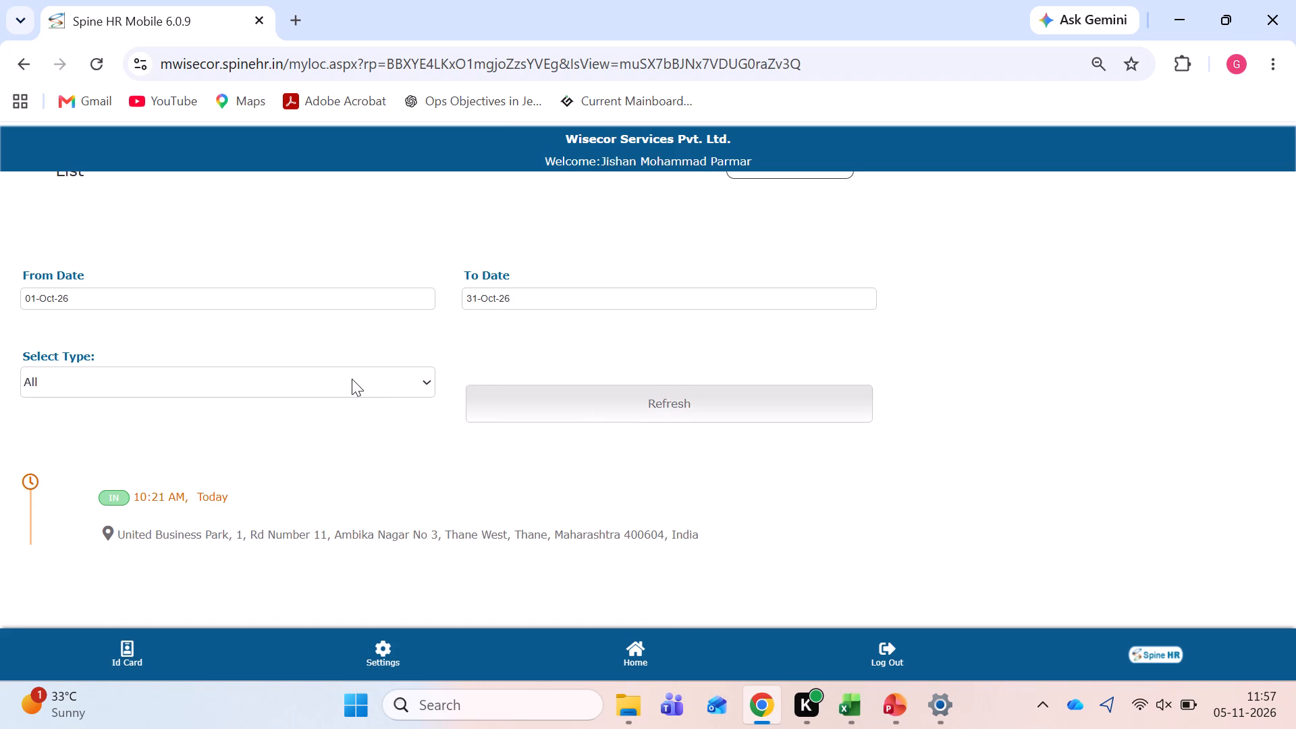
pyautogui.click(342, 379)
pyautogui.click(552, 393)
# Examine the punch dates and locations on the first, third and last pages of the filtered list.
pyautogui.scroll(-7, 458, 439)
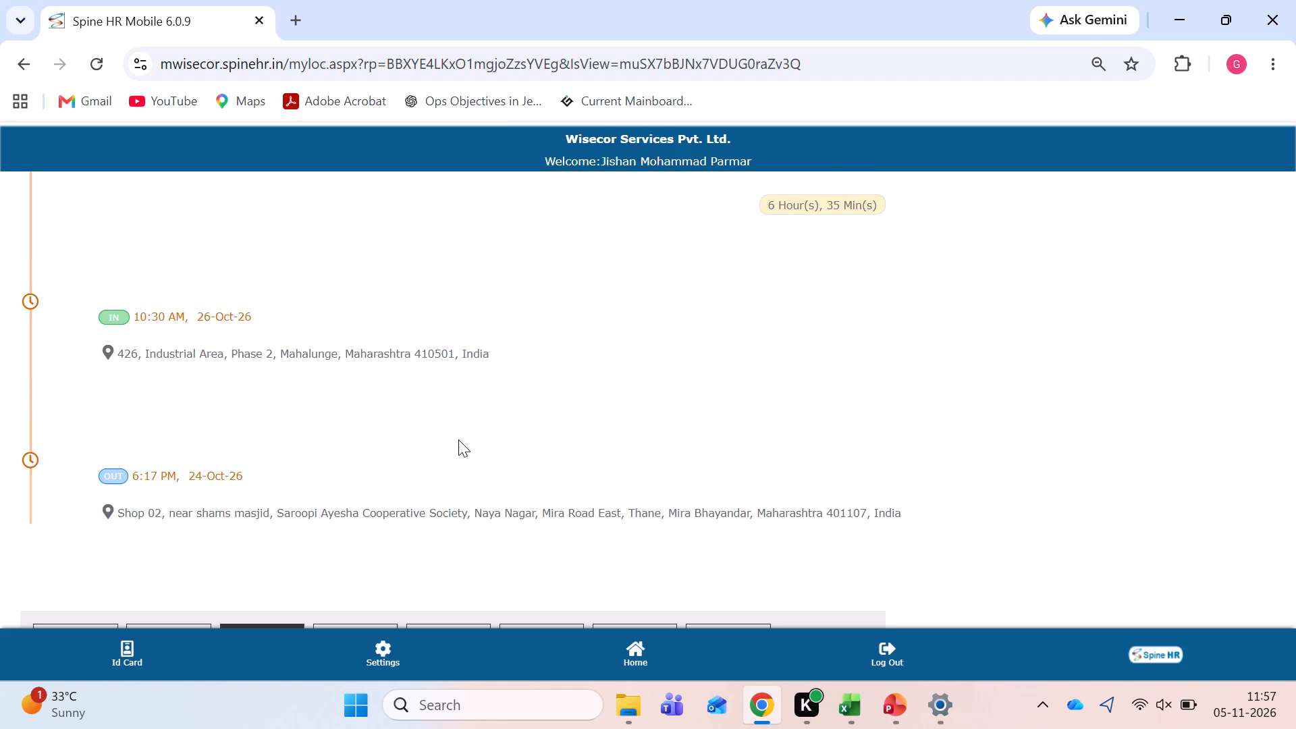
pyautogui.scroll(-4, 458, 439)
pyautogui.click(452, 607)
pyautogui.scroll(-5, 457, 518)
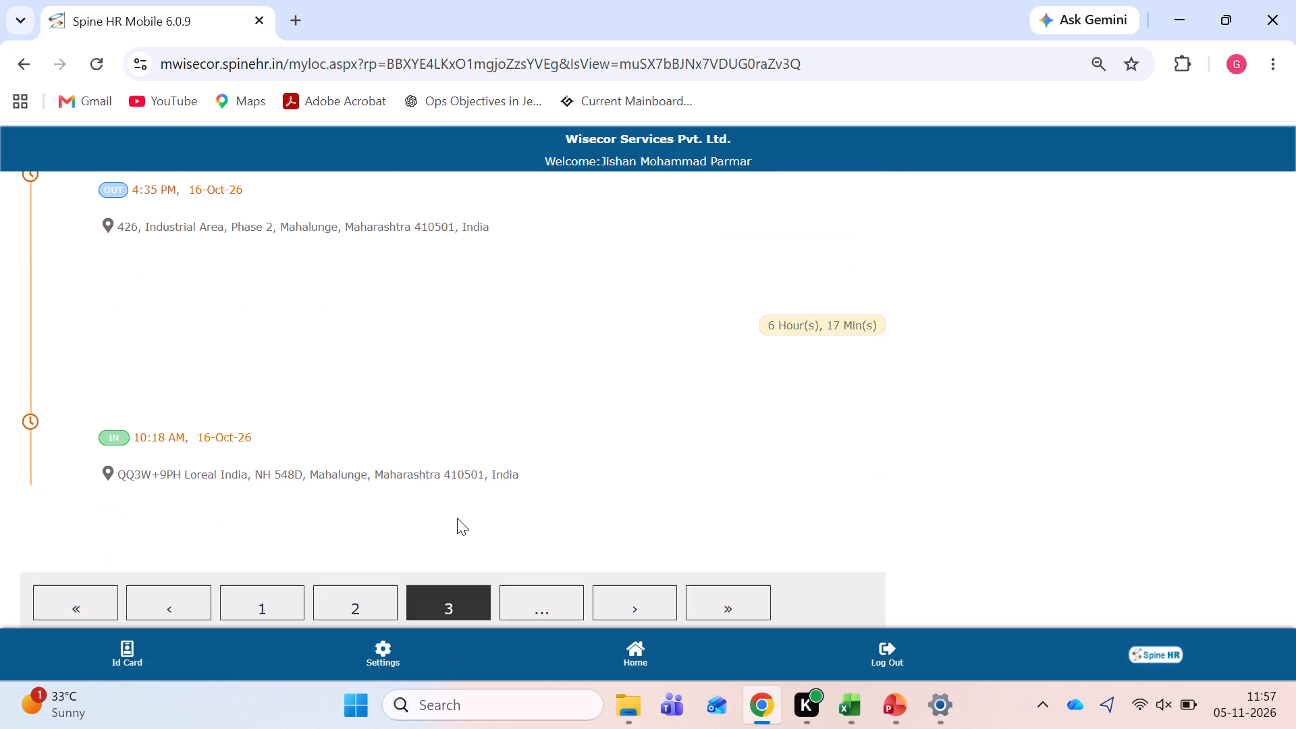
pyautogui.click(710, 614)
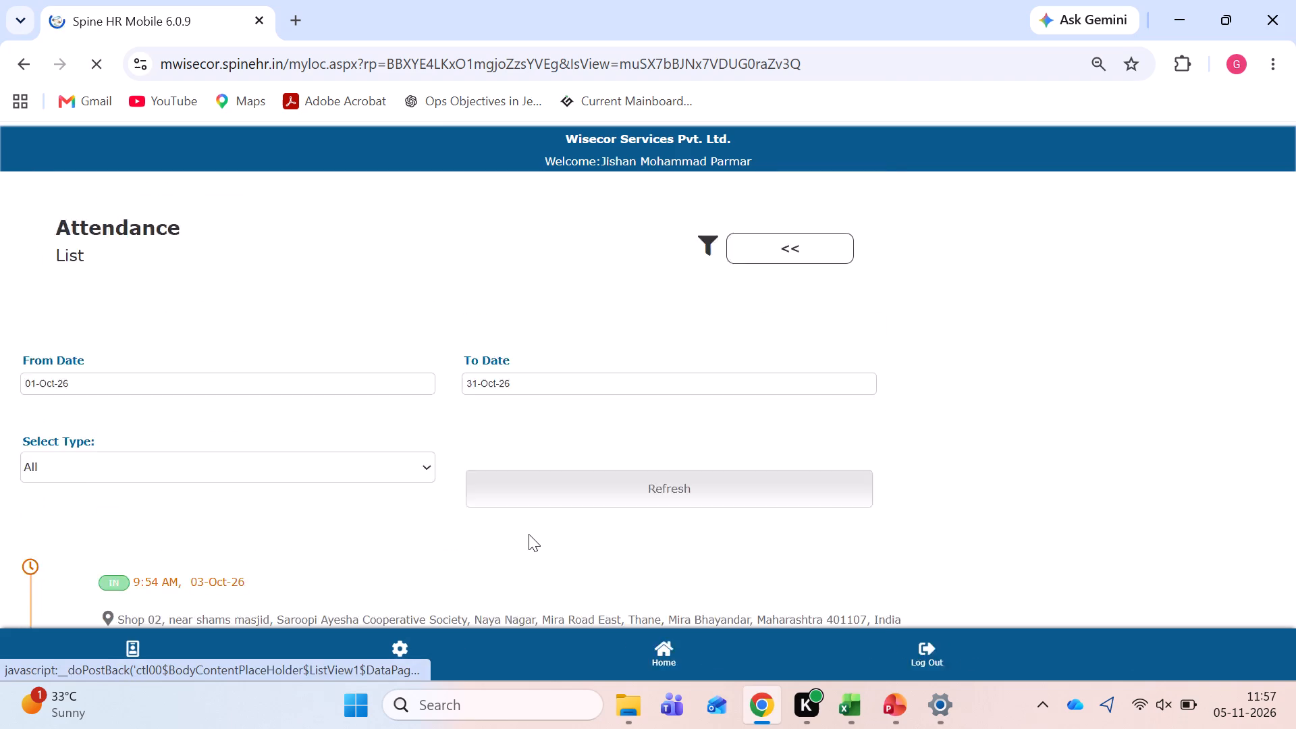
pyautogui.scroll(-3, 529, 534)
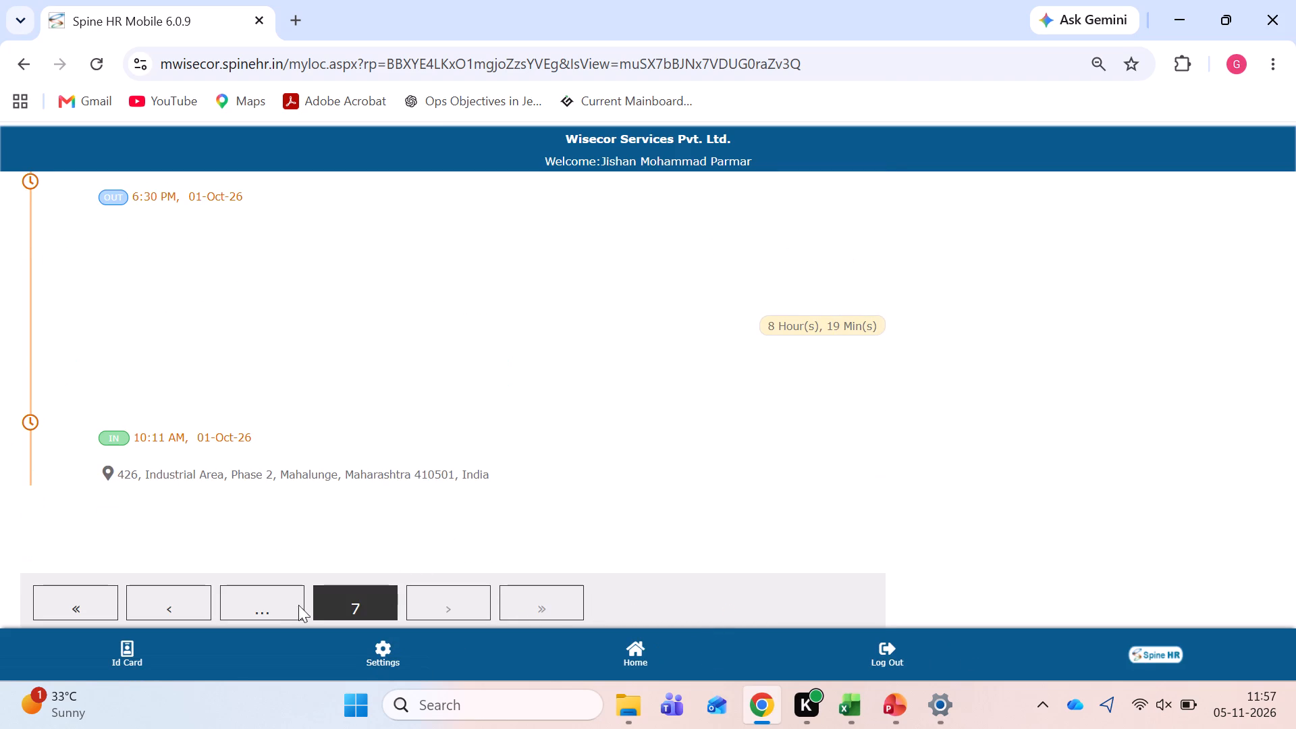
# Examine the punch dates, times and locations on pages 6 and 5 of the filtered Attendance List.
pyautogui.click(183, 615)
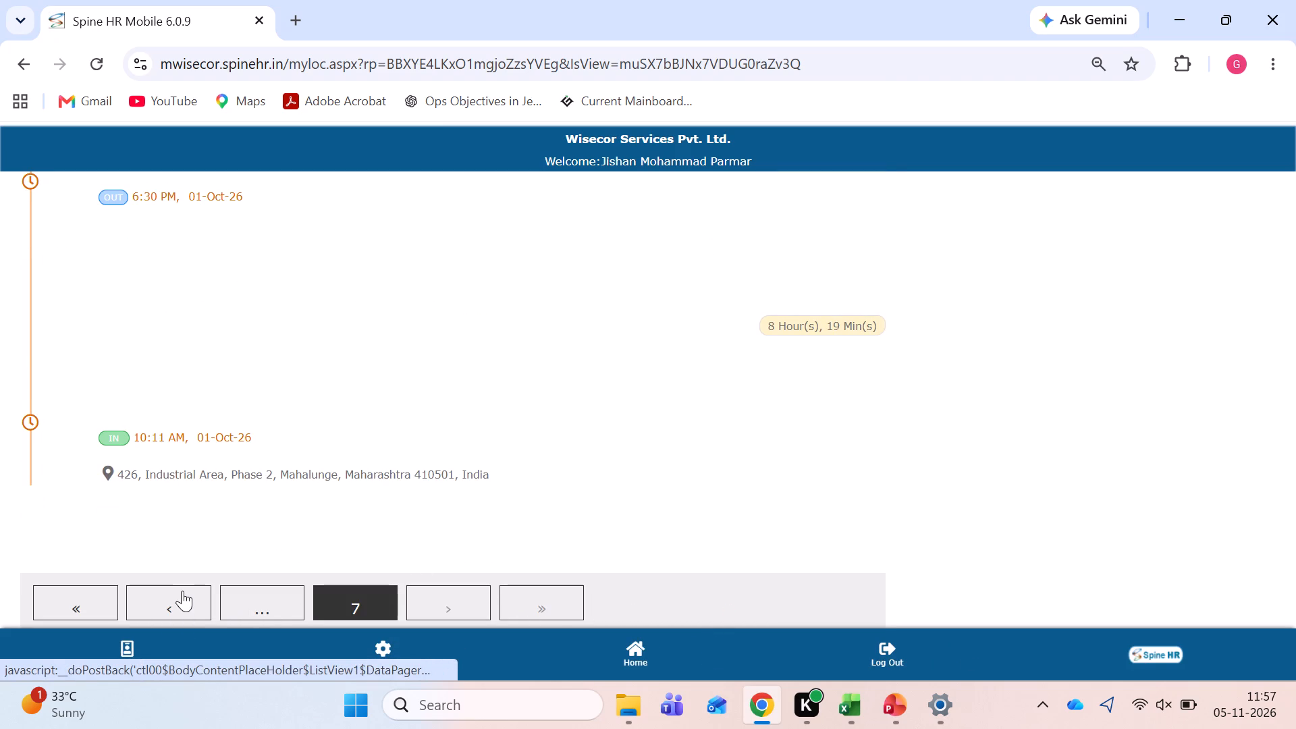
pyautogui.click(182, 591)
pyautogui.scroll(-1, 250, 532)
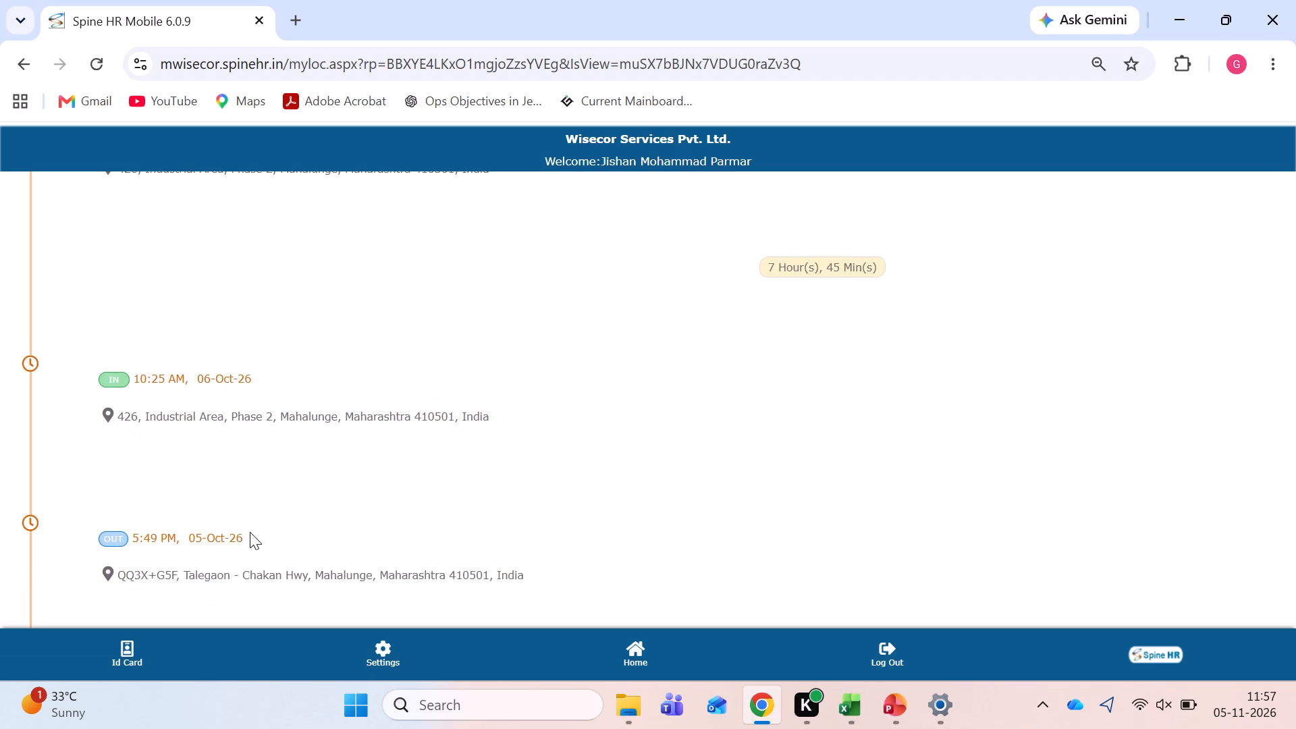
pyautogui.scroll(3, 250, 532)
pyautogui.scroll(-9, 250, 532)
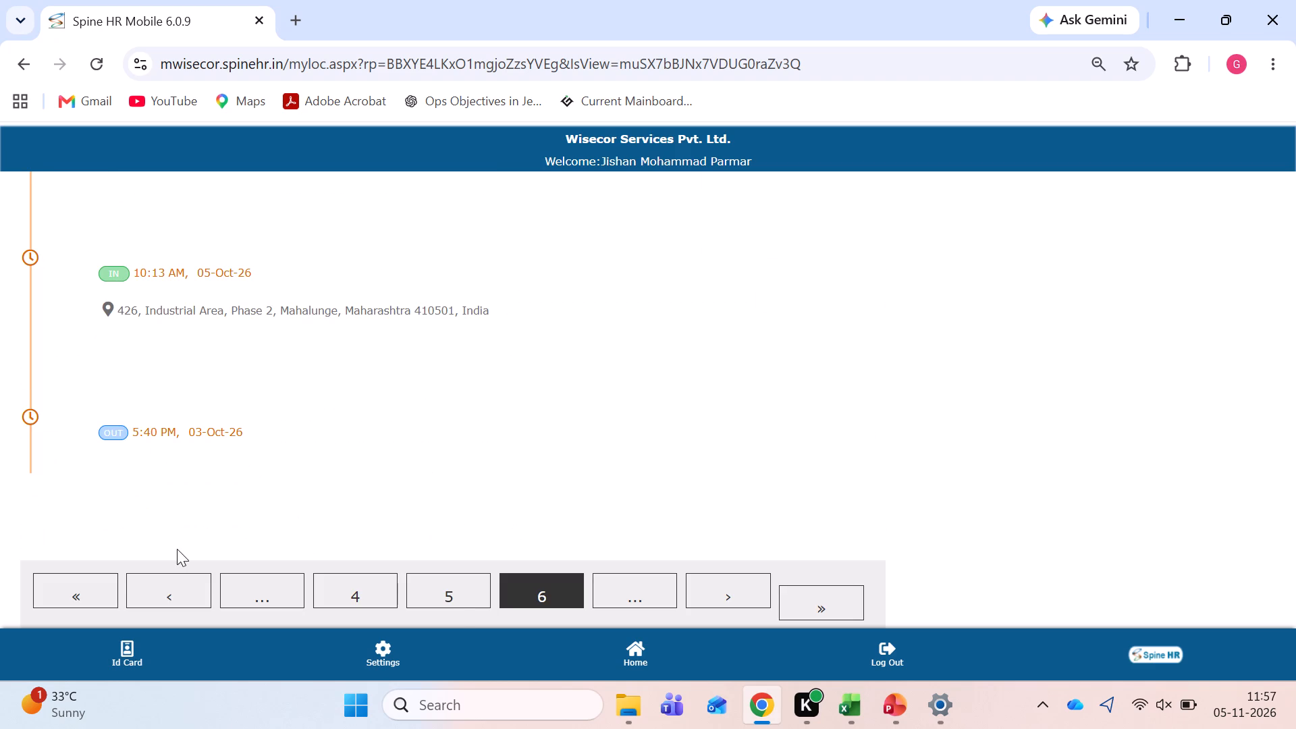
pyautogui.click(454, 610)
pyautogui.click(450, 605)
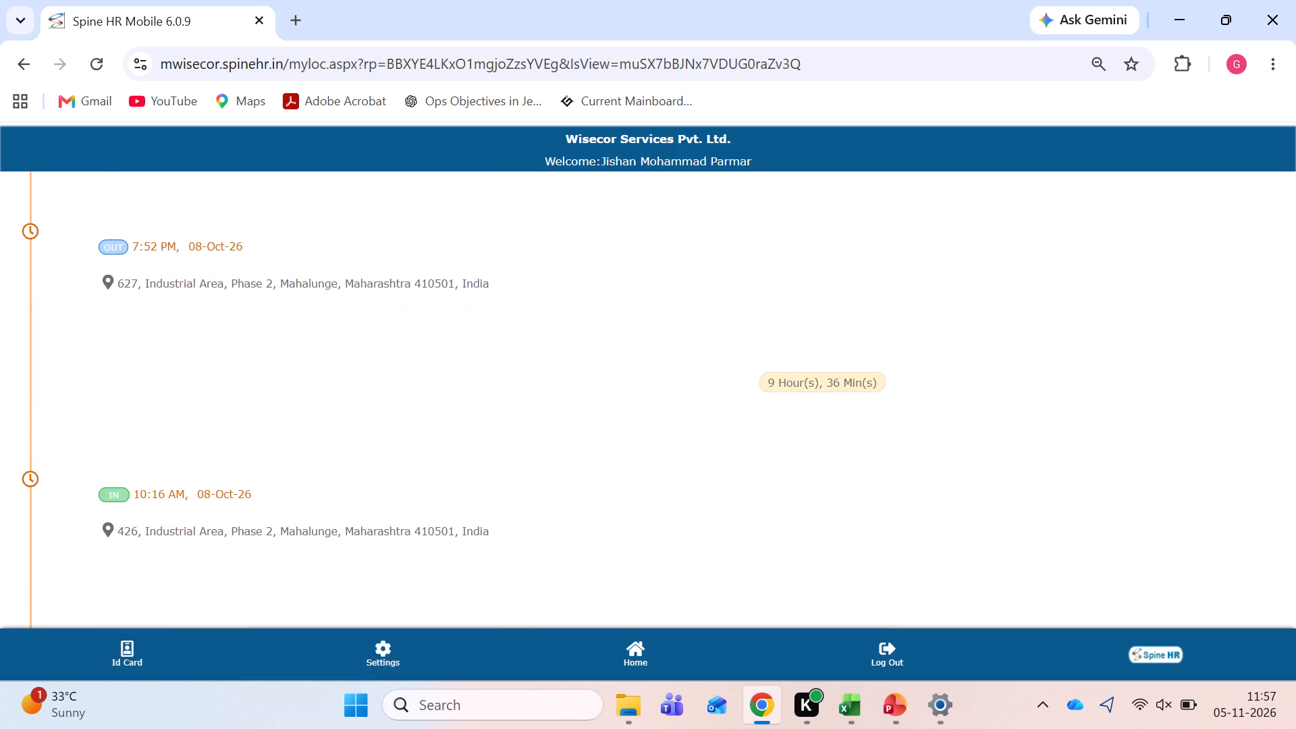
pyautogui.click(532, 597)
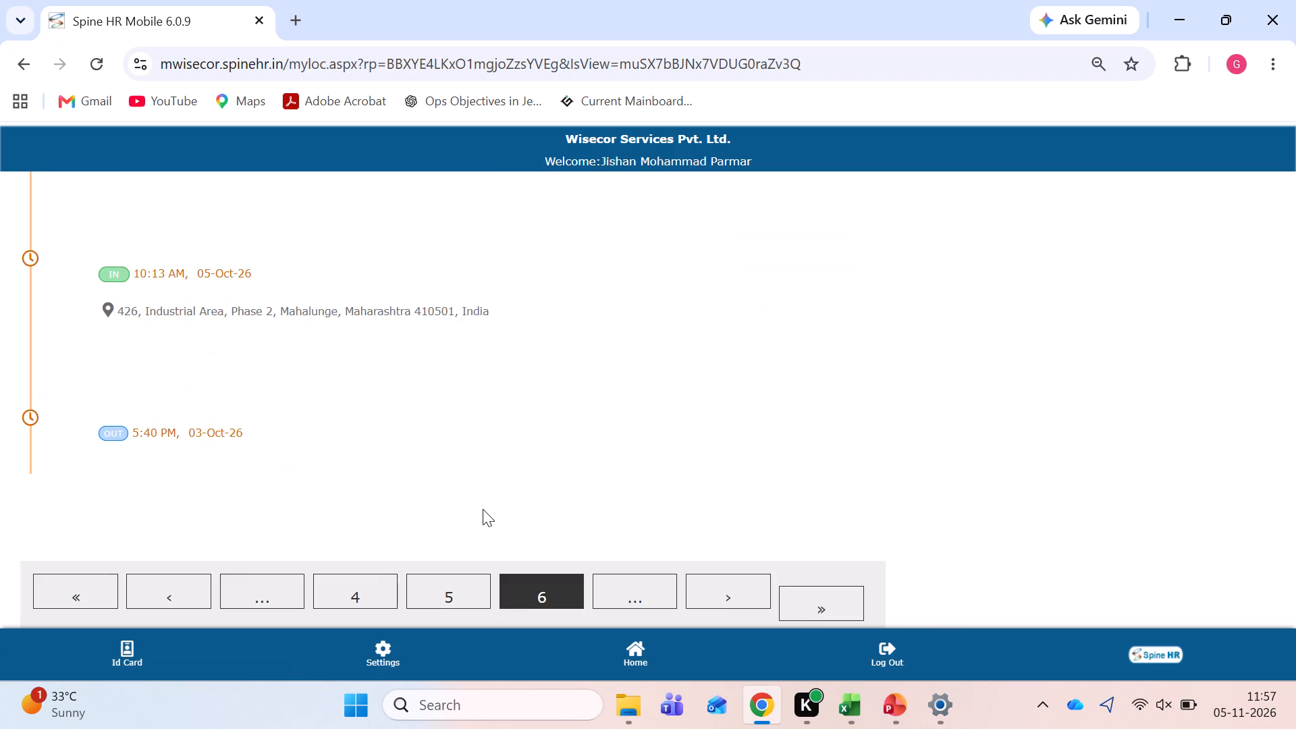
pyautogui.scroll(10, 483, 509)
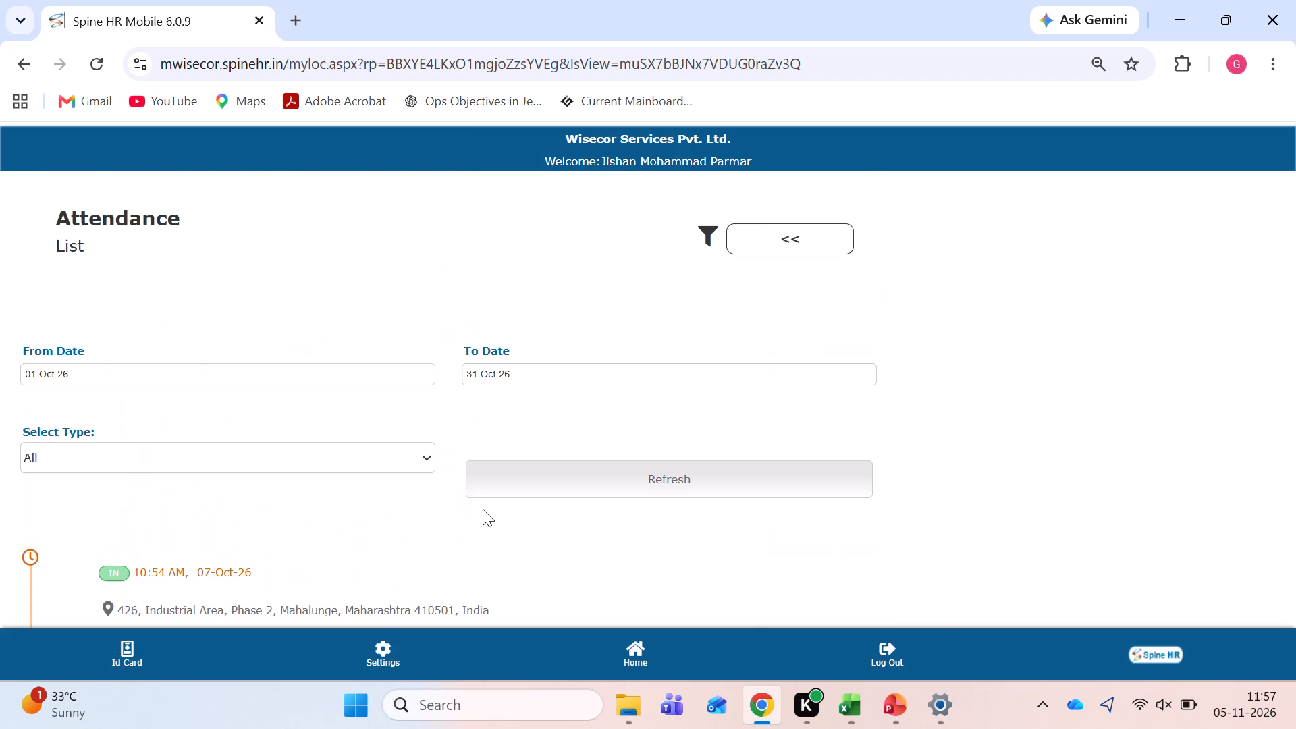
pyautogui.scroll(-8, 483, 509)
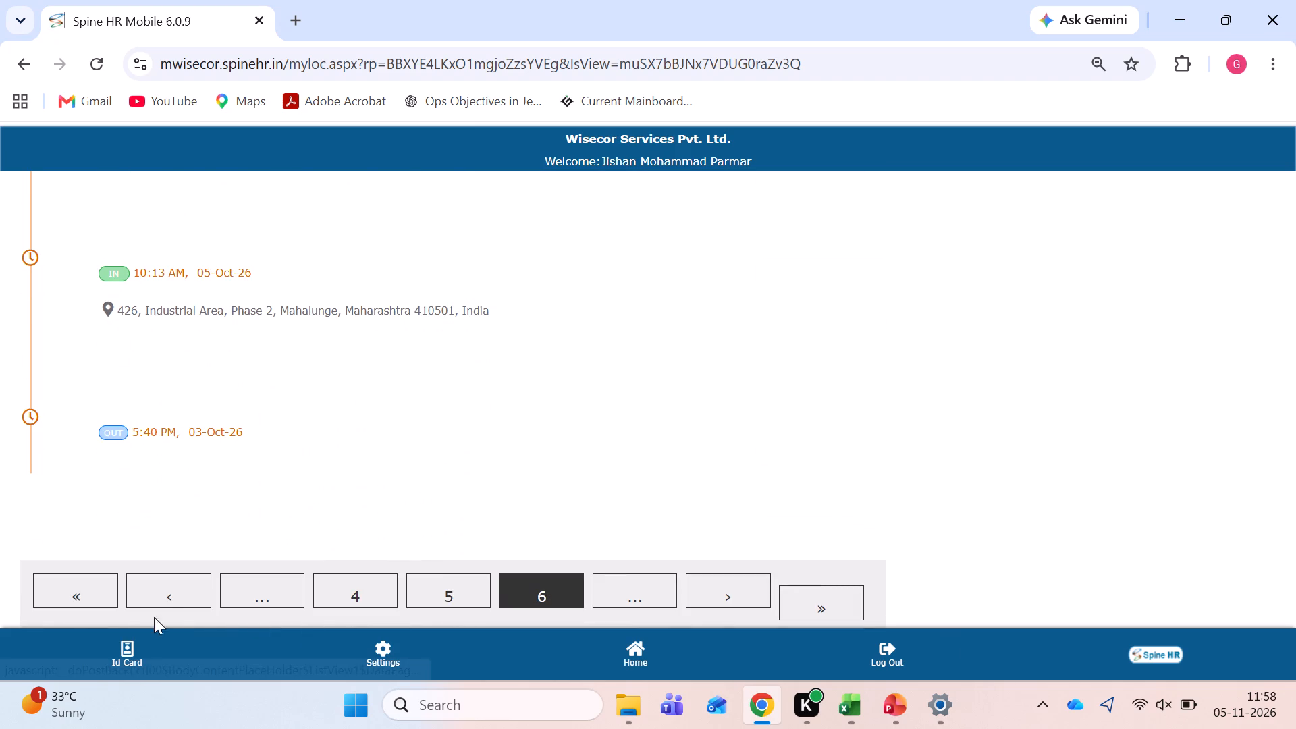
pyautogui.click(171, 609)
pyautogui.click(166, 595)
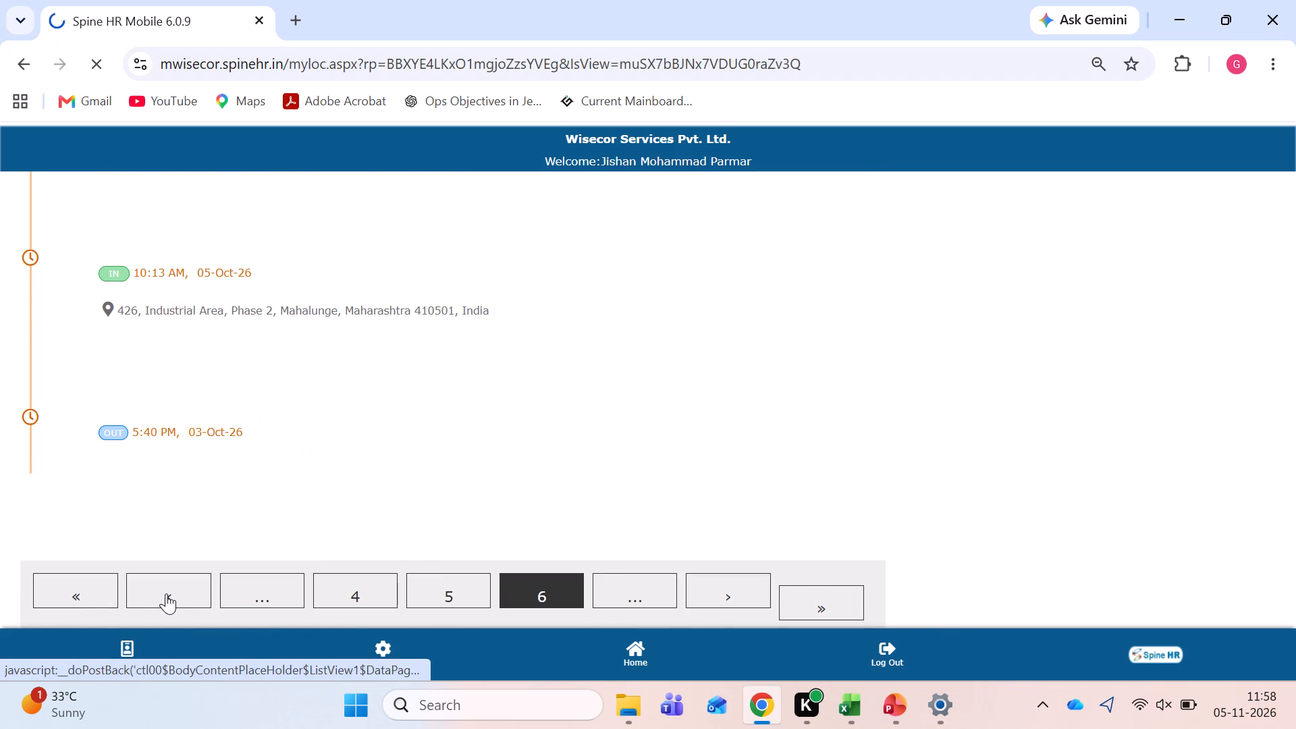
pyautogui.scroll(5, 327, 470)
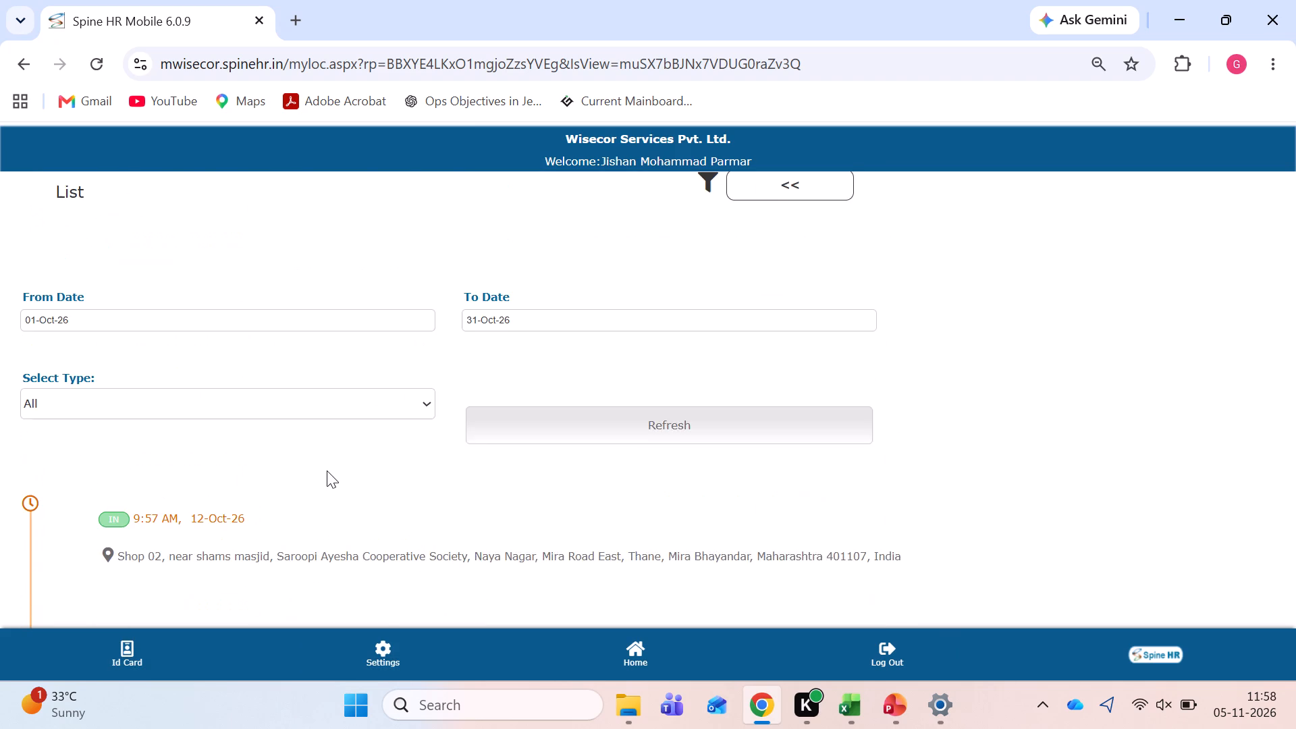
pyautogui.scroll(-4, 327, 470)
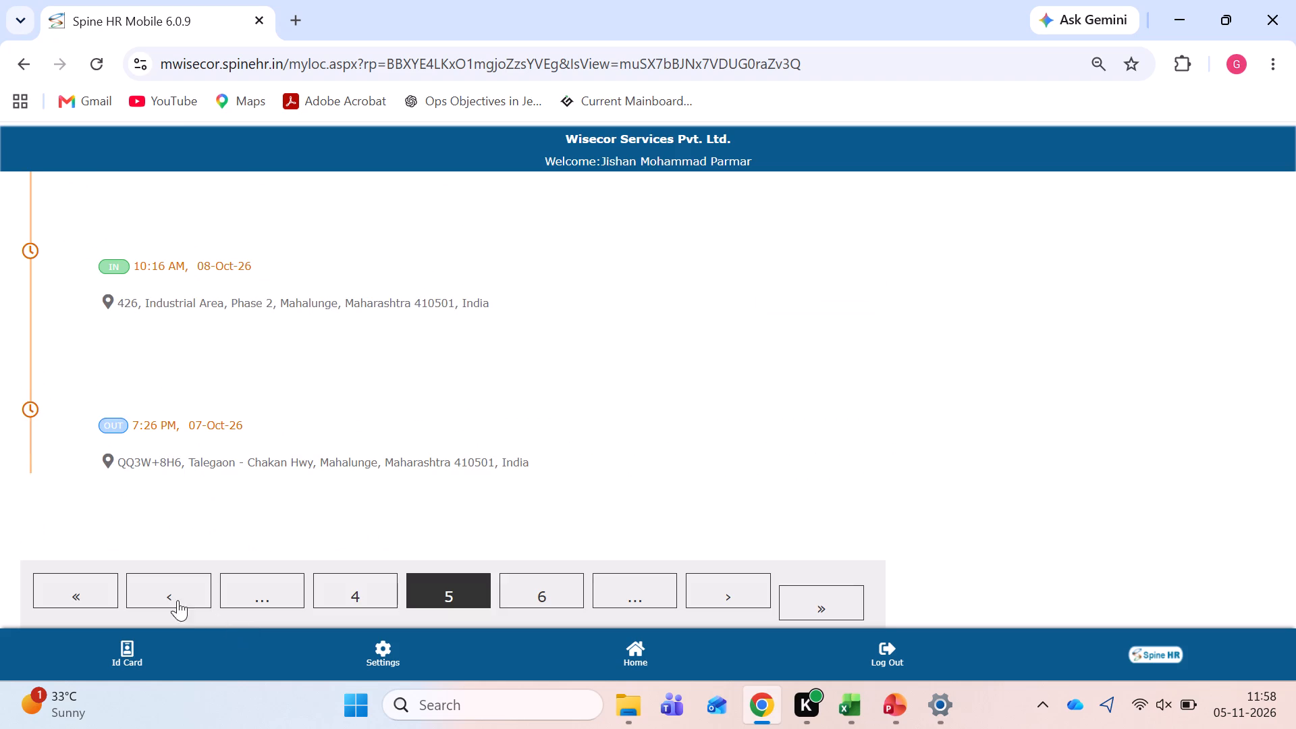
# Examine the punch dates, times and locations on pages 4 and 3 of the Attendance List.
pyautogui.click(169, 594)
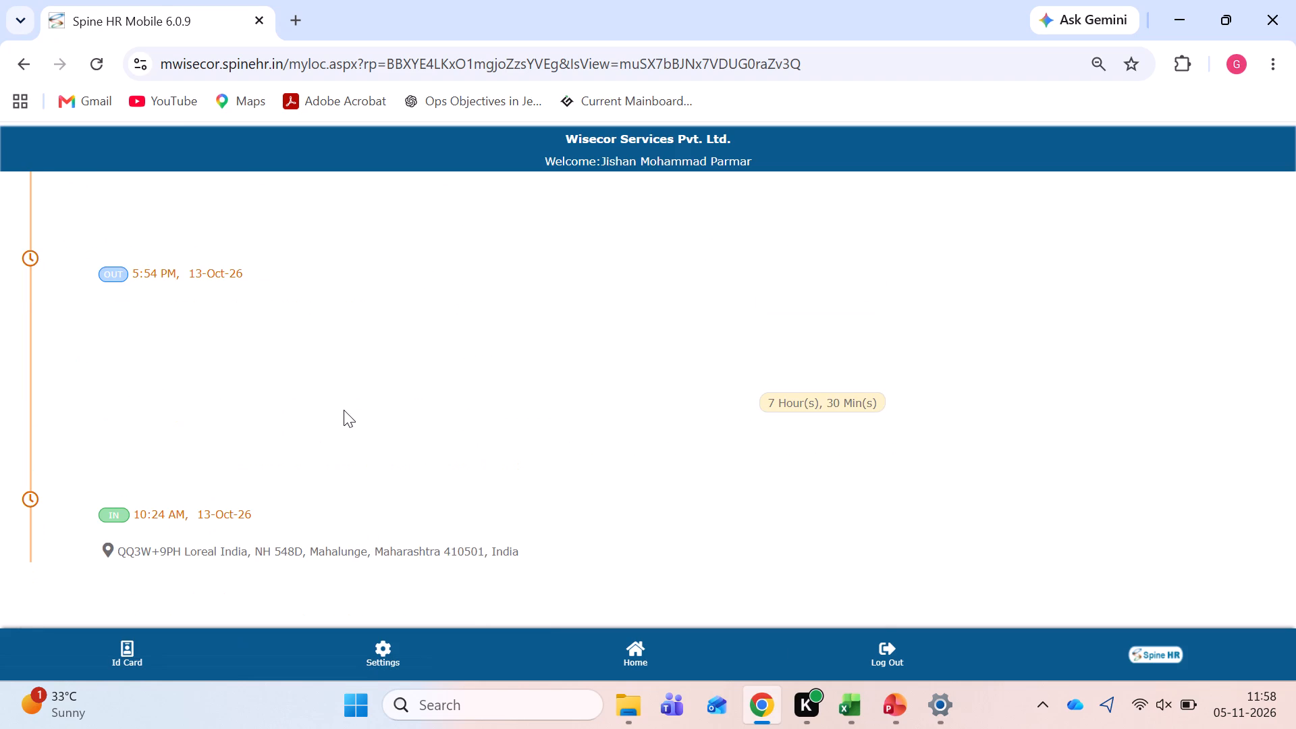
pyautogui.scroll(6, 344, 410)
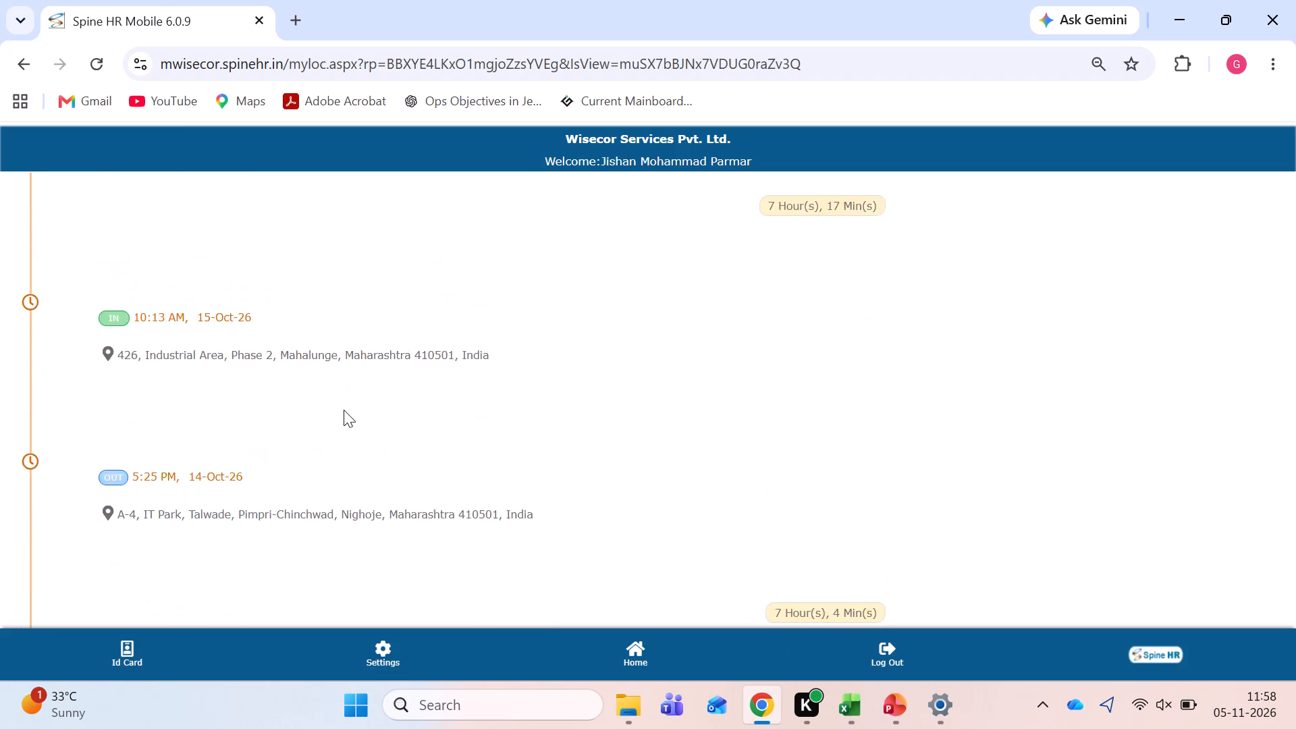
pyautogui.scroll(3, 344, 410)
pyautogui.scroll(-1, 344, 410)
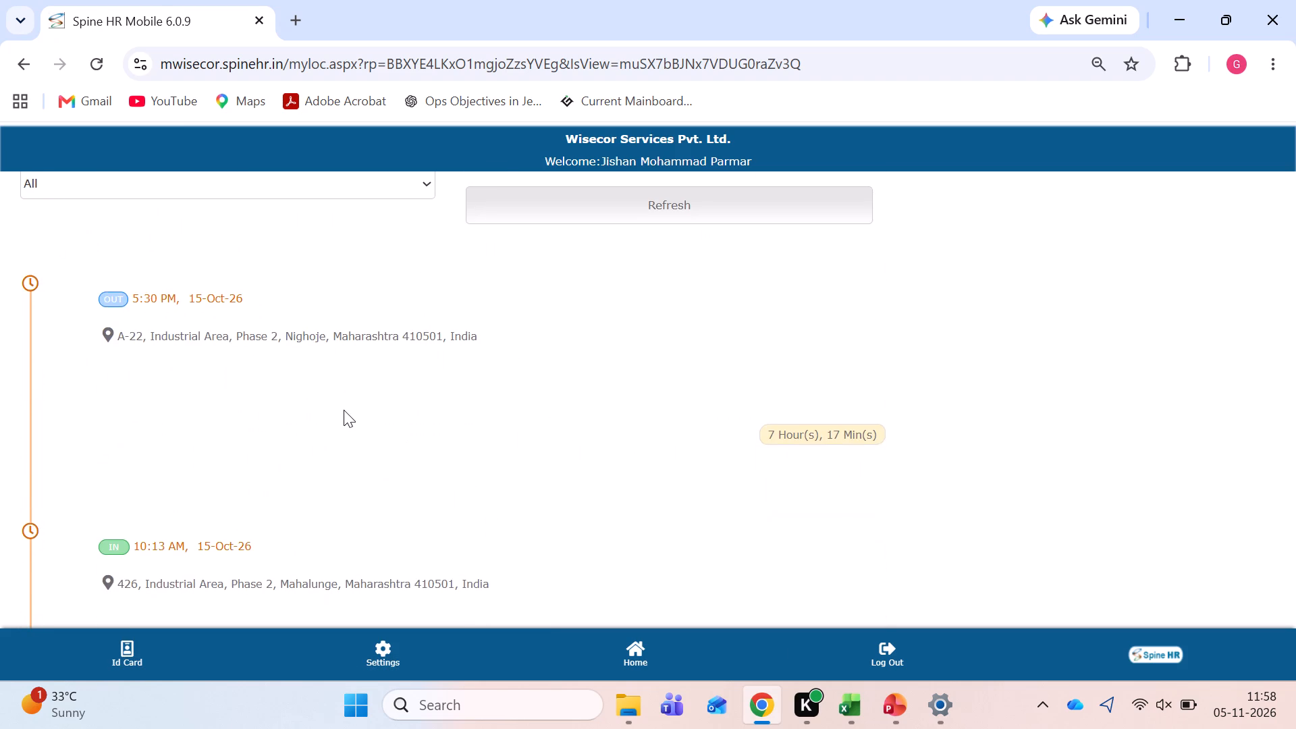
pyautogui.scroll(-5, 344, 410)
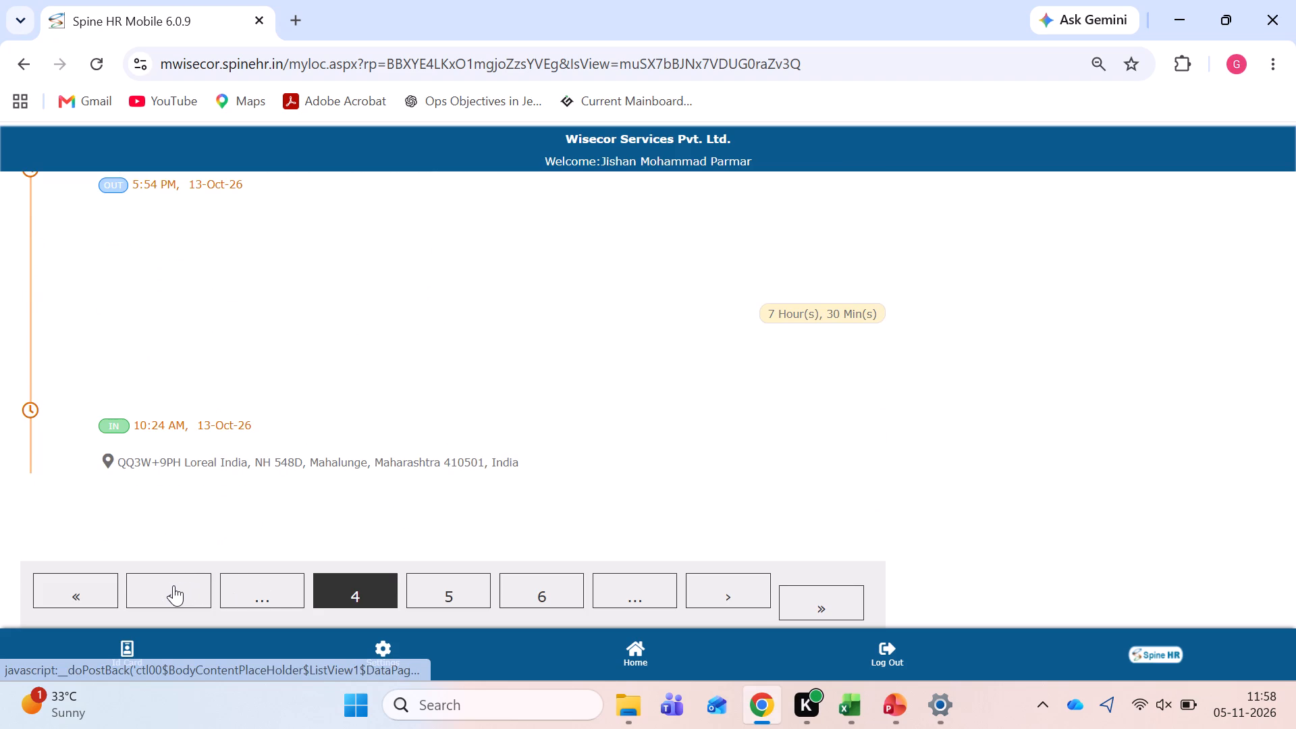
pyautogui.click(173, 585)
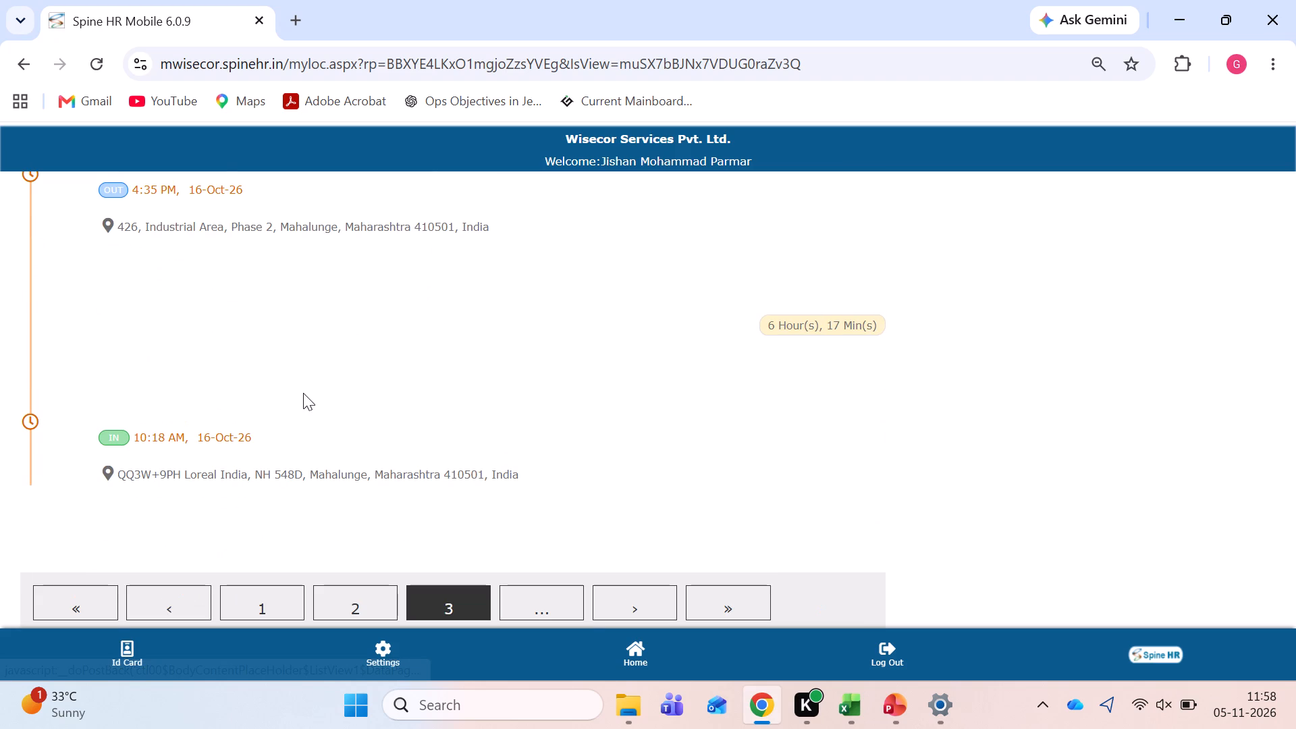
pyautogui.scroll(1, 303, 393)
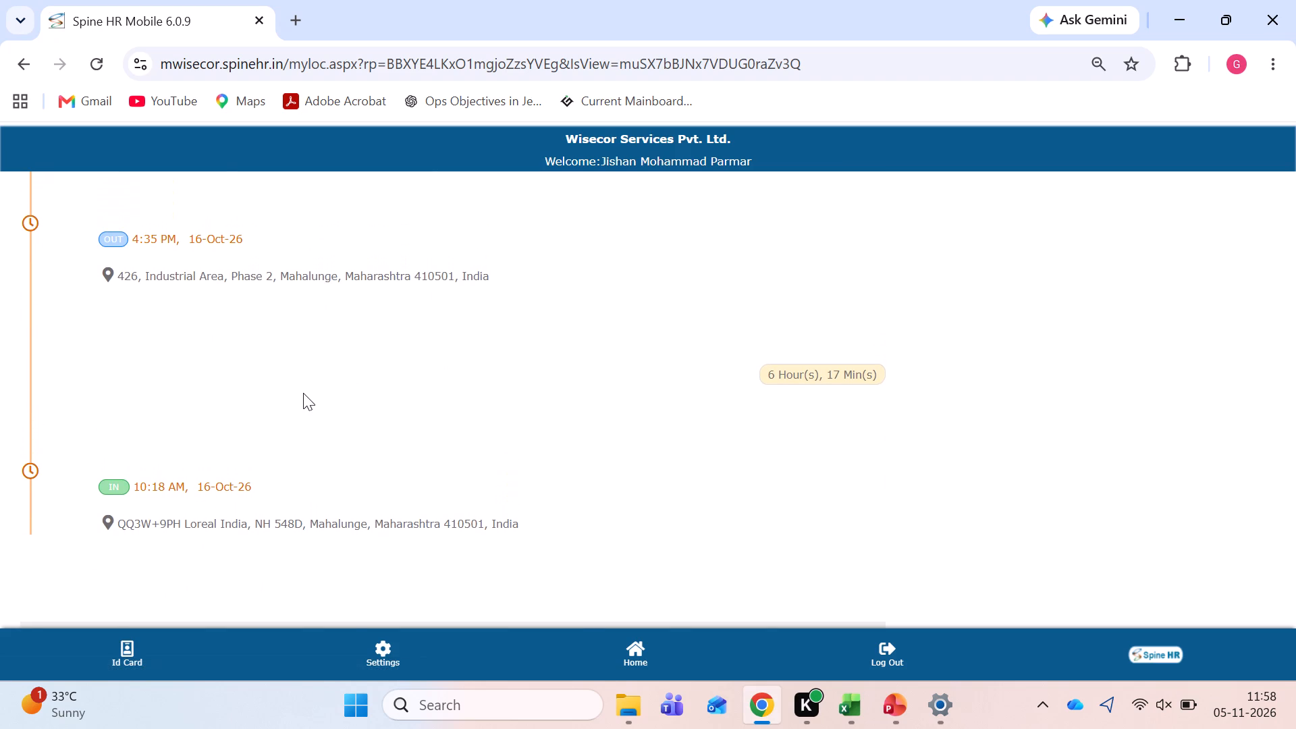
# Find the first unfilled date, 17-10-2026, in Book1 and examine that day's punches in the Spine HR Attendance List.
pyautogui.hotkey('alt', 'Tab')
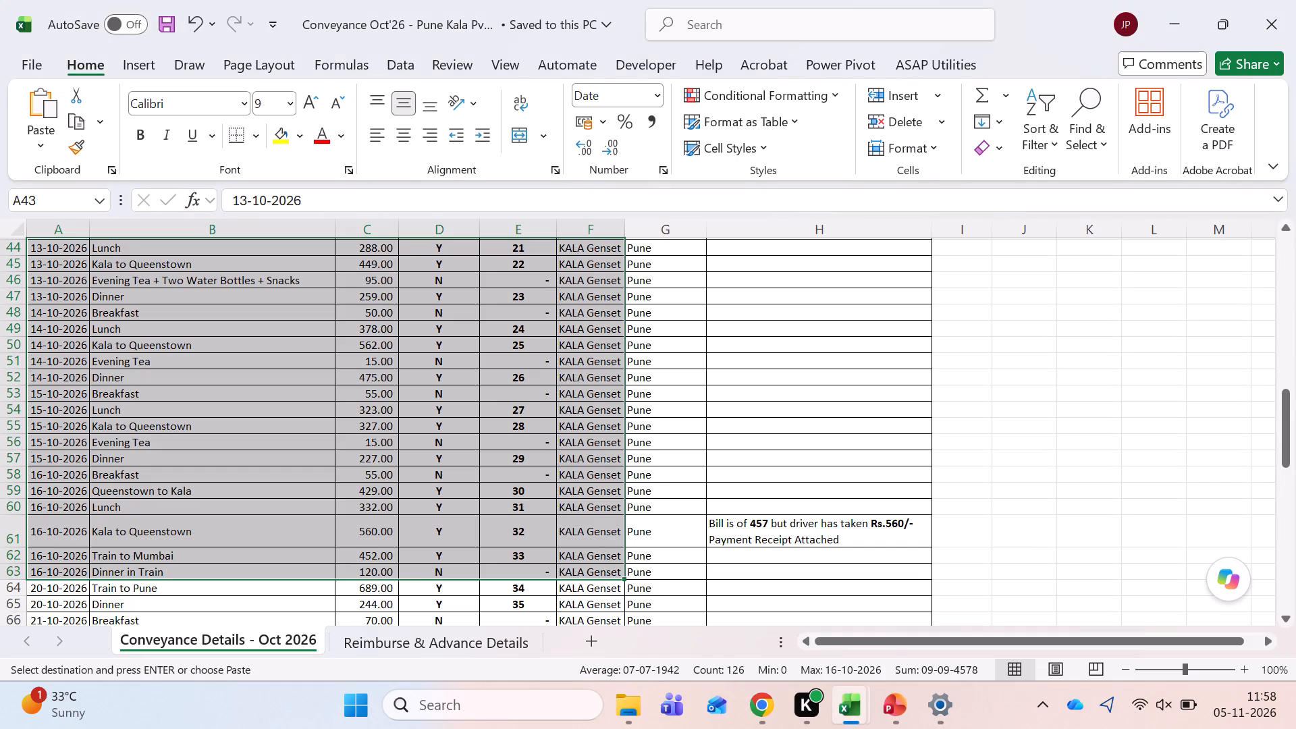
pyautogui.hotkey('alt', 'Tab')
pyautogui.hotkey('alt', 'Tab')
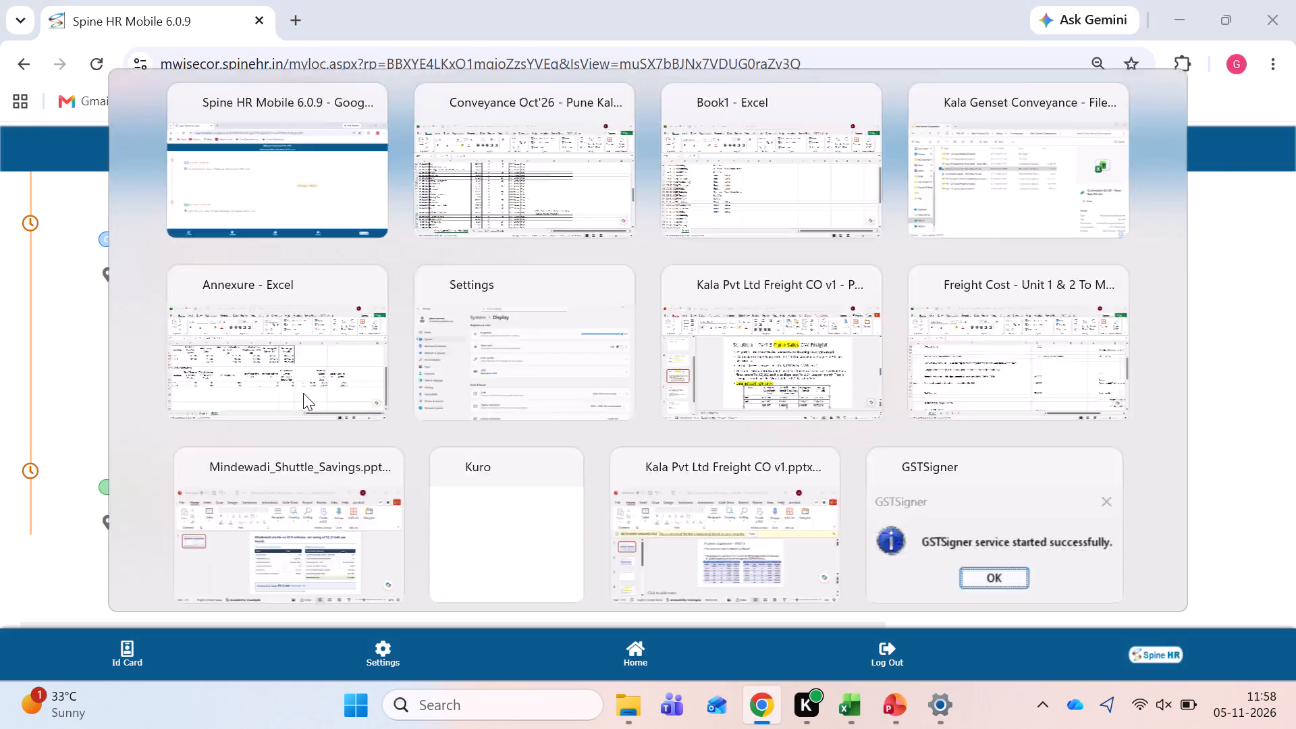
pyautogui.hotkey('alt', 'Tab')
pyautogui.hotkey('alt', 'Tab')
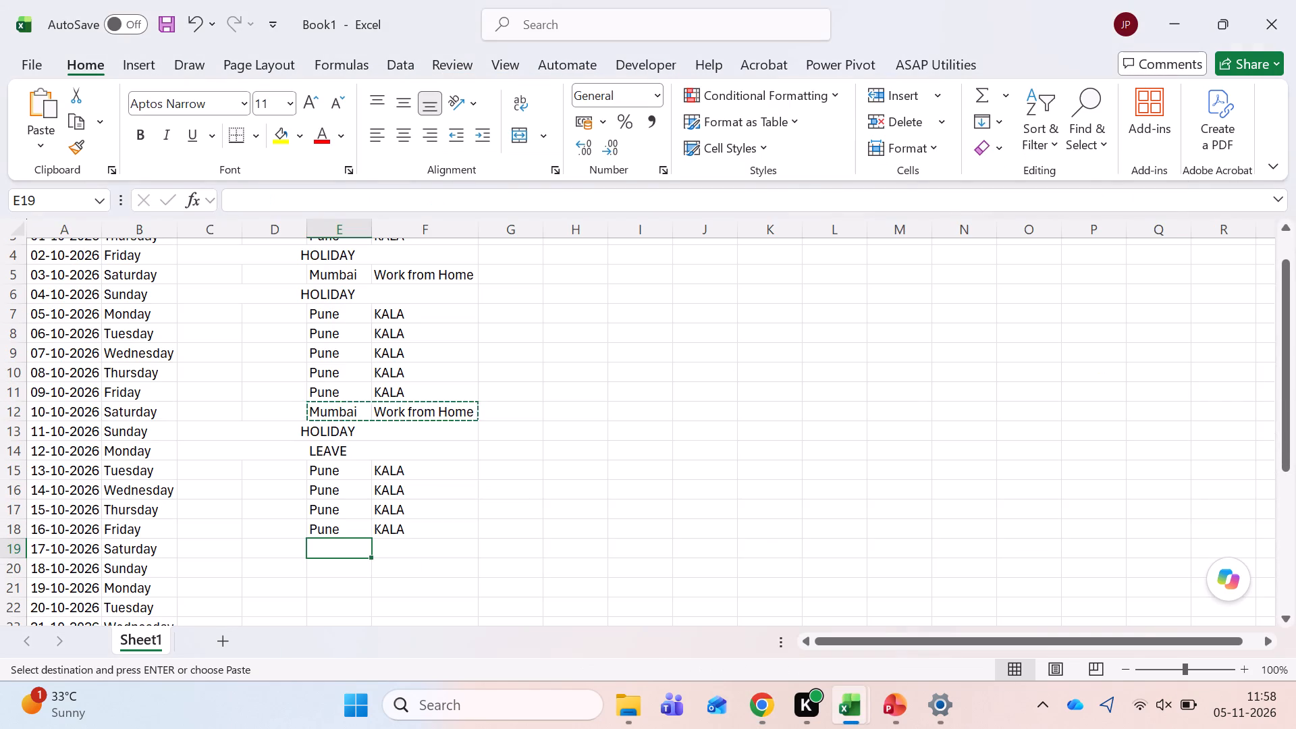
pyautogui.hotkey('shift', 'space')
pyautogui.hotkey('alt', 'Tab')
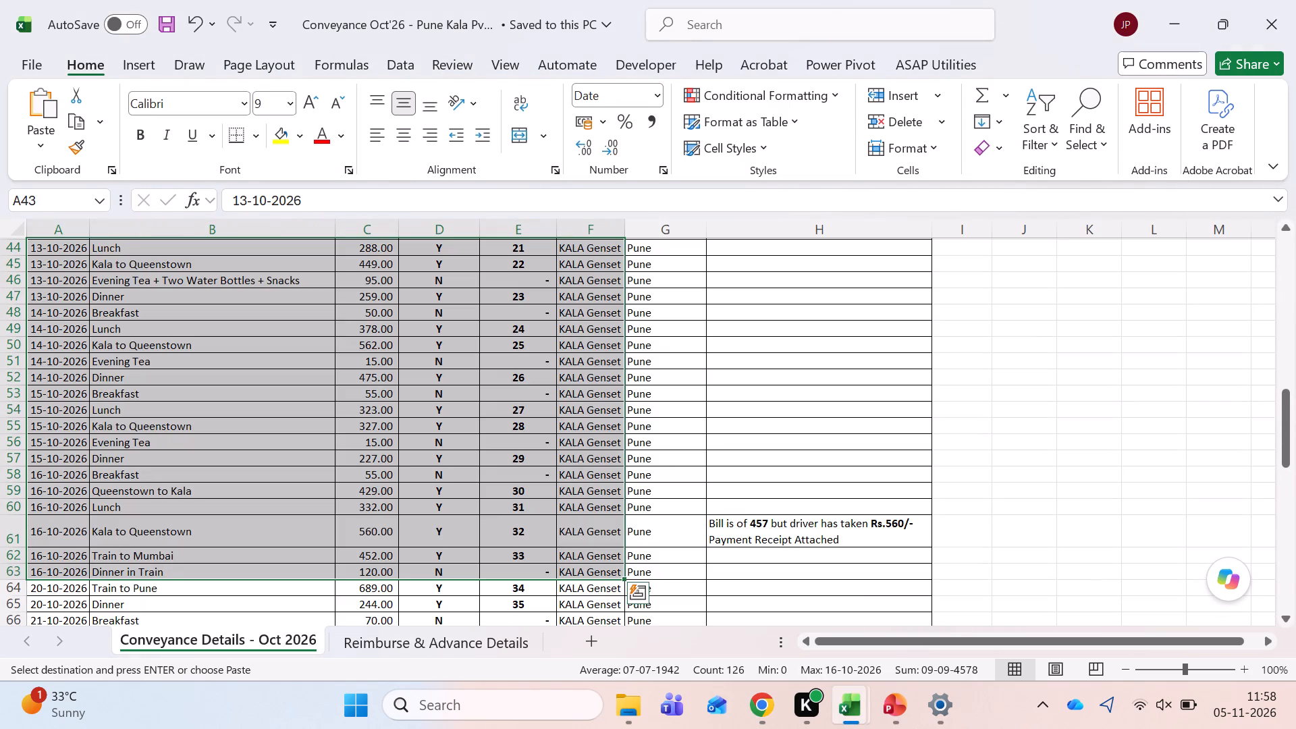
pyautogui.hotkey('alt', 'Tab')
pyautogui.hotkey('alt', 'Tab')
pyautogui.hotkey('alt', 'Tab')
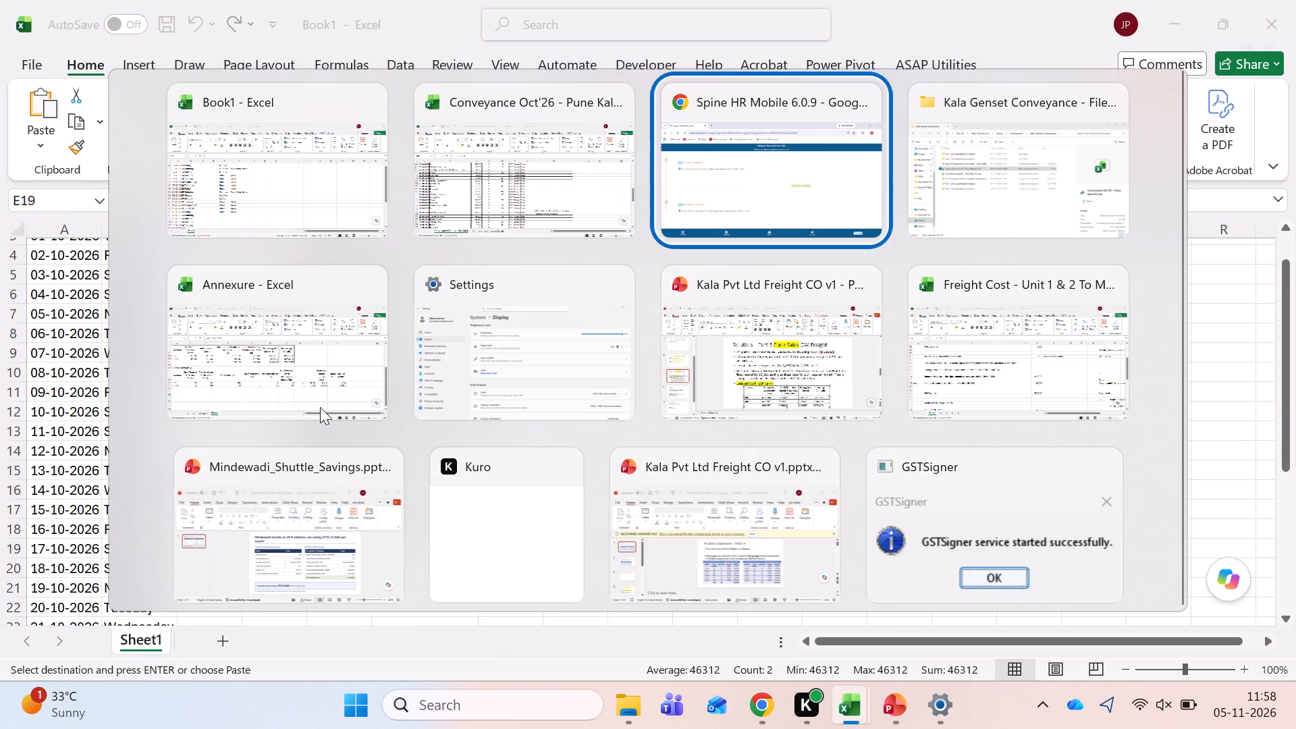
pyautogui.scroll(4, 320, 407)
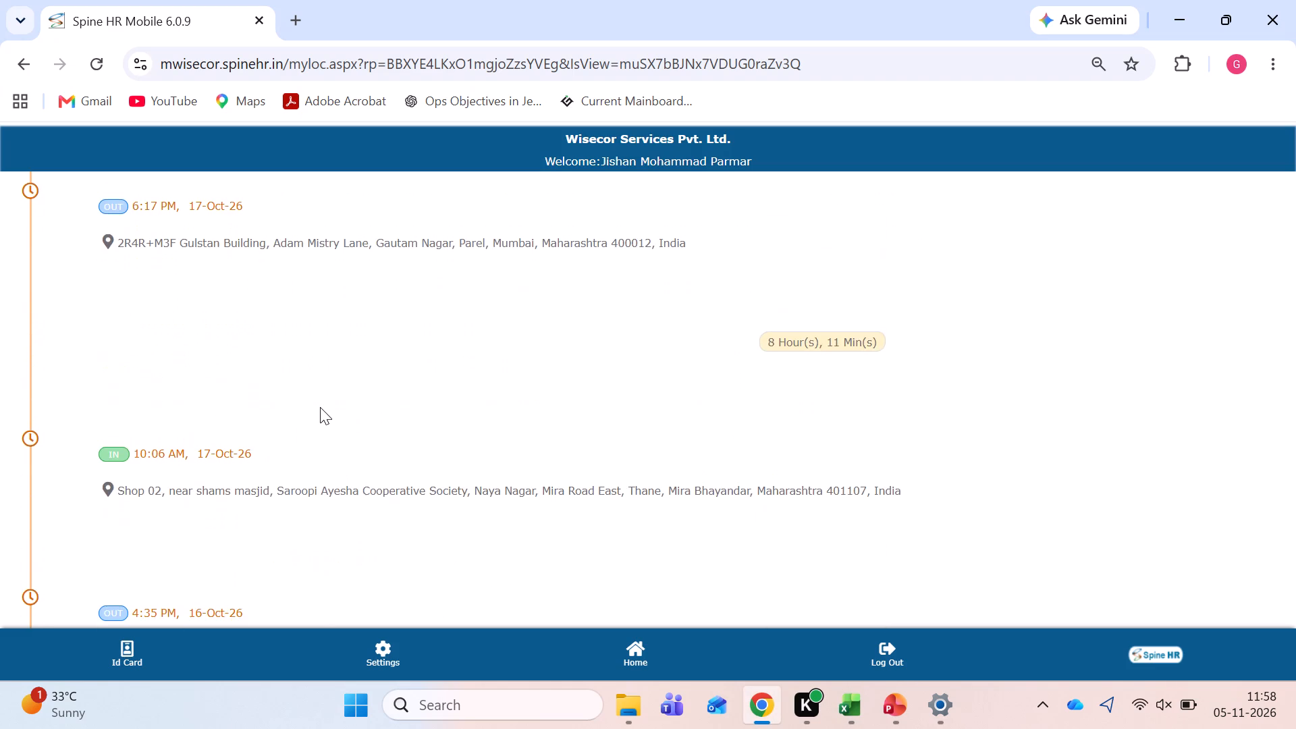
pyautogui.scroll(1, 320, 407)
# Switch to Book1 in Excel and paste the copied Mumbai and Work from Home entries into the 17-10-2026 row.
pyautogui.hotkey('alt', 'Tab')
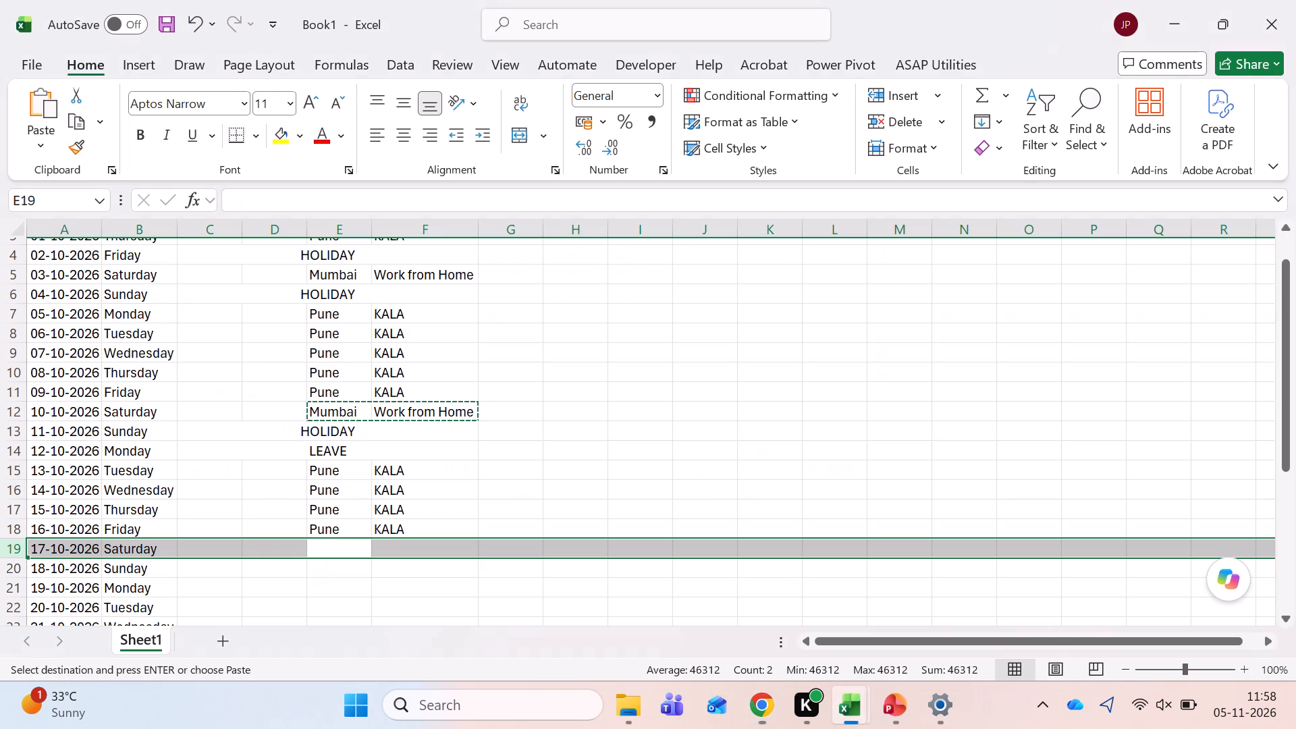
pyautogui.press('Right')
pyautogui.press('Up')
pyautogui.press('Up')
pyautogui.press('Down')
pyautogui.press('Down')
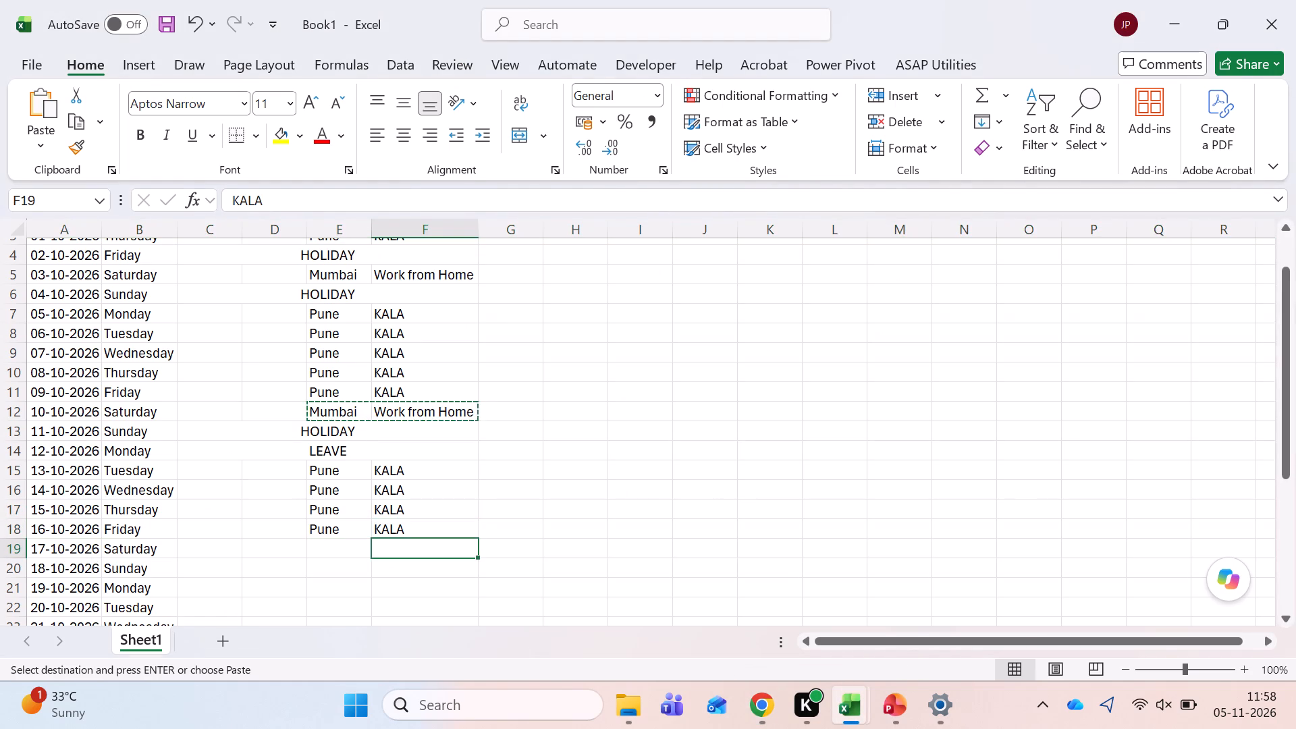
pyautogui.press('Left')
pyautogui.press('Return')
# Copy the merged HOLIDAY entry from the 11-10-2026 row to the 18-10-2026 row.
pyautogui.press('Down')
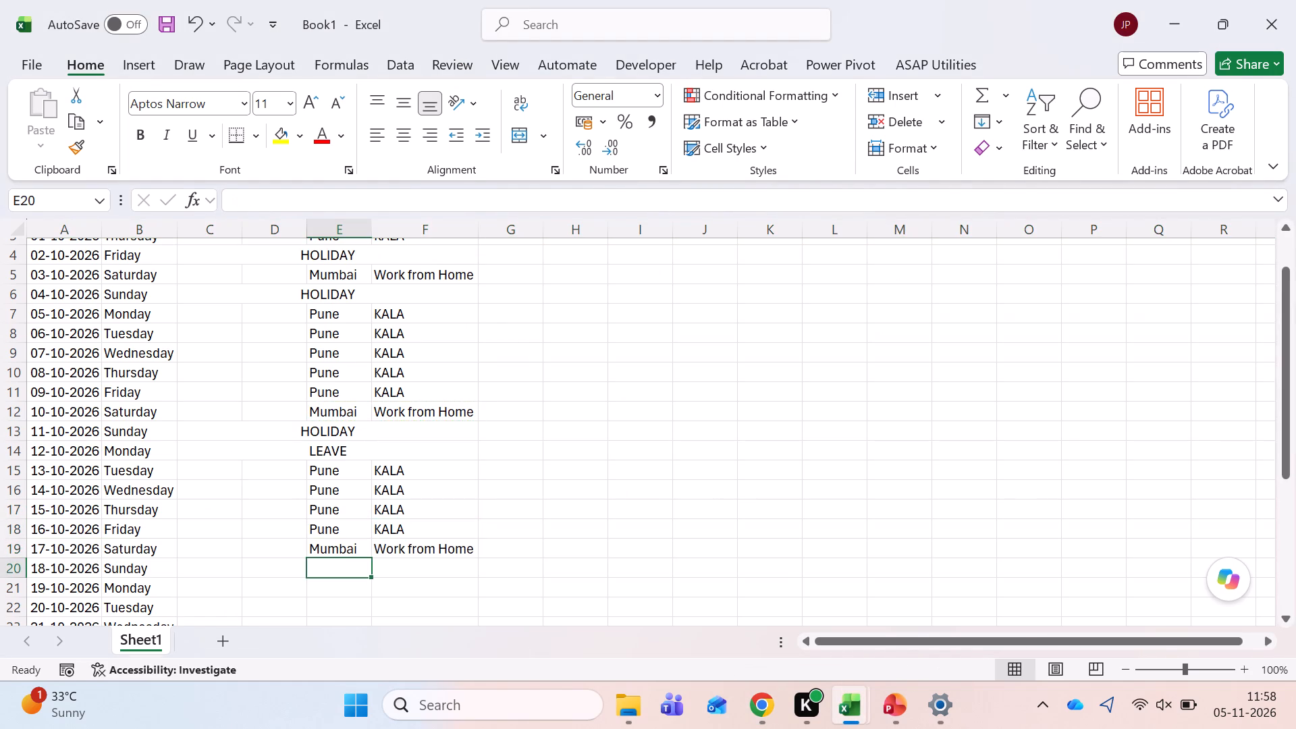
pyautogui.press('Left')
pyautogui.press('Up')
pyautogui.press('Up')
pyautogui.press('Up')
pyautogui.press('Up')
pyautogui.press('Up')
pyautogui.press('Up')
pyautogui.press('Up')
pyautogui.hotkey('ctrl', 'c')
pyautogui.press('Down')
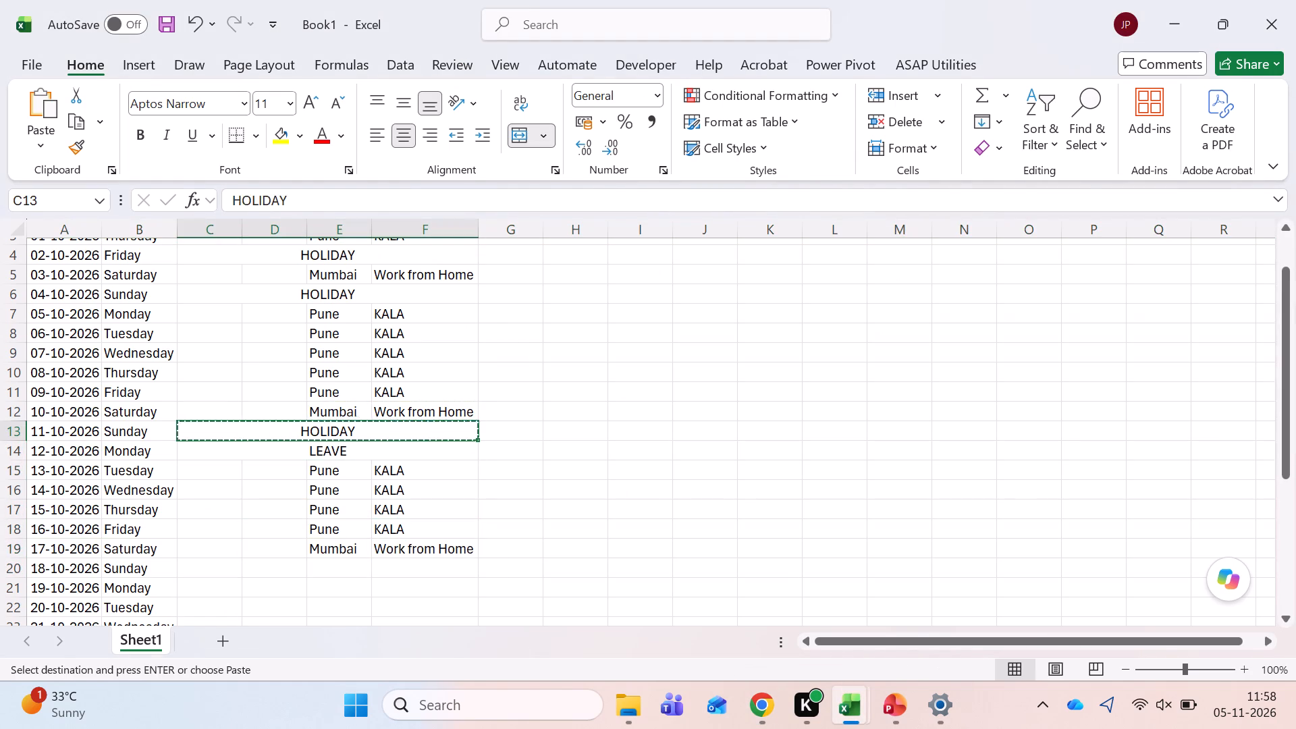
pyautogui.press('Down')
pyautogui.press('Down')
pyautogui.press('Down')
pyautogui.press('Down')
pyautogui.press('Down')
pyautogui.press('Down')
pyautogui.press('Left')
pyautogui.press('Return')
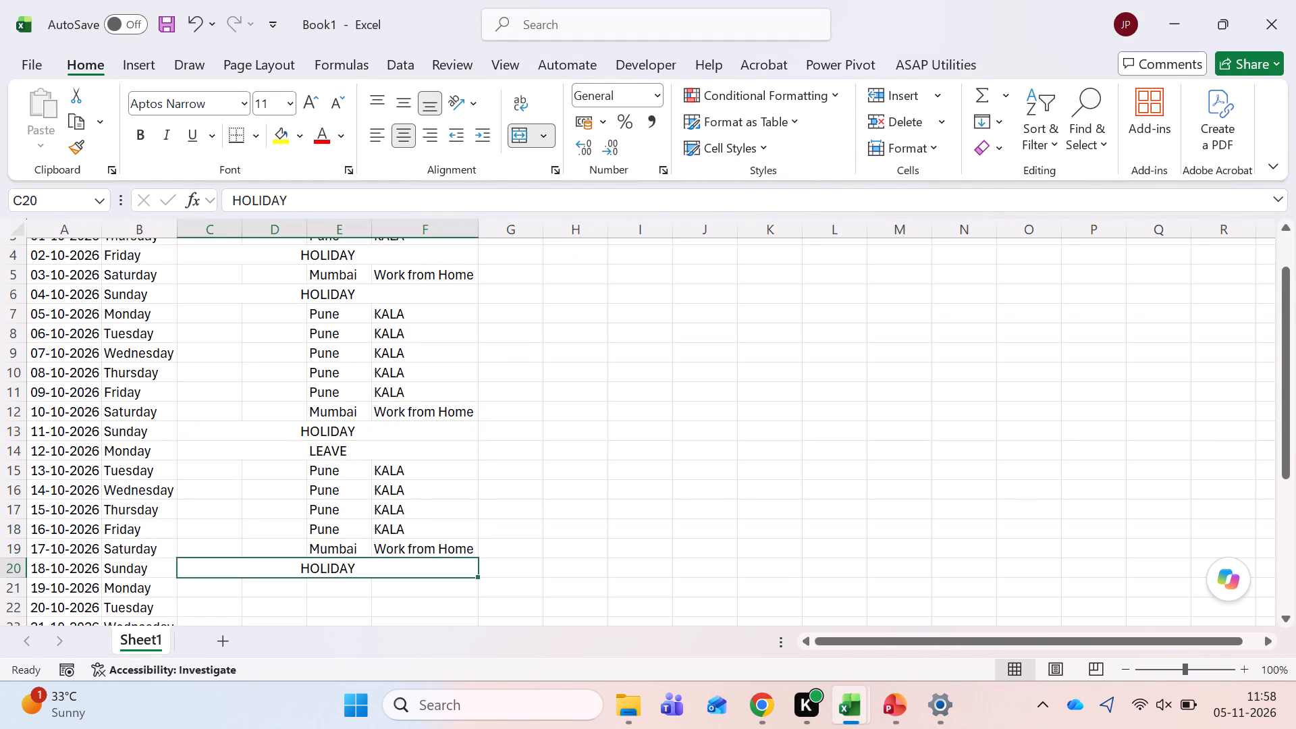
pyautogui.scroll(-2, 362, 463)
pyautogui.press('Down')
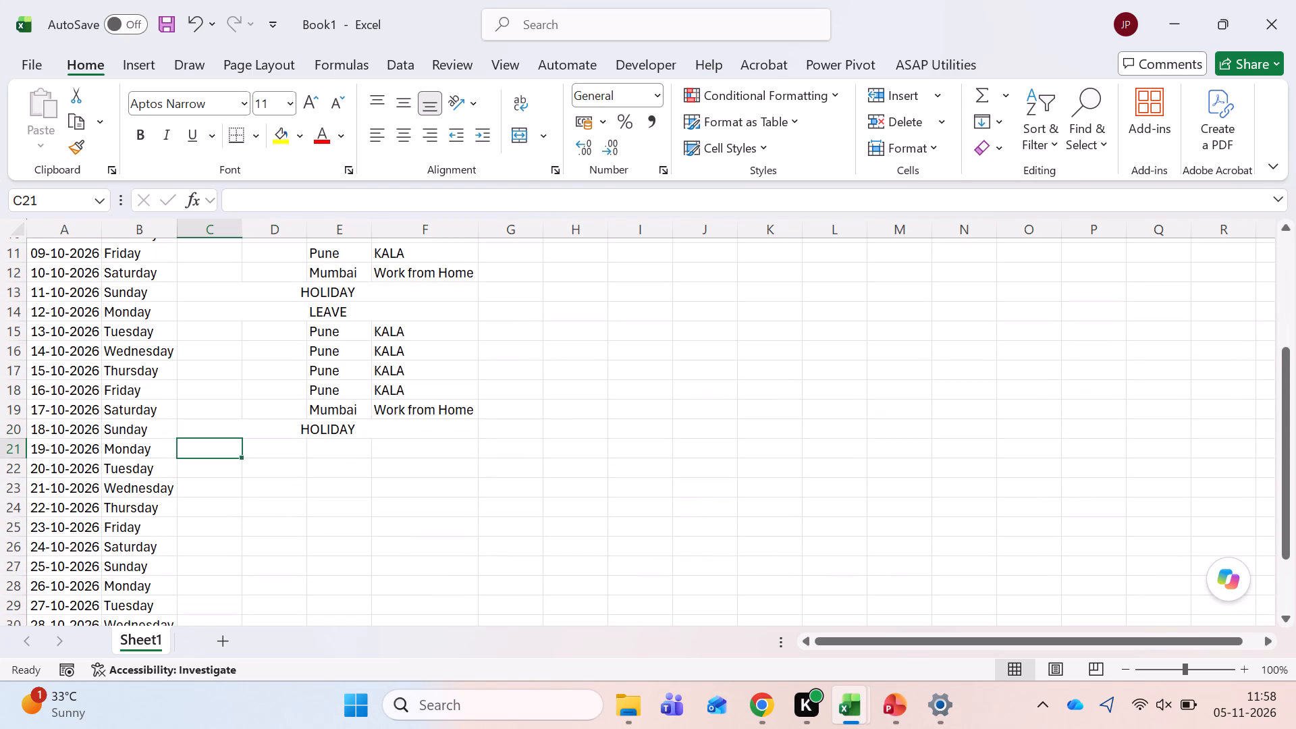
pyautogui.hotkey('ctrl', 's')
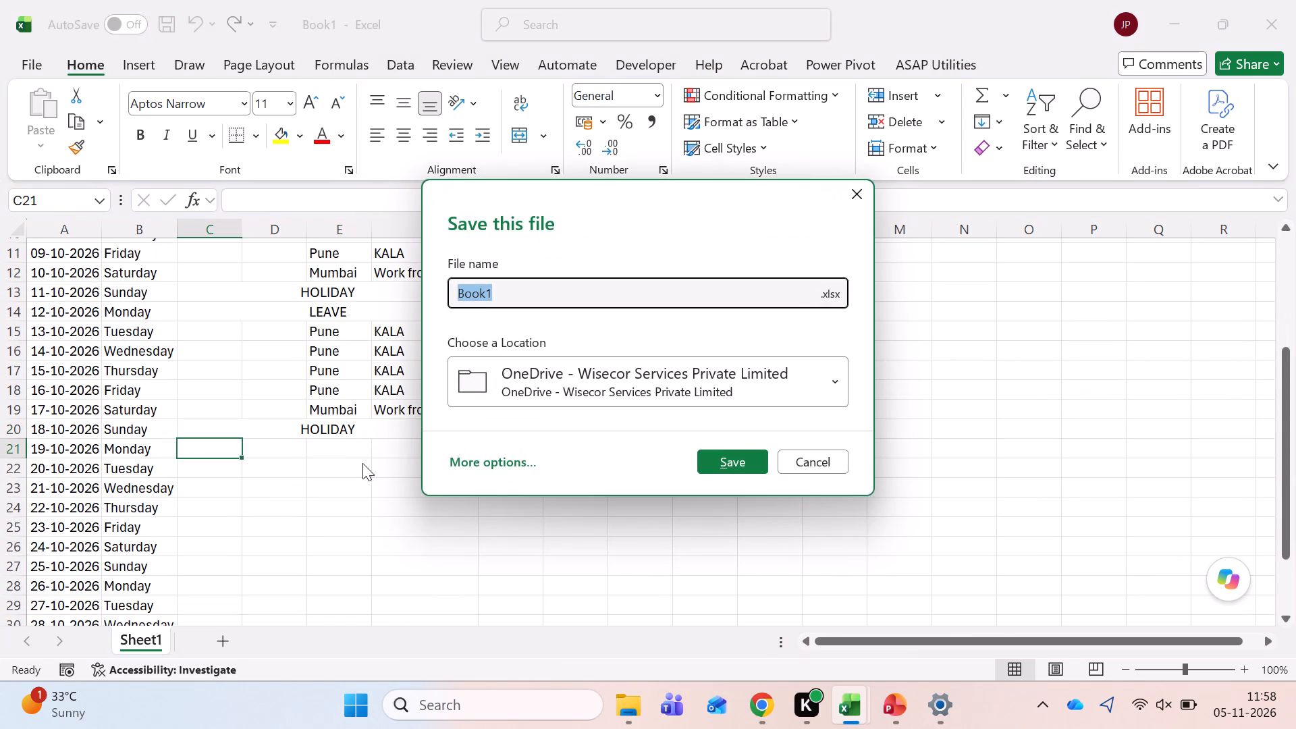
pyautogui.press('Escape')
# Switch to Chrome and examine the Attendance List punches and locations from 19-Oct-26 onward on page 2, returning to page 3.
pyautogui.hotkey('alt', 'Tab')
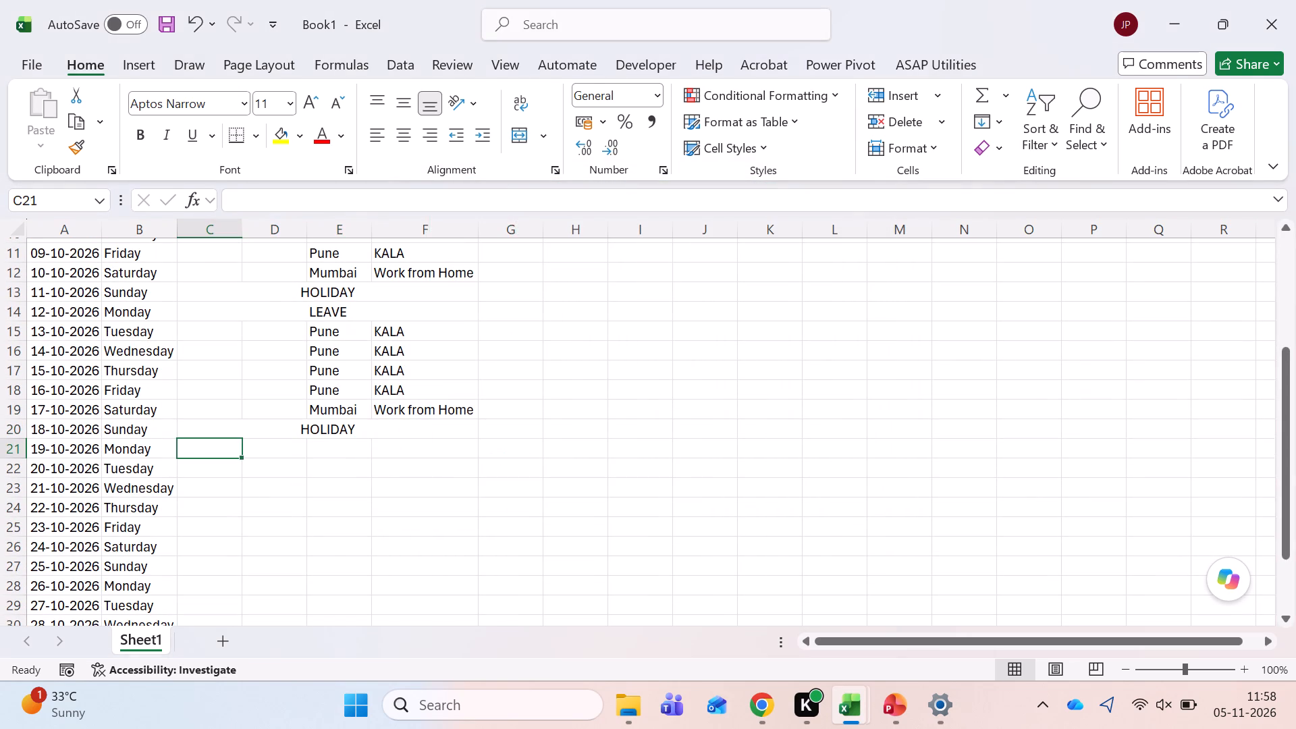
pyautogui.scroll(-3, 479, 529)
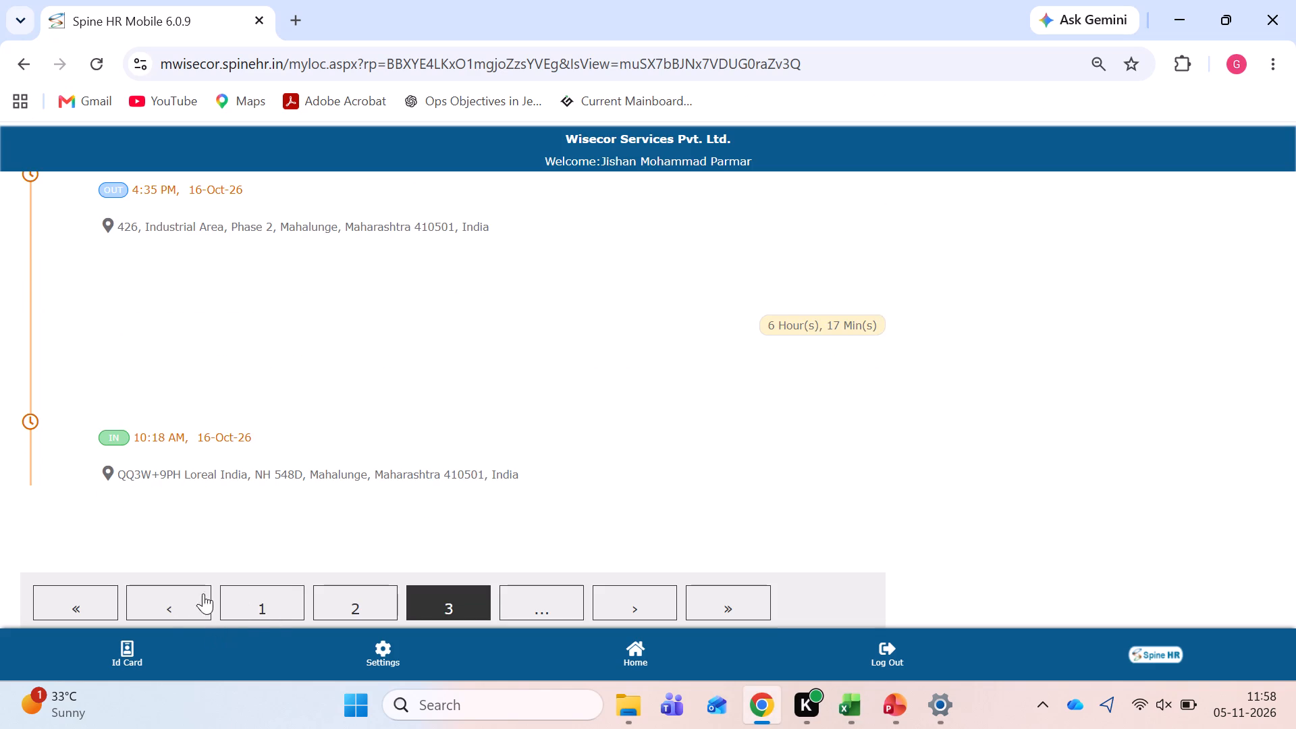
pyautogui.click(171, 607)
pyautogui.scroll(-3, 265, 528)
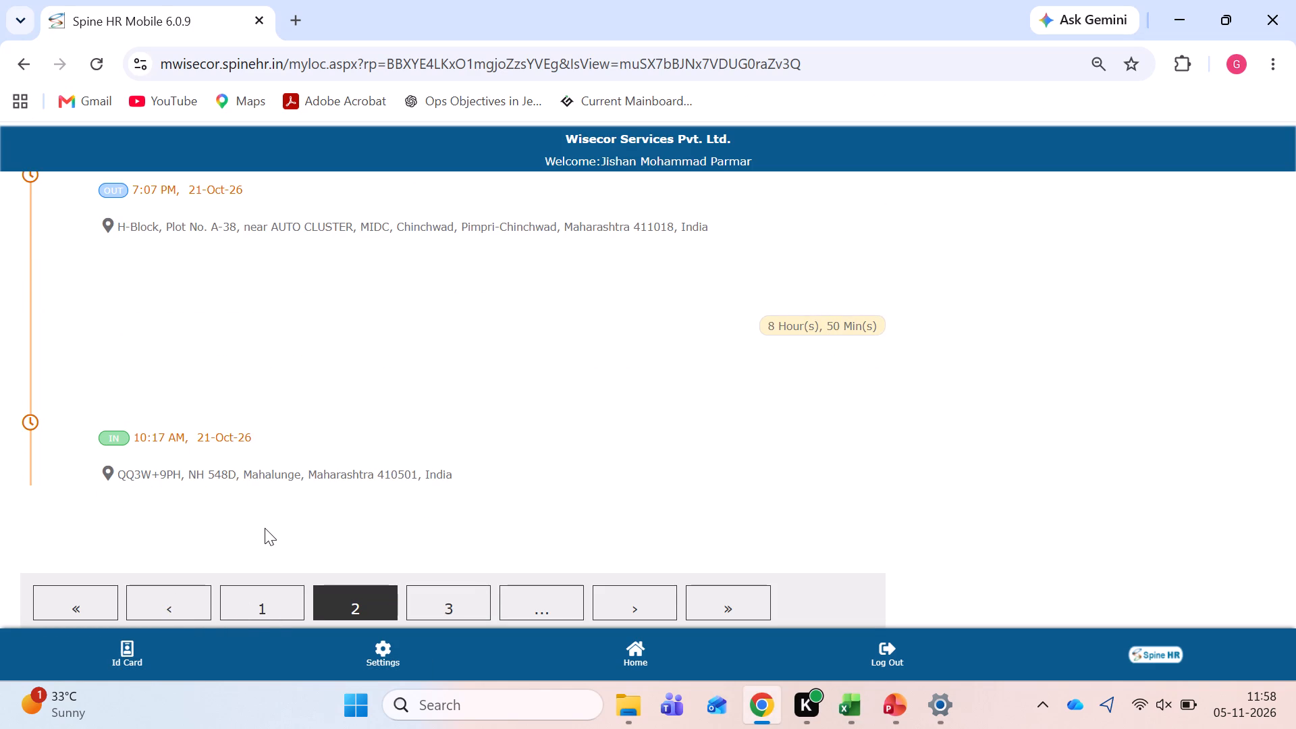
pyautogui.scroll(-4, 265, 528)
pyautogui.scroll(10, 323, 421)
pyautogui.scroll(-3, 323, 421)
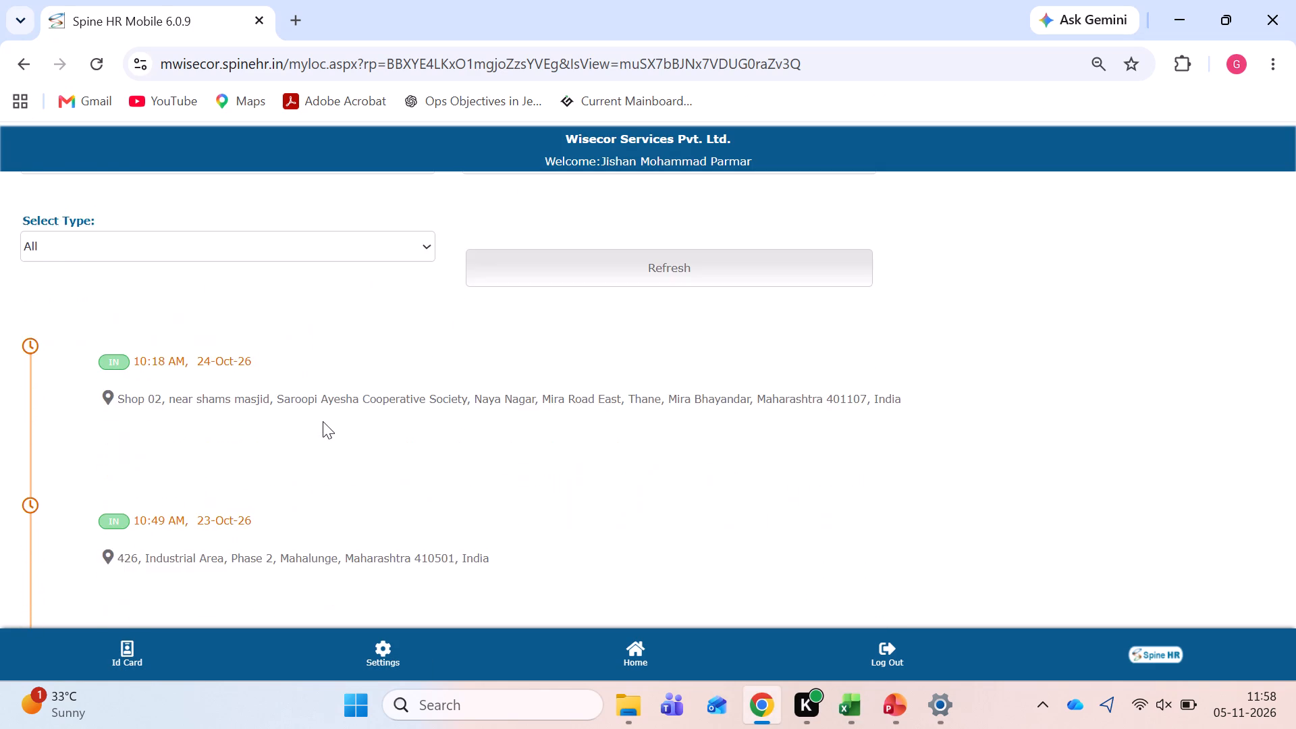
pyautogui.scroll(-3, 323, 421)
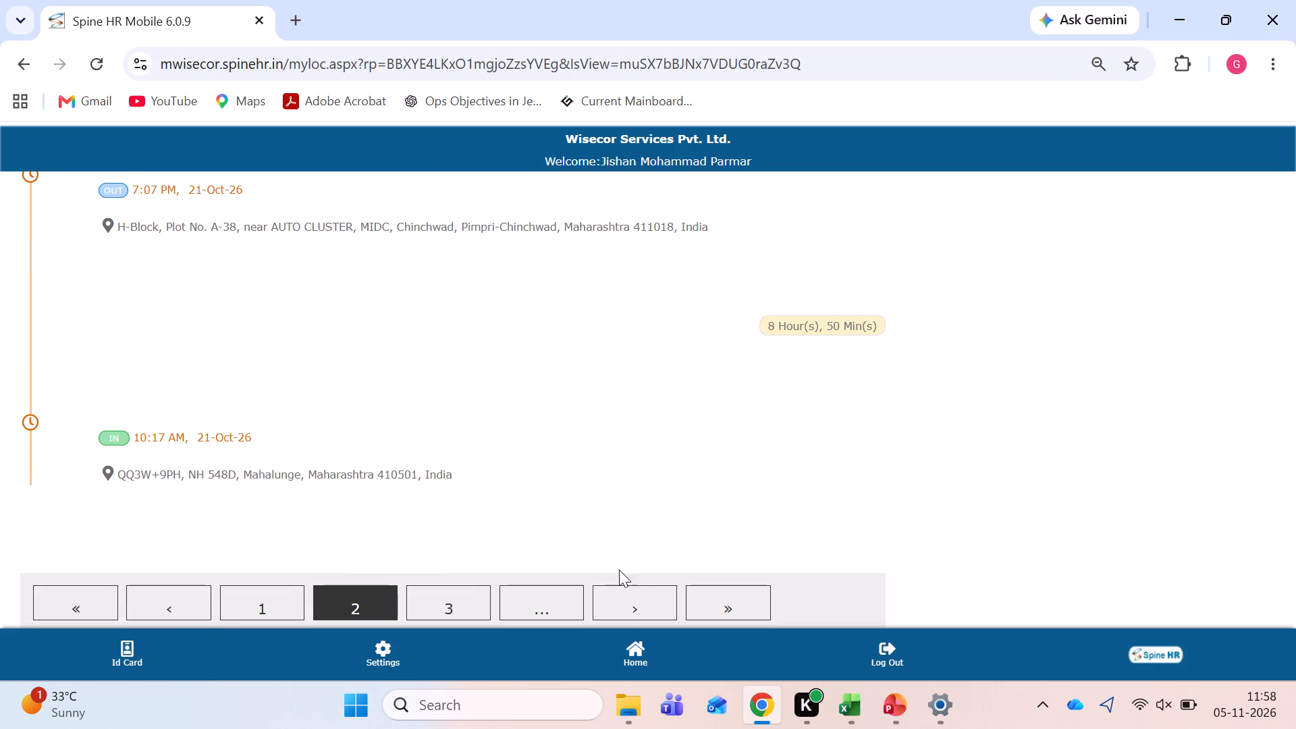
pyautogui.click(634, 607)
pyautogui.hotkey('alt', 'Tab')
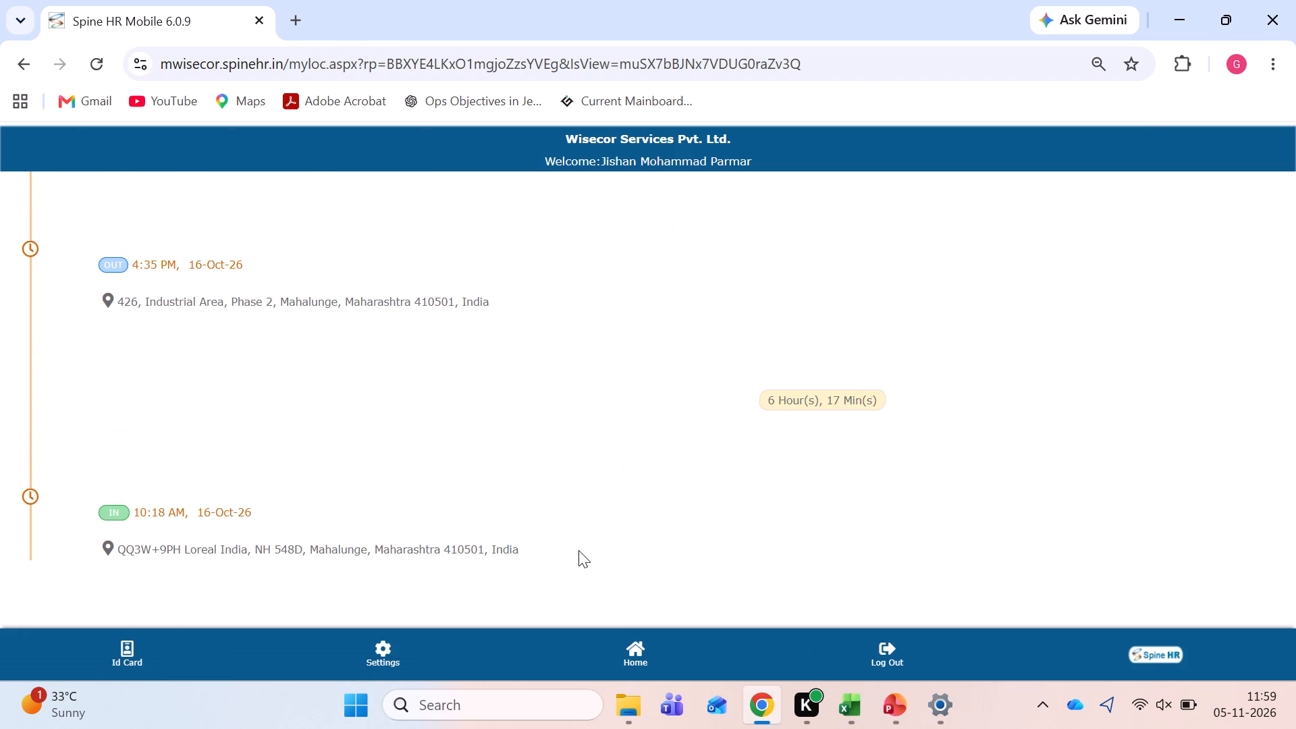
# Check the conveyance workbook in Excel for entries after 16-10-2026 against the unfilled 19-10-2026 row in Book1.
pyautogui.hotkey('alt', 'Tab')
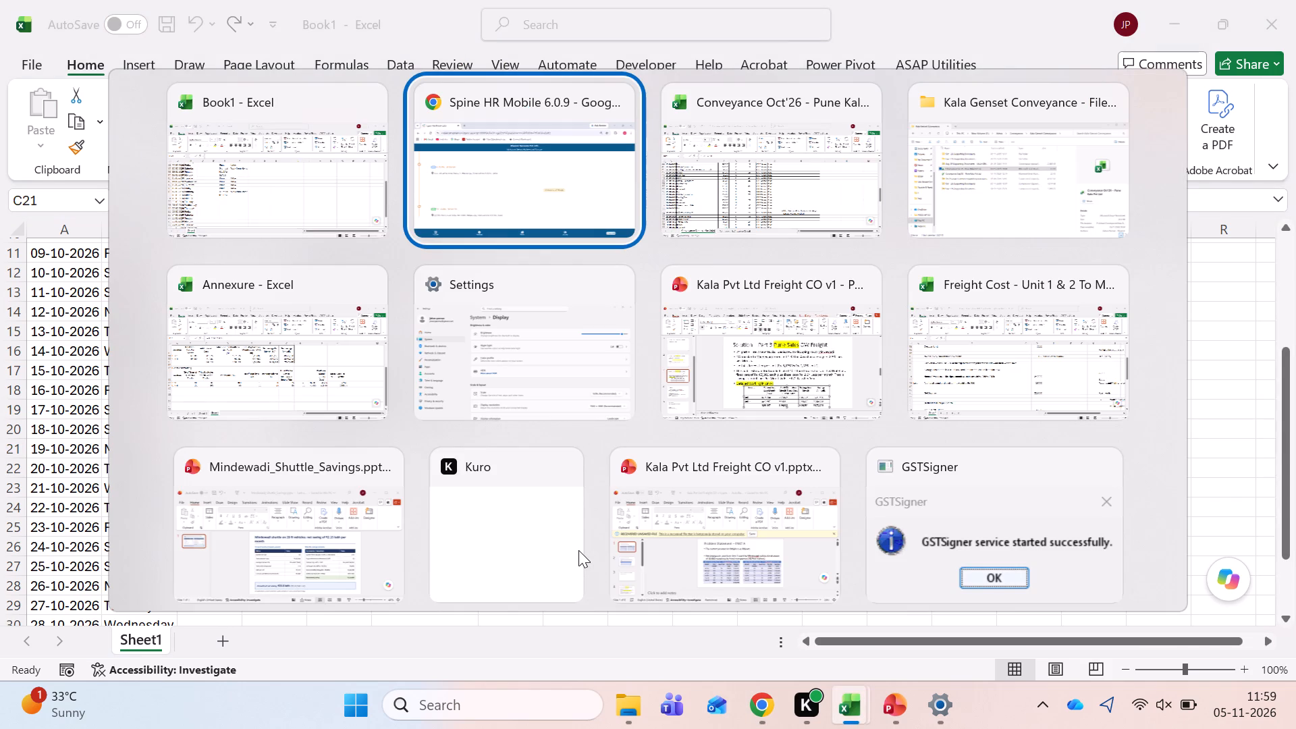
pyautogui.hotkey('alt', 'Tab')
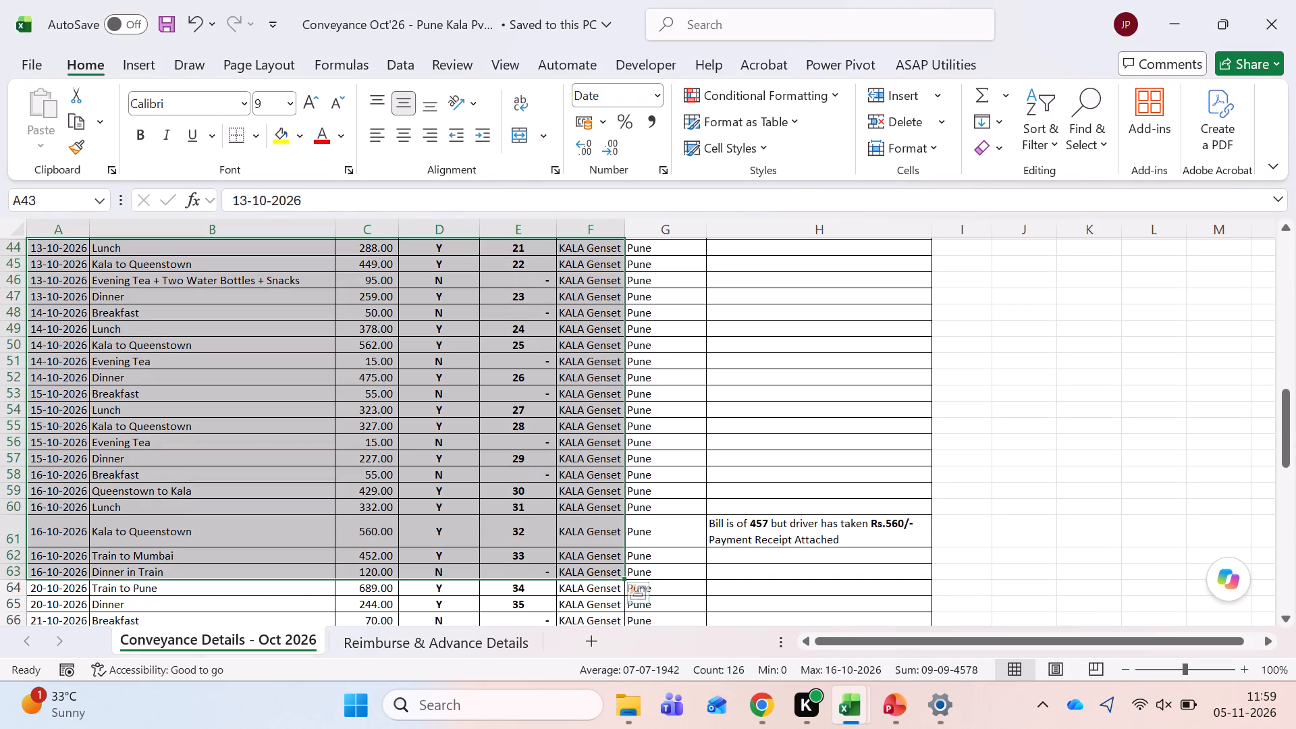
pyautogui.scroll(-1, 483, 509)
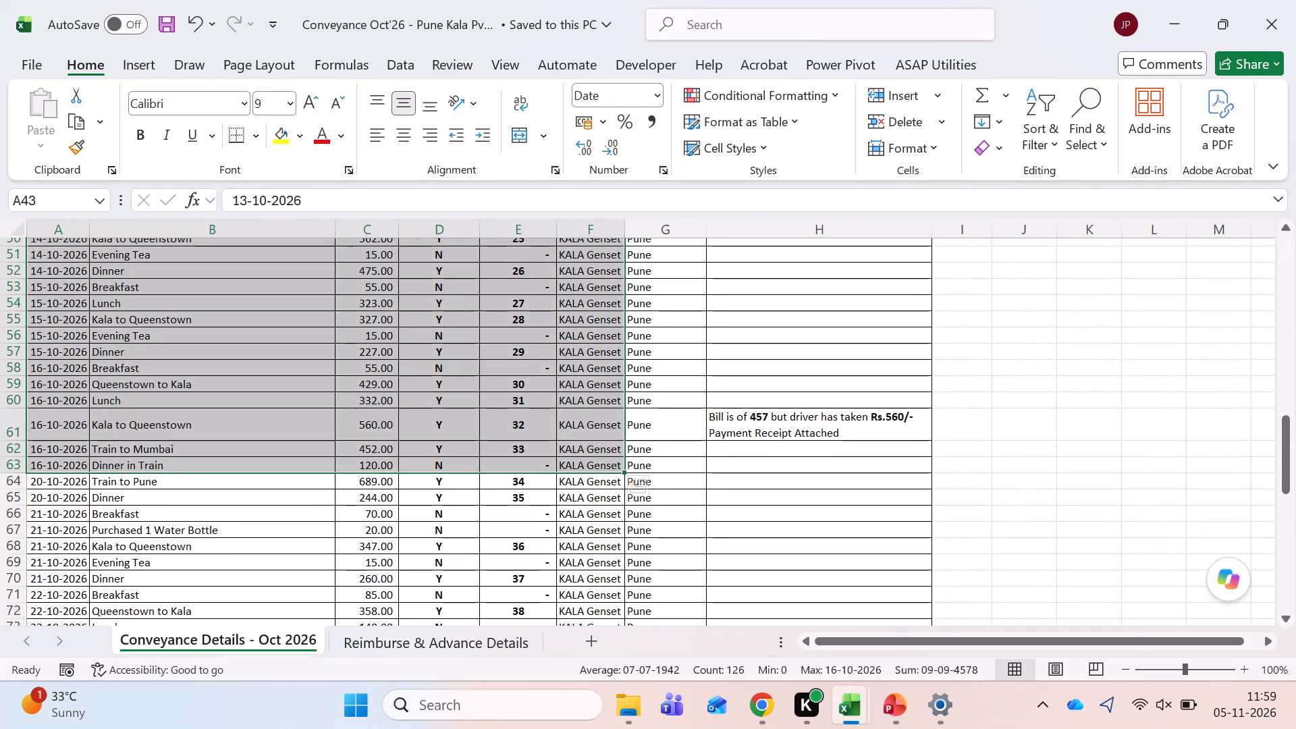
pyautogui.hotkey('alt', 'Tab')
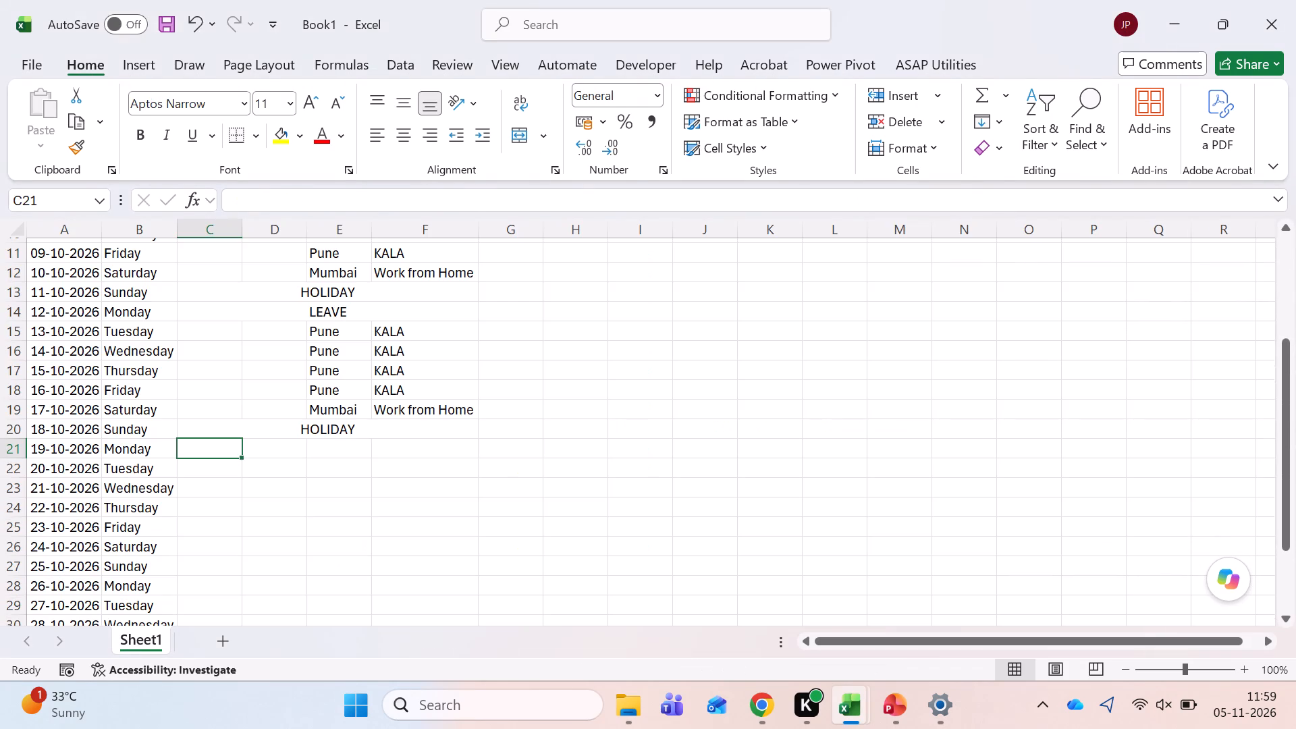
pyautogui.press('Right')
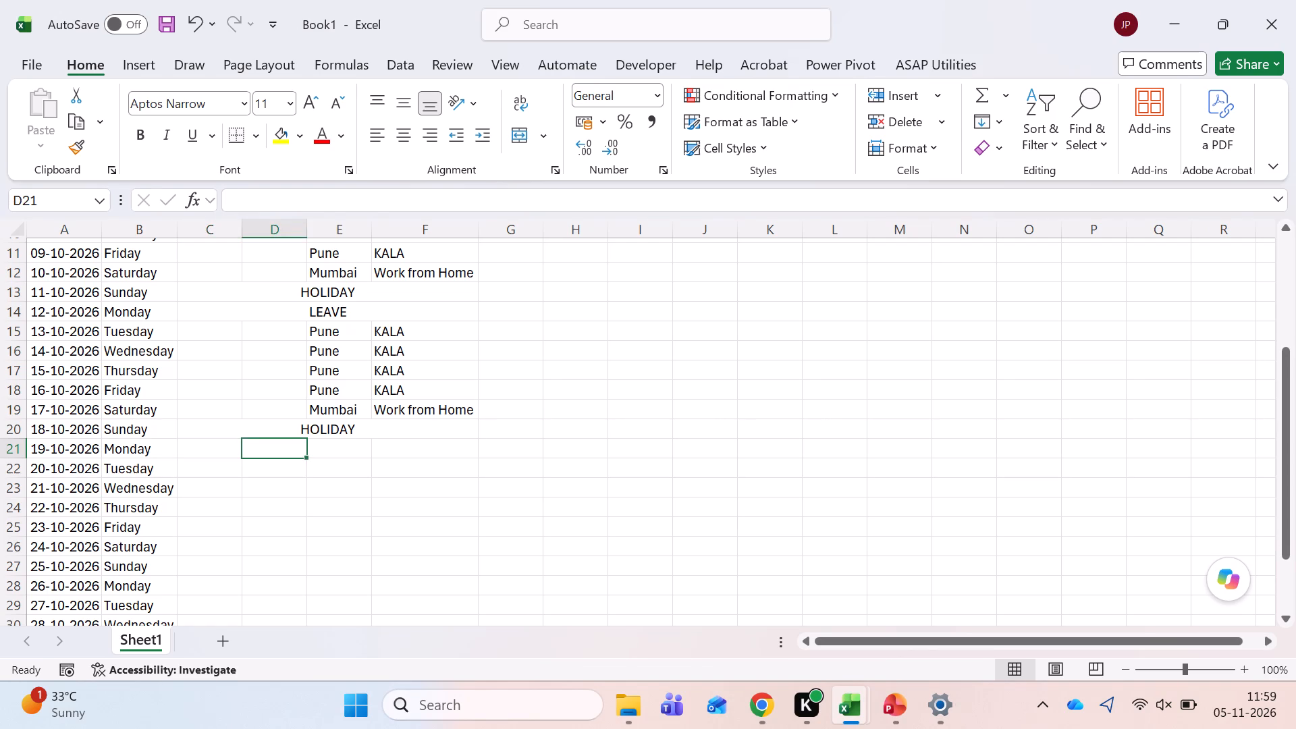
pyautogui.press('Up')
pyautogui.press('Down')
pyautogui.click(770, 699)
pyautogui.click(772, 697)
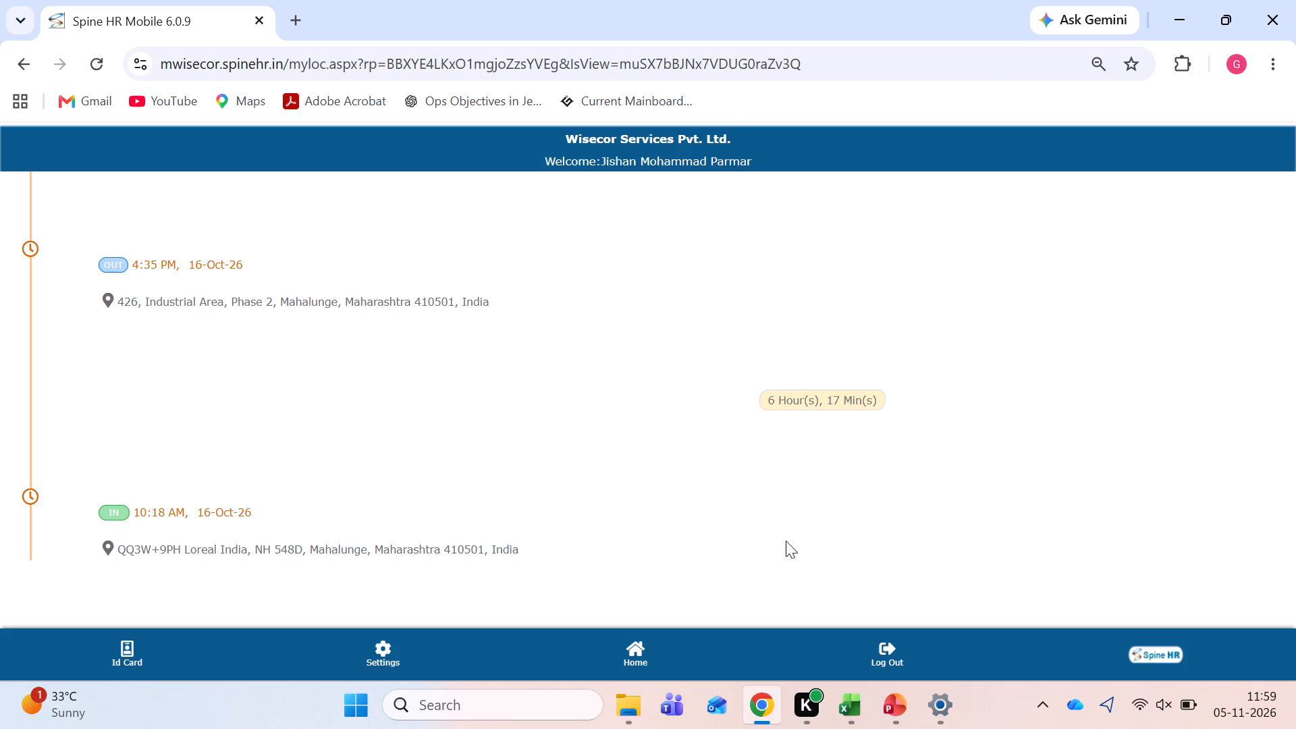
pyautogui.hotkey('alt', 'Tab')
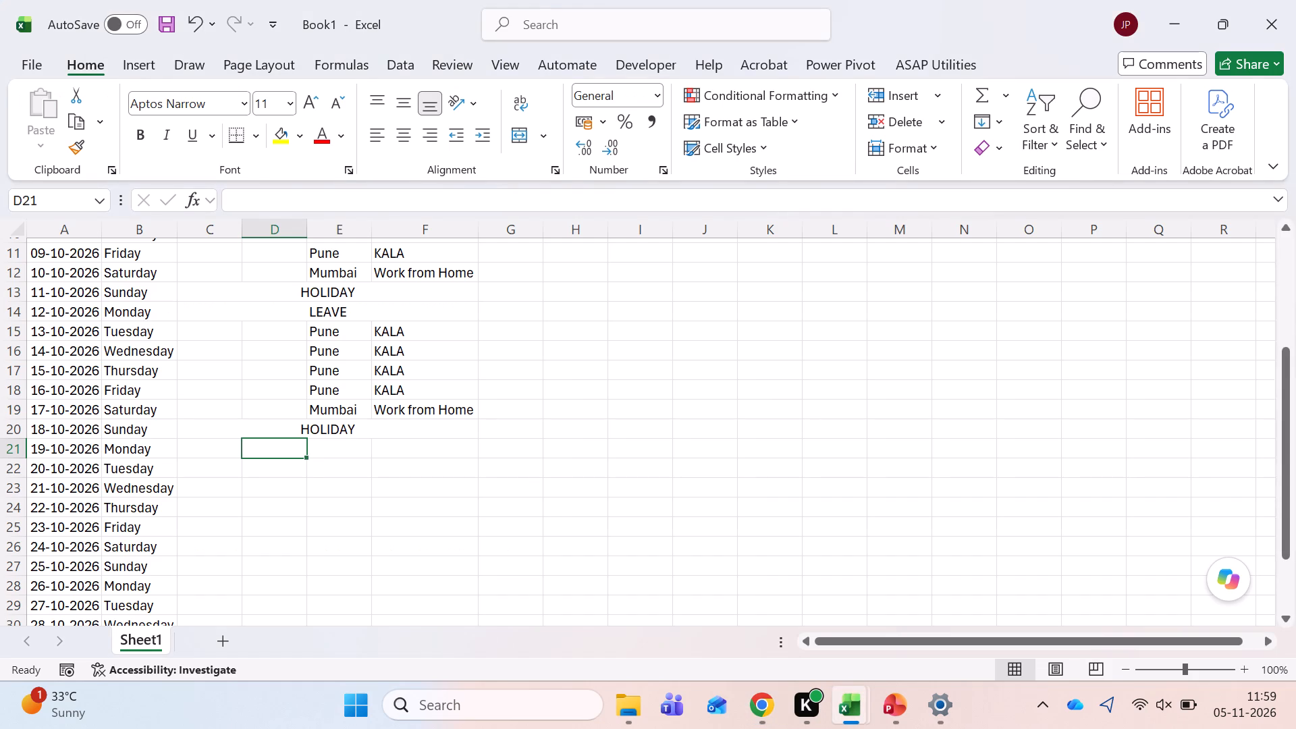
pyautogui.press('Left')
pyautogui.scroll(1, 616, 404)
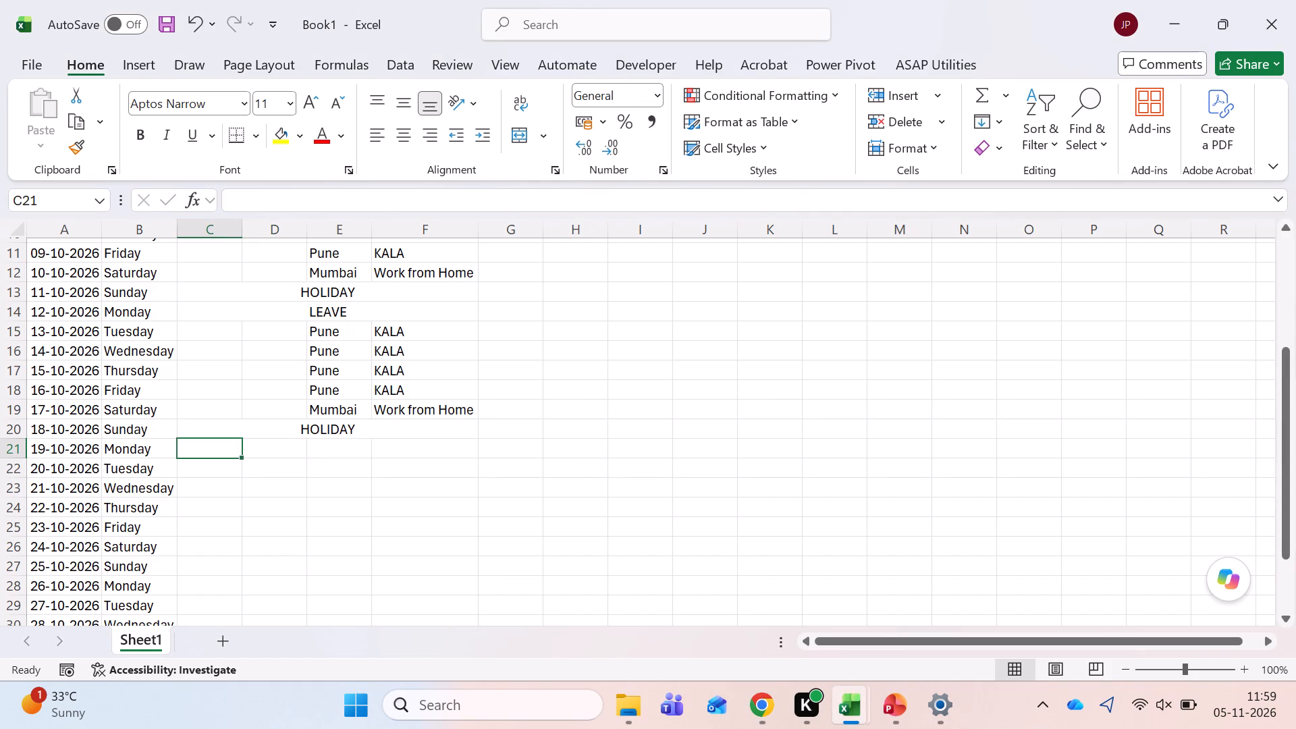
# Switch to Spine HR in Chrome and examine pages 1 and 2 of the approved swipe applications for October dates.
pyautogui.click(751, 701)
pyautogui.click(633, 643)
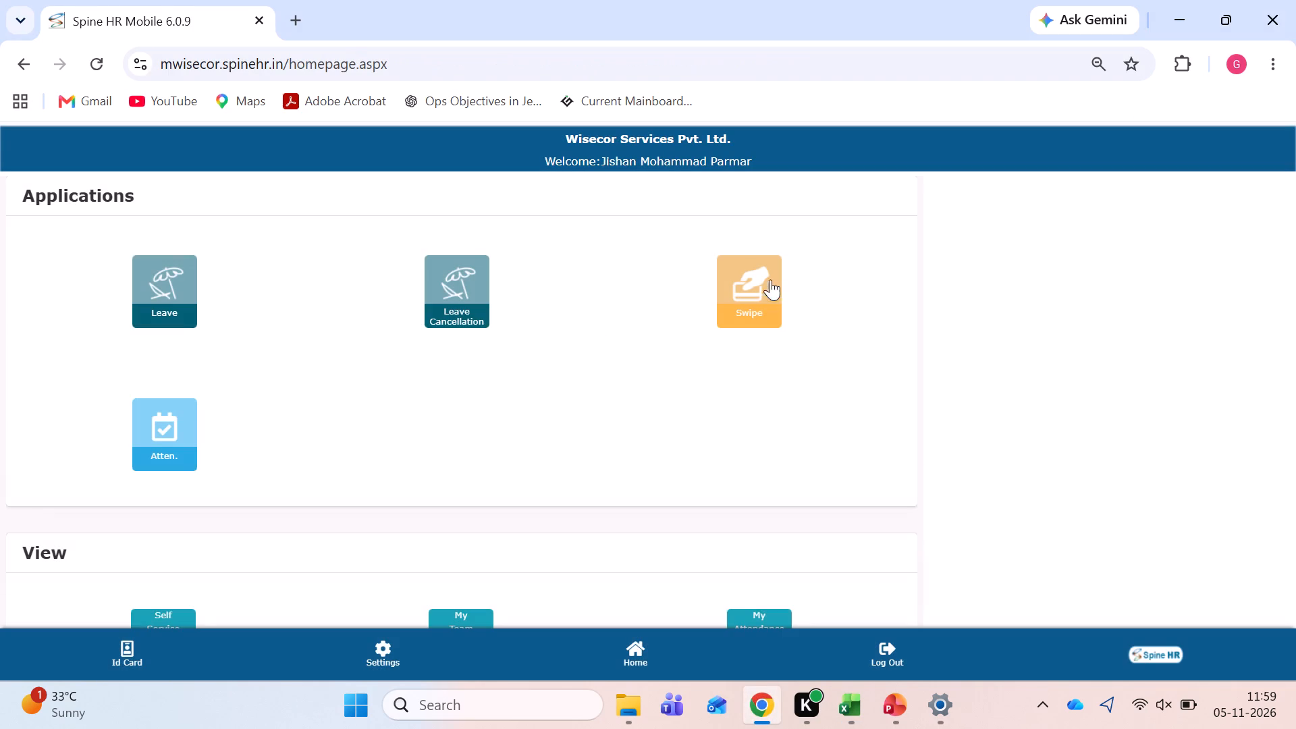
pyautogui.click(723, 289)
pyautogui.click(734, 279)
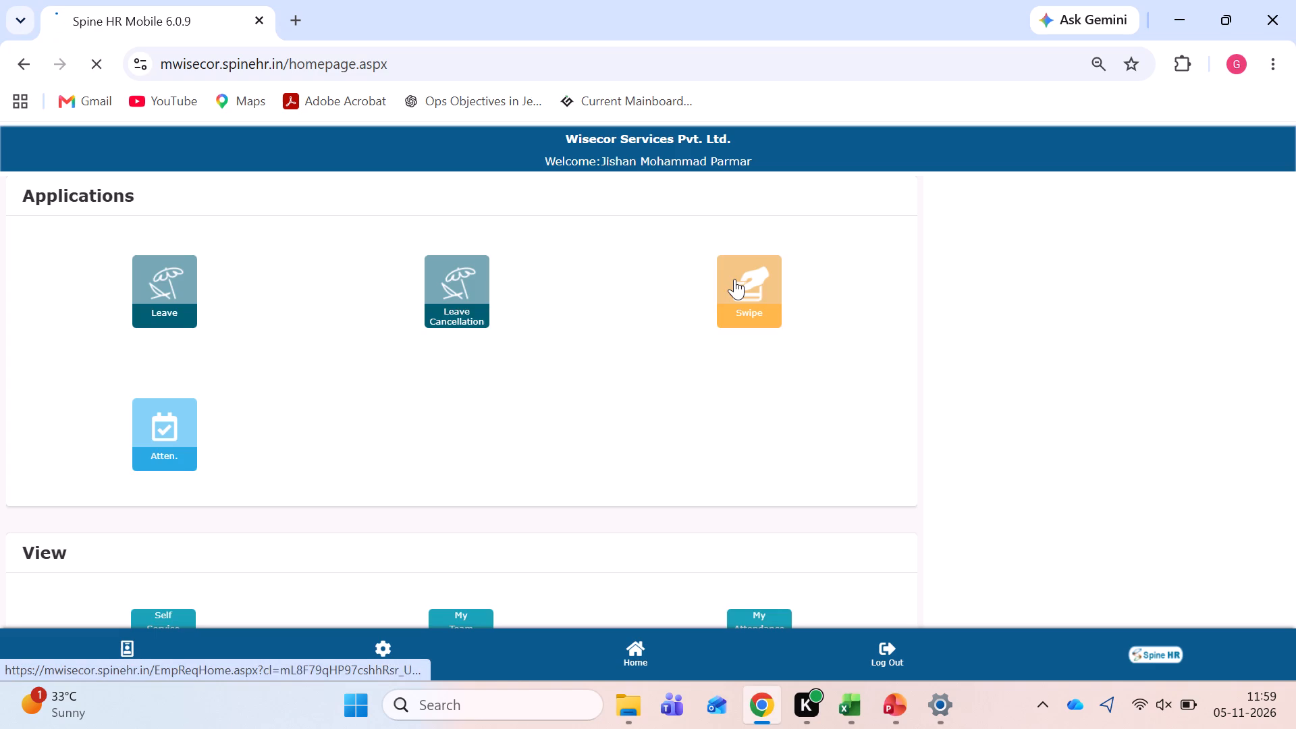
pyautogui.click(239, 346)
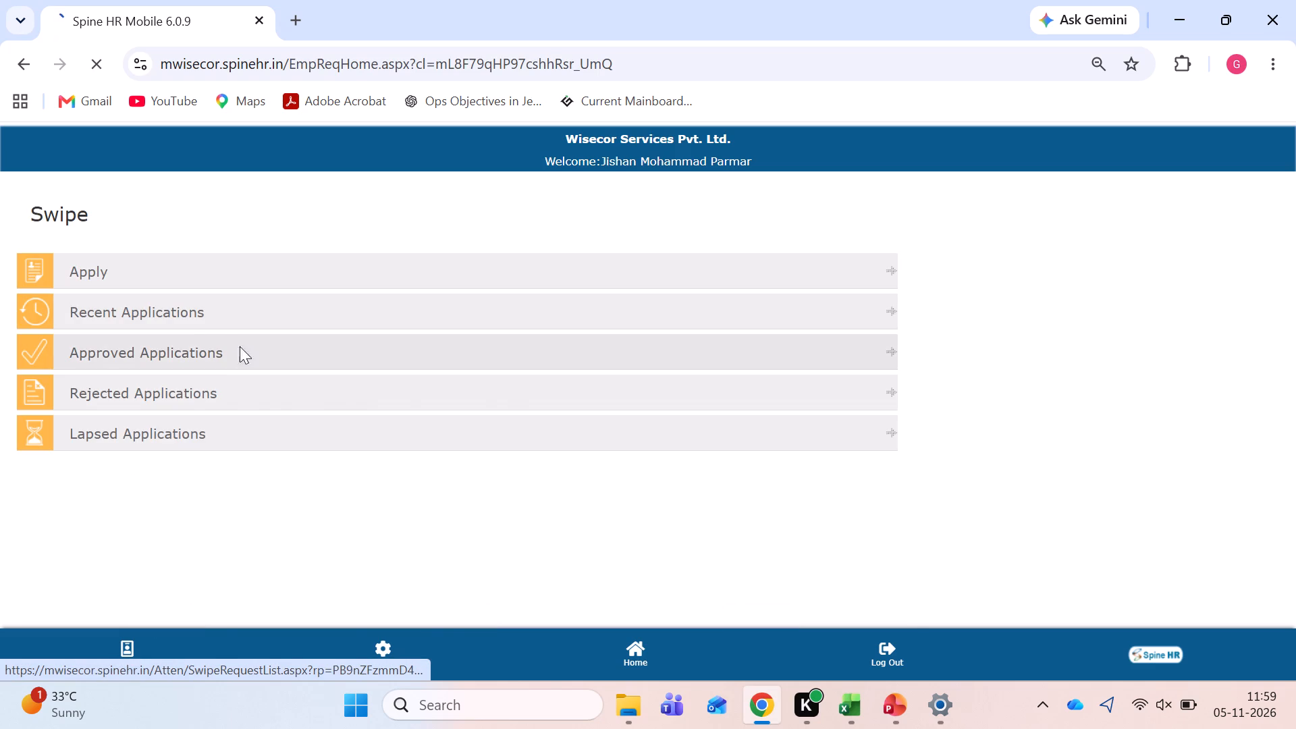
pyautogui.scroll(-5, 323, 391)
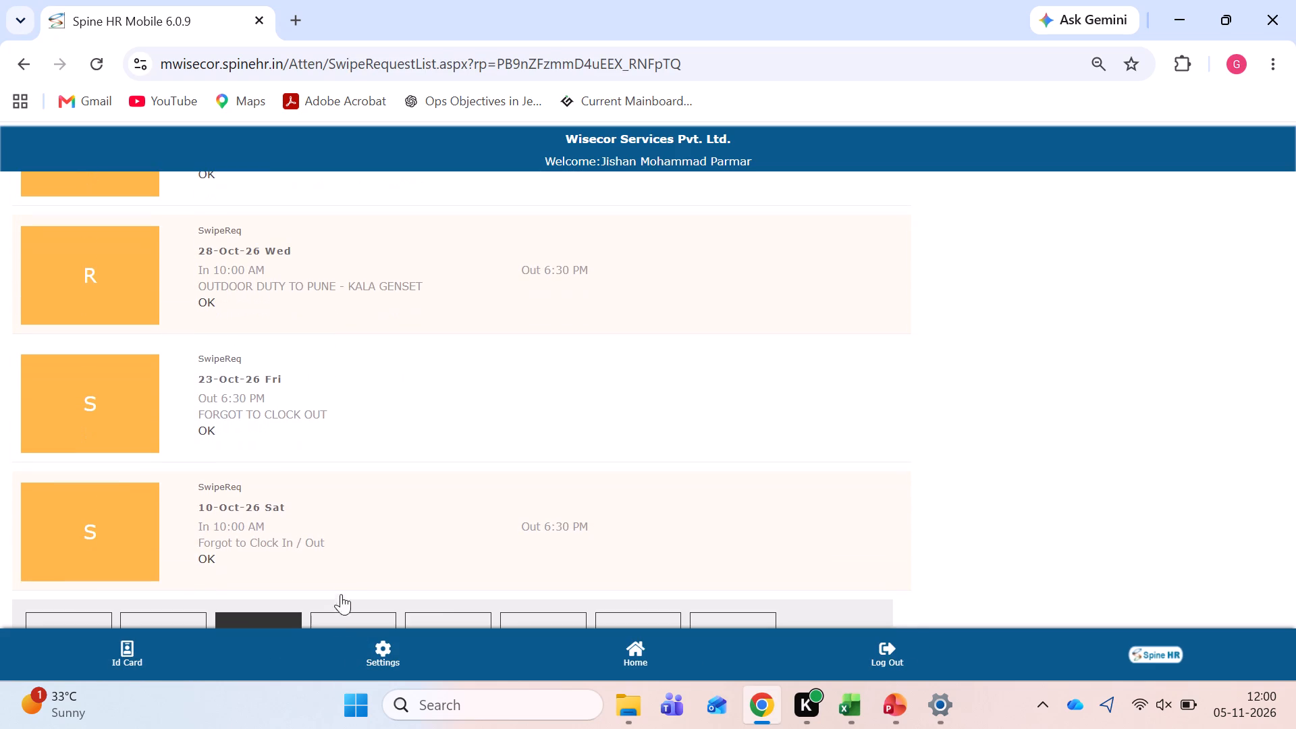
pyautogui.click(342, 603)
pyautogui.scroll(1, 289, 460)
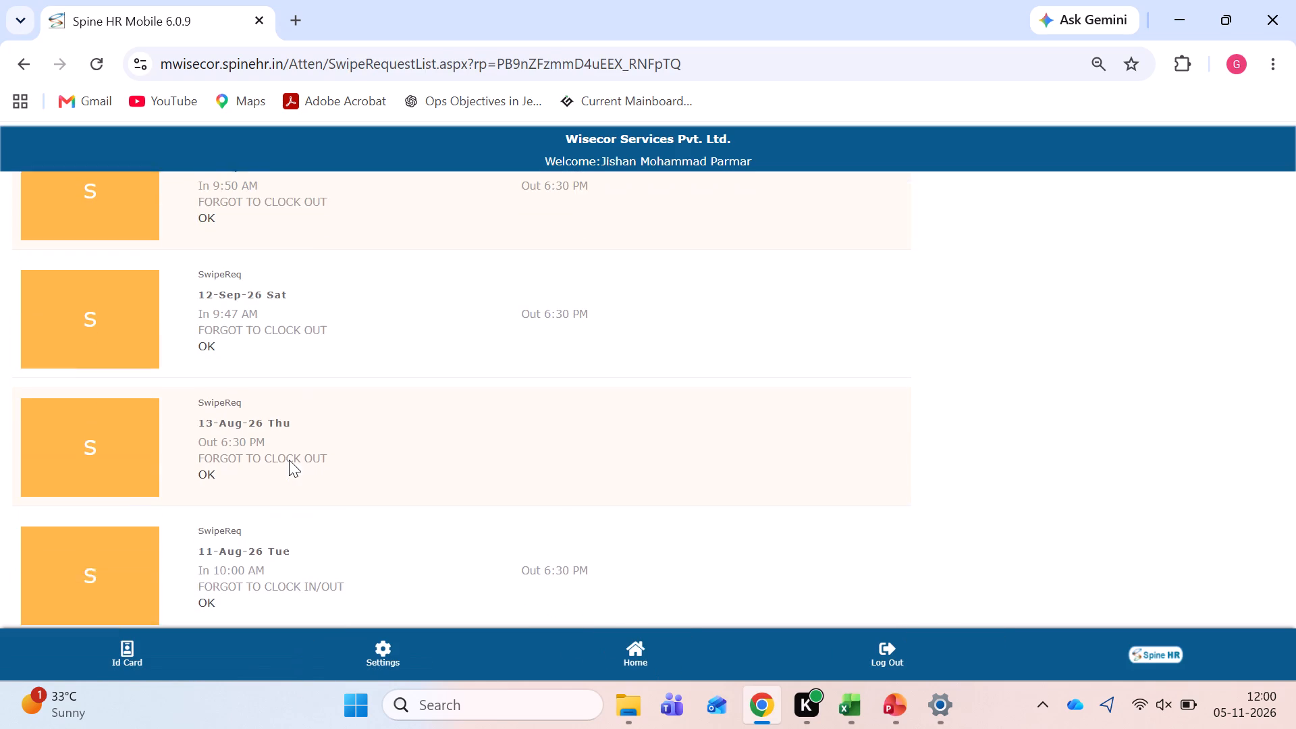
pyautogui.scroll(2, 289, 460)
pyautogui.scroll(-1, 289, 460)
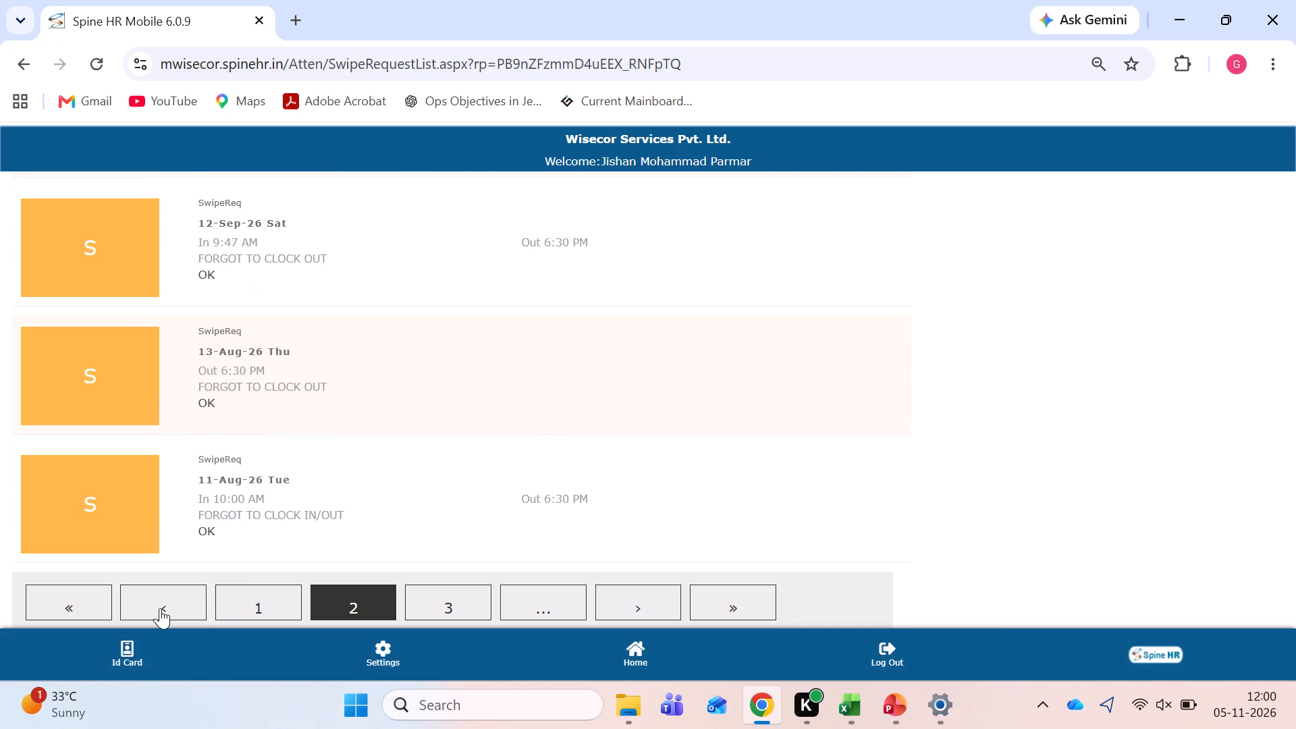
pyautogui.click(155, 609)
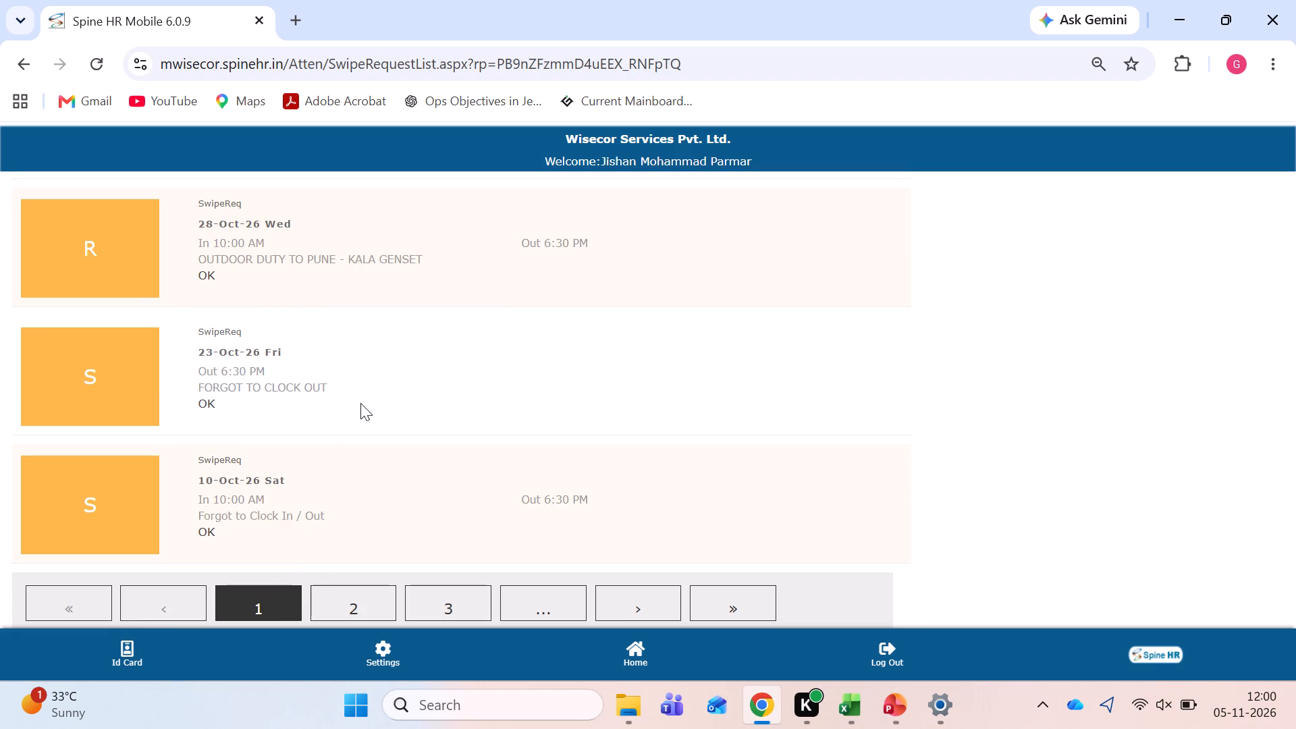
# Open the My Attendance report for October 2026 and examine the in and out times for 19-Oct-26.
pyautogui.click(628, 646)
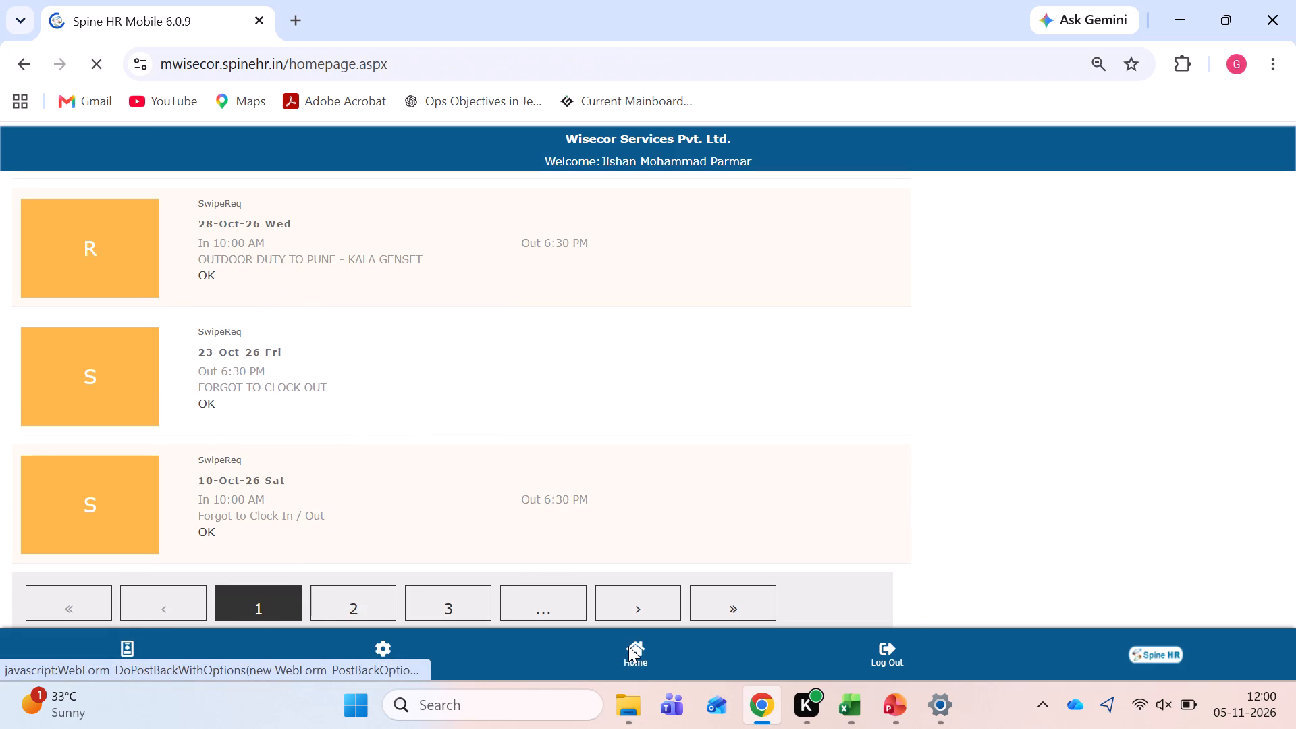
pyautogui.scroll(-1, 346, 383)
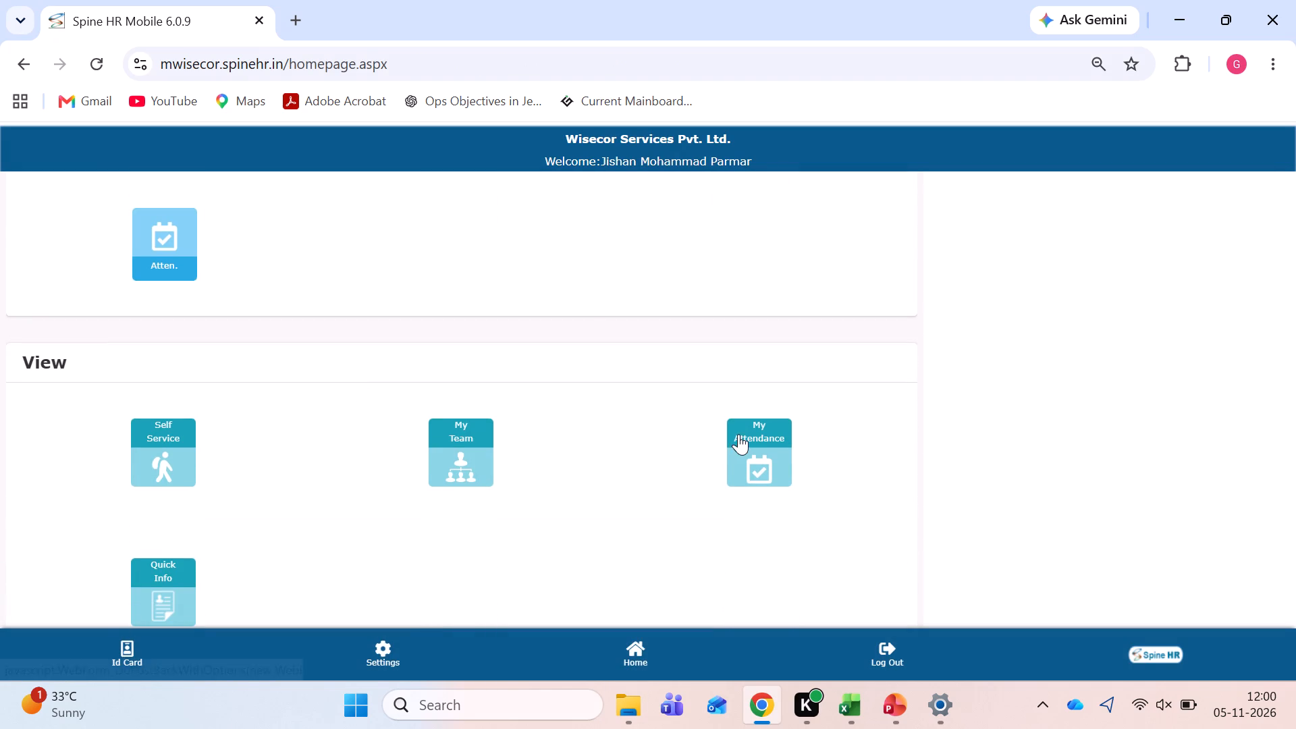
pyautogui.click(738, 434)
pyautogui.click(155, 324)
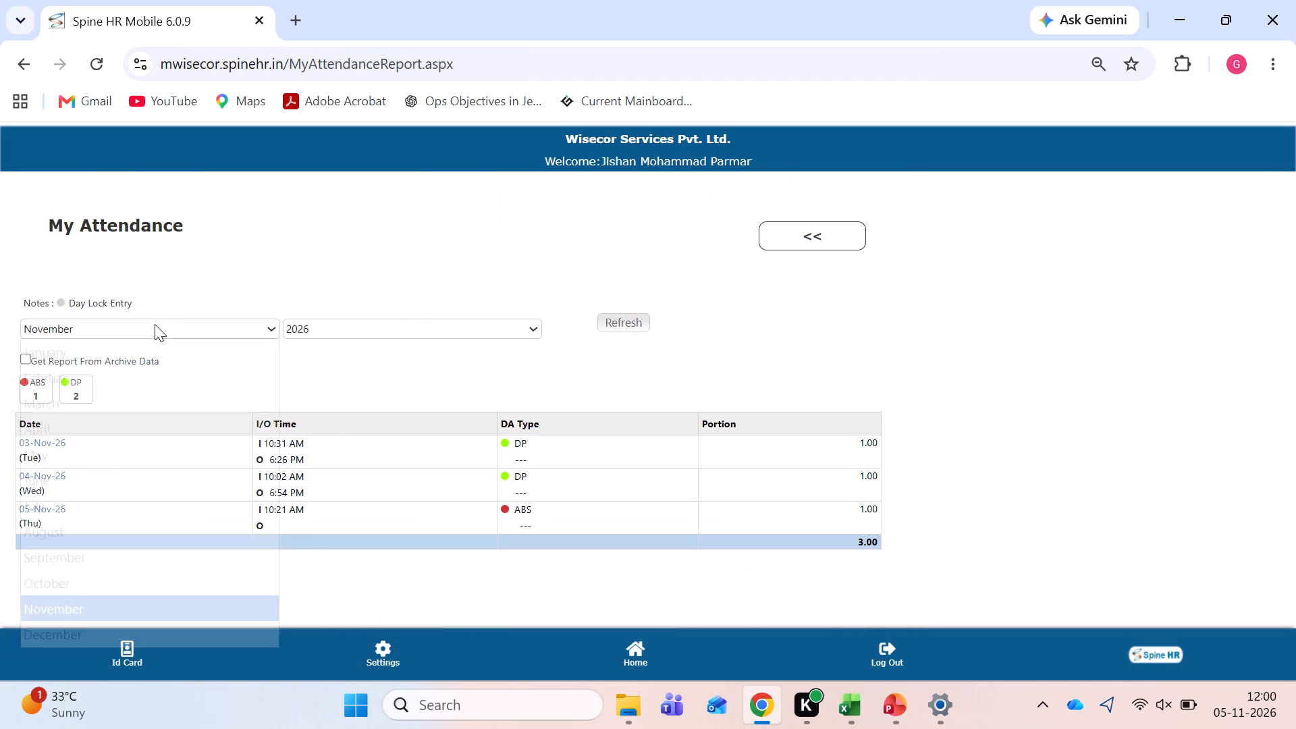
pyautogui.click(133, 583)
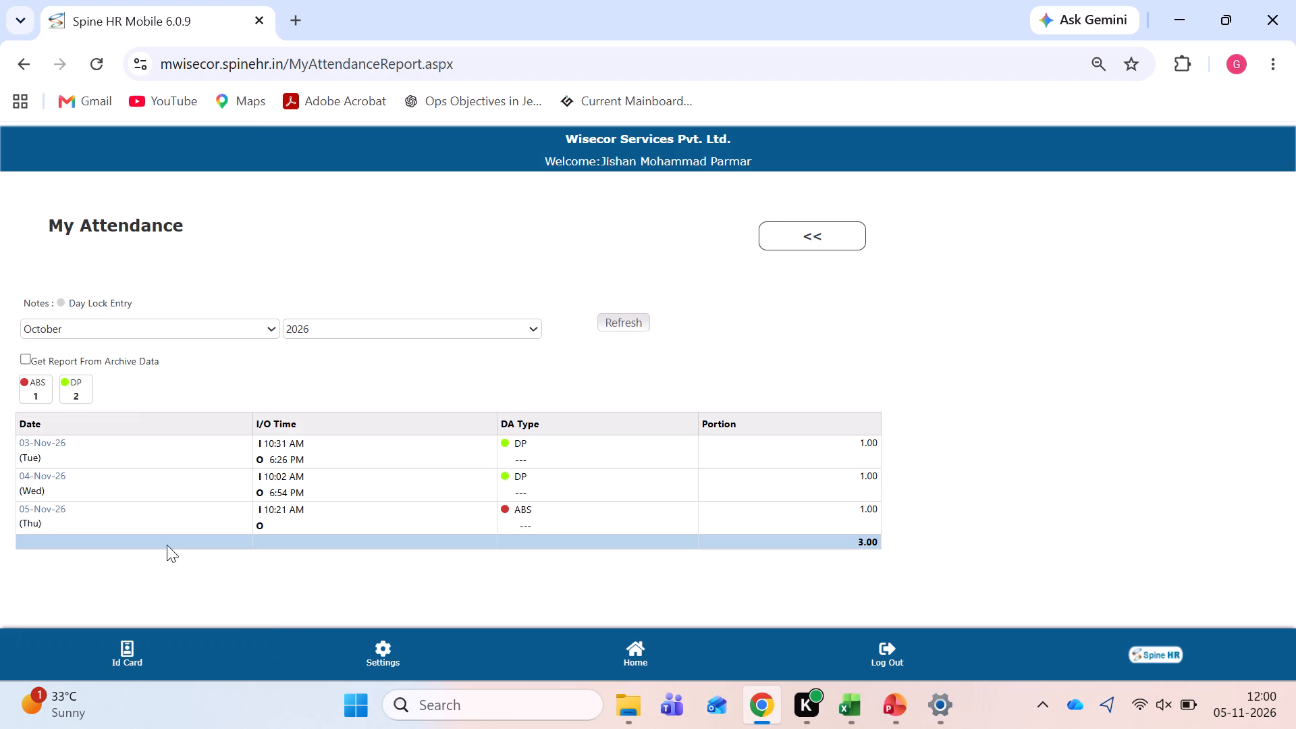
pyautogui.scroll(-5, 312, 416)
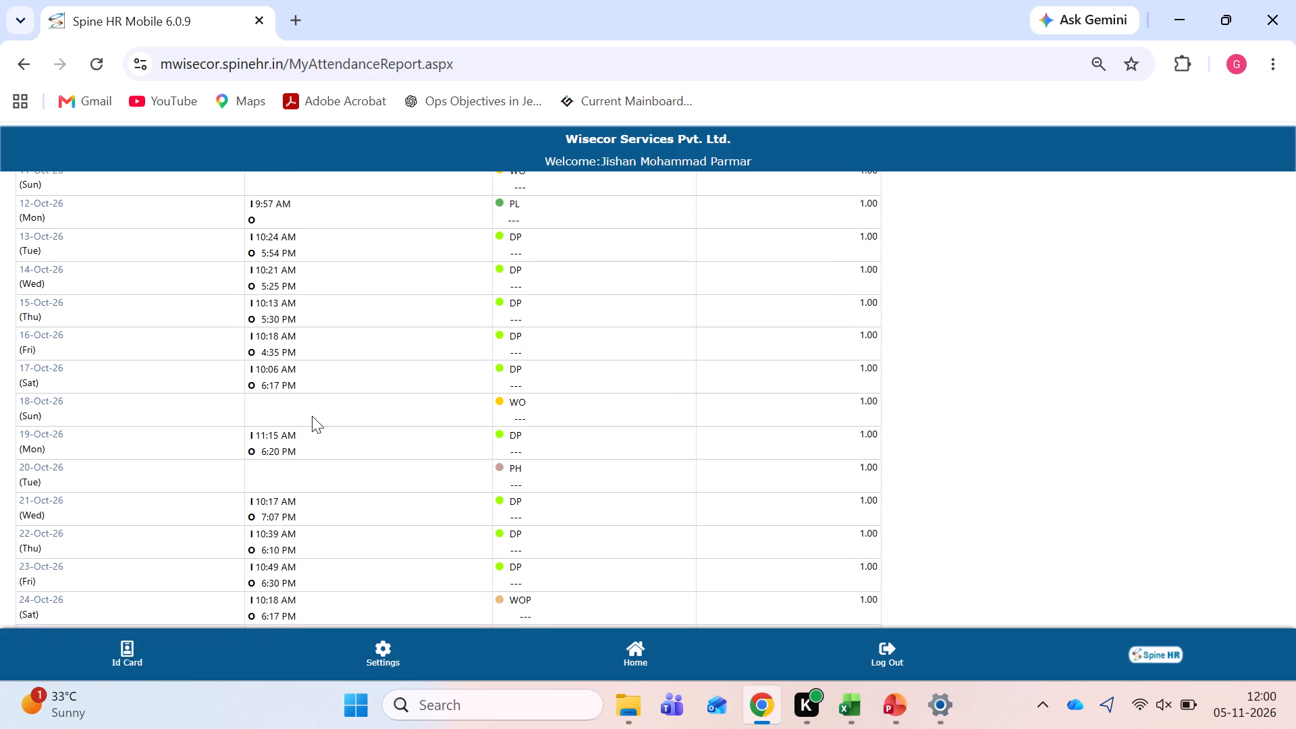
pyautogui.tripleClick(270, 437)
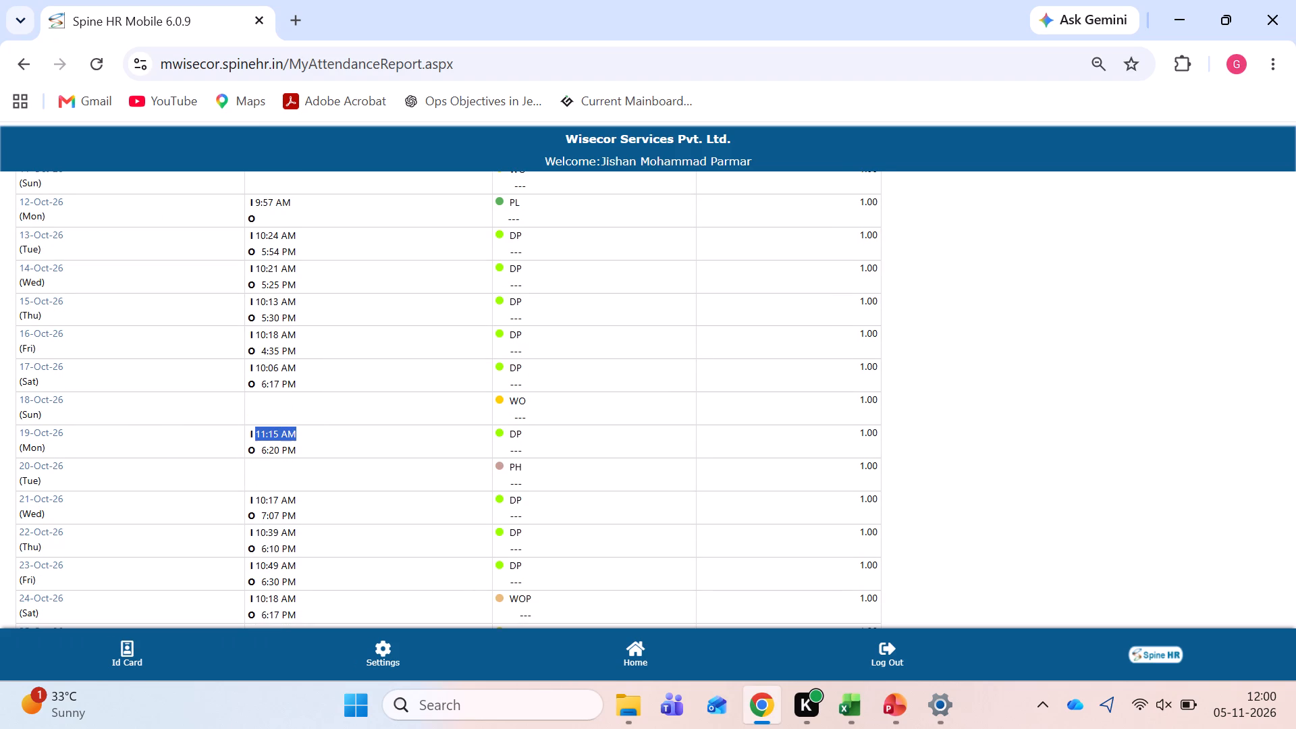
pyautogui.tripleClick(273, 446)
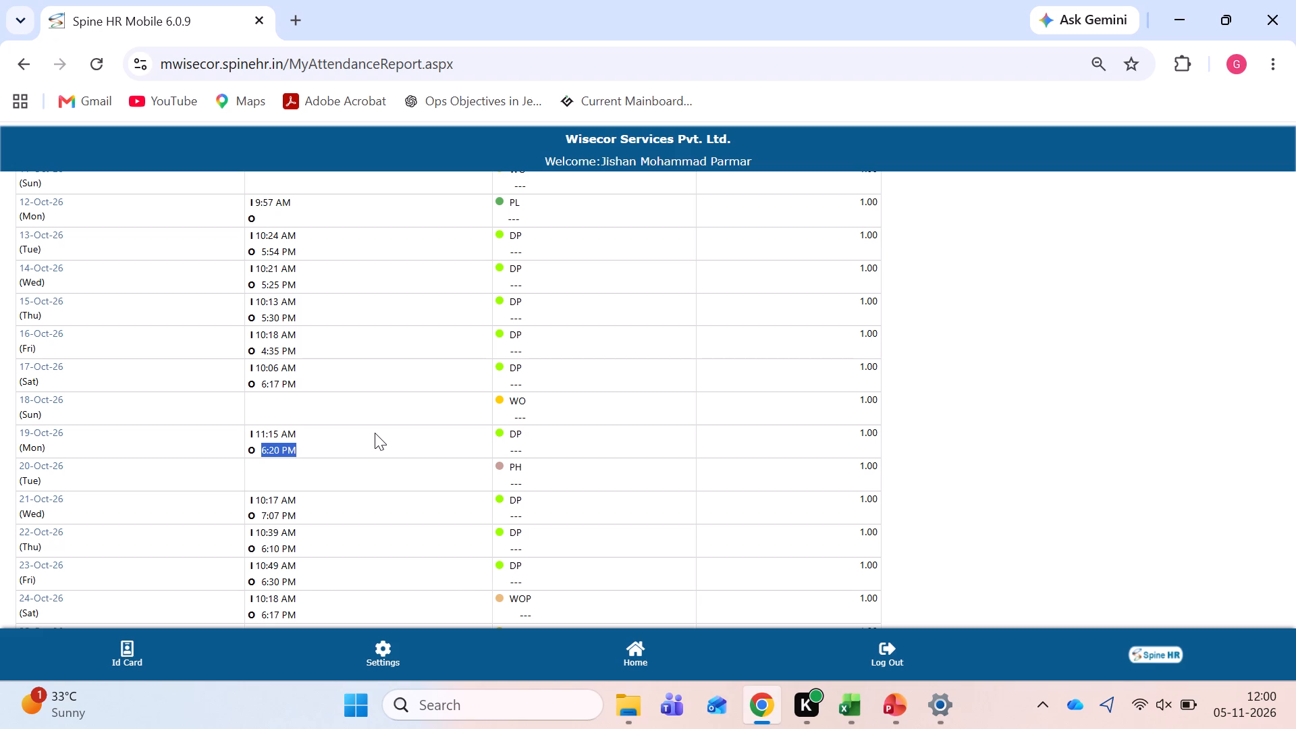
# Filter the Attendance List from 19-Oct-26 to 19-Oct-26 and examine that day's punches and locations.
pyautogui.click(632, 649)
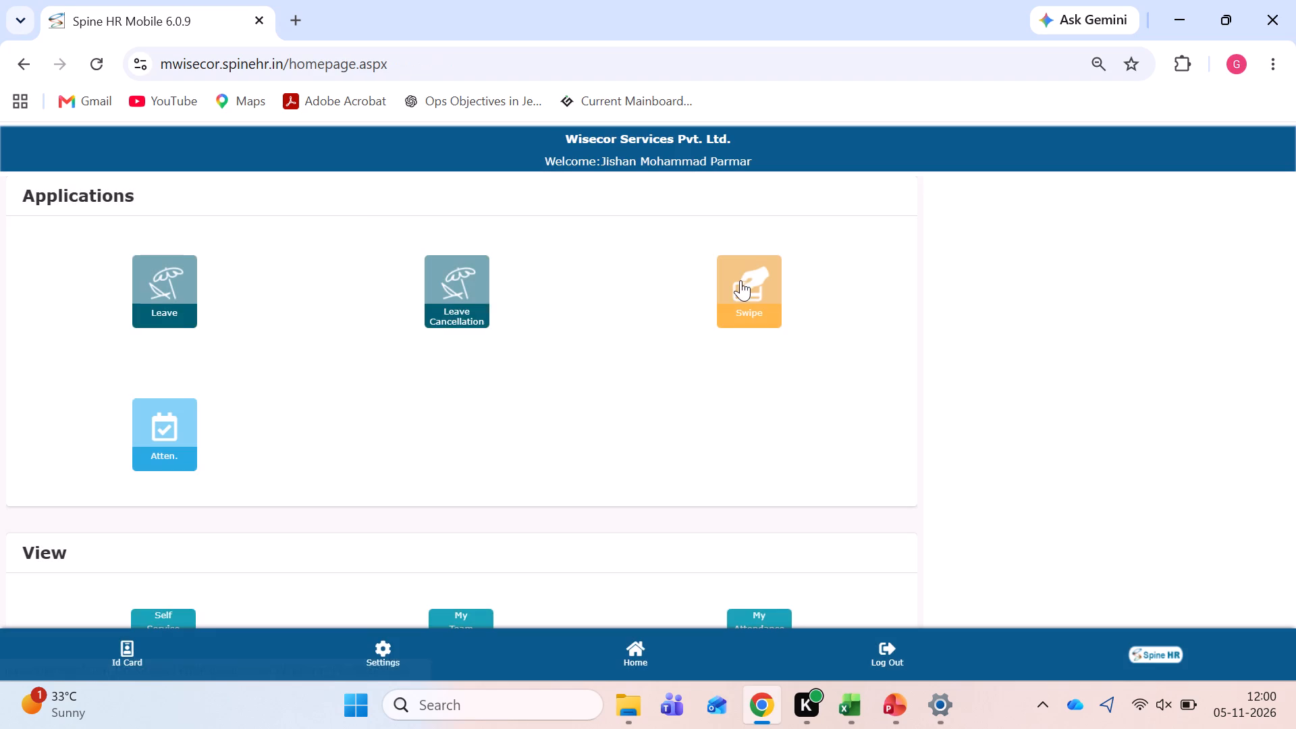
pyautogui.click(172, 414)
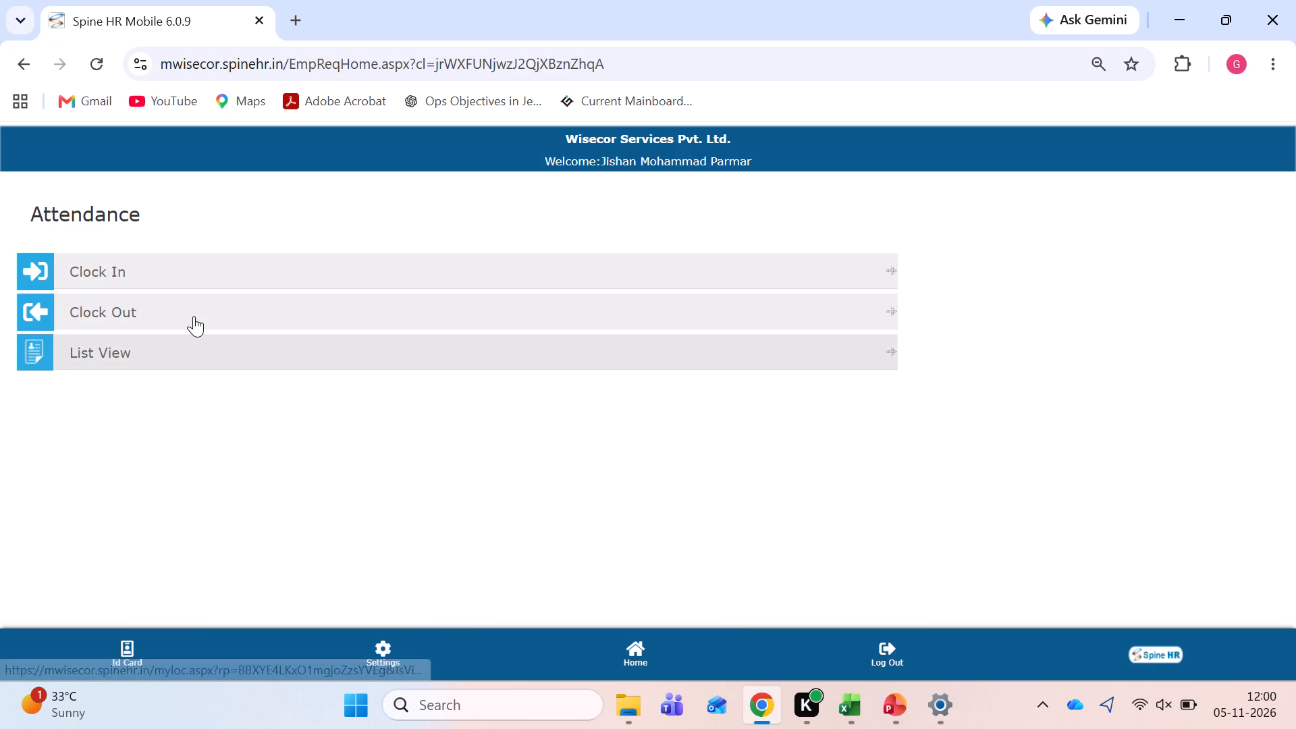
pyautogui.click(173, 360)
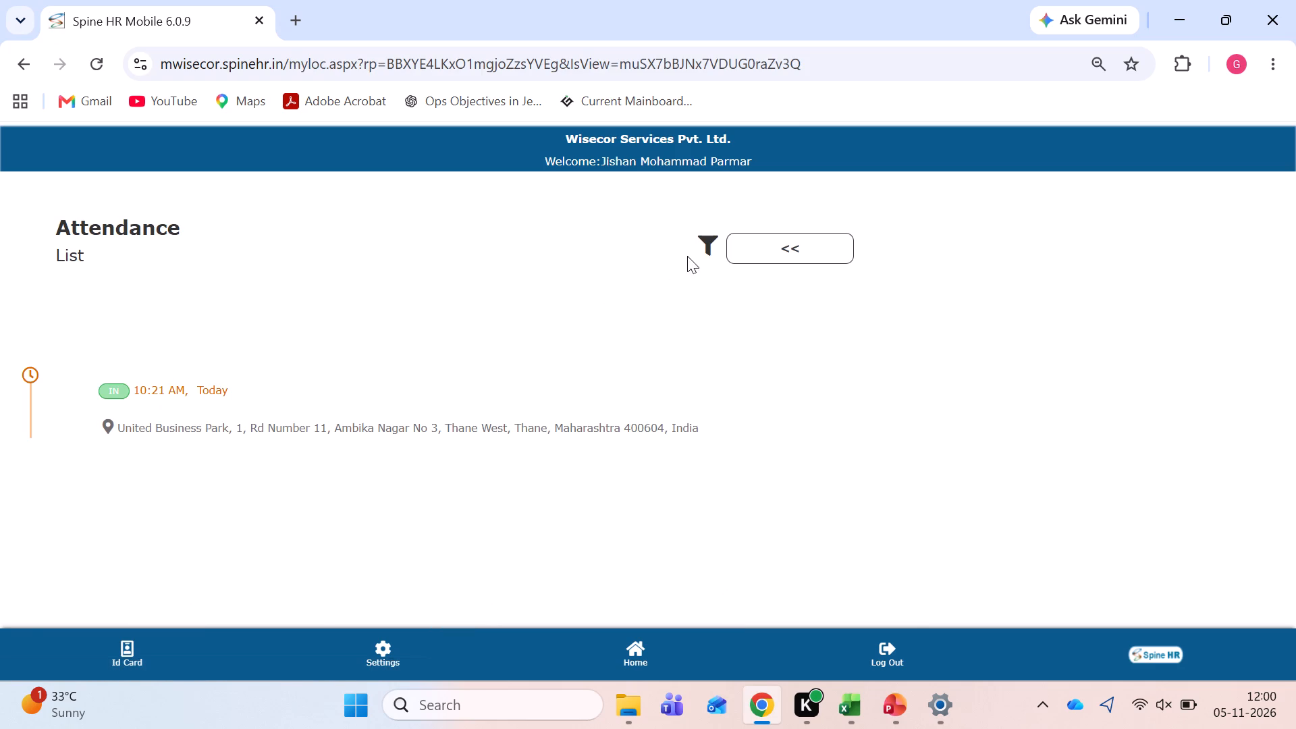
pyautogui.click(706, 240)
pyautogui.click(266, 383)
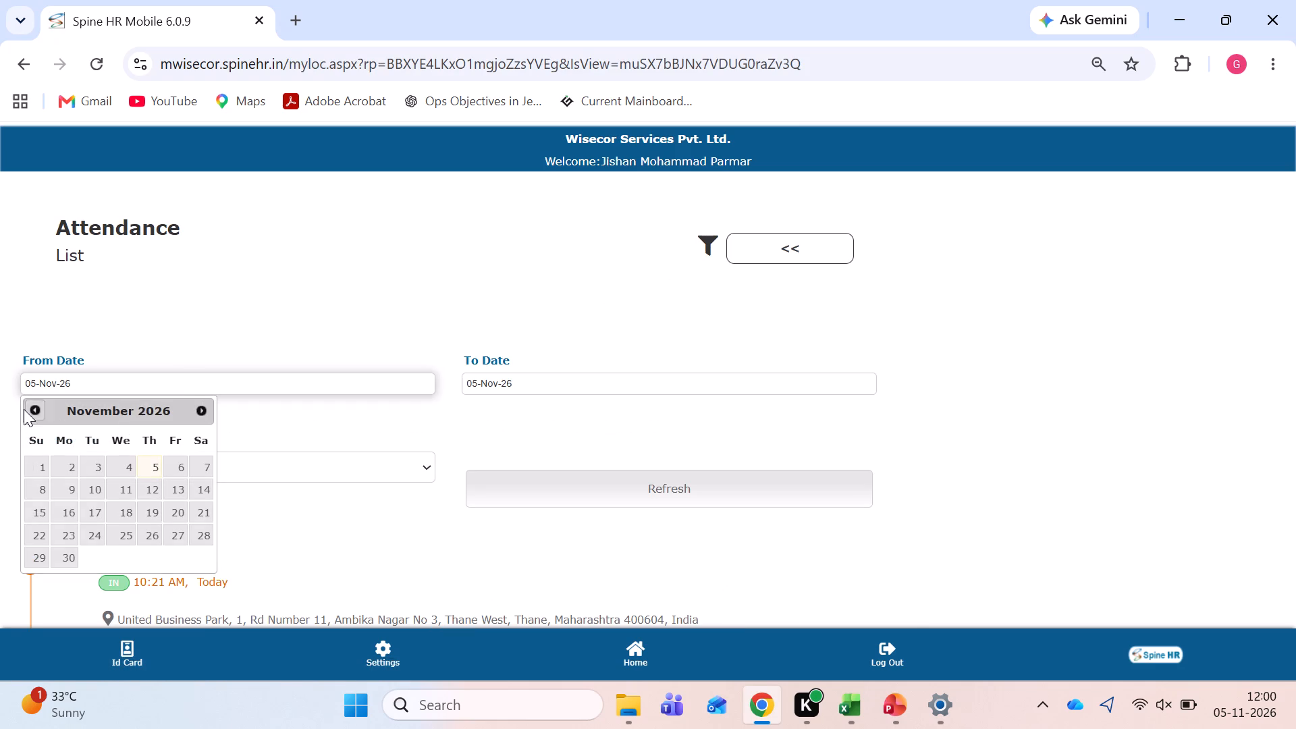
pyautogui.click(38, 408)
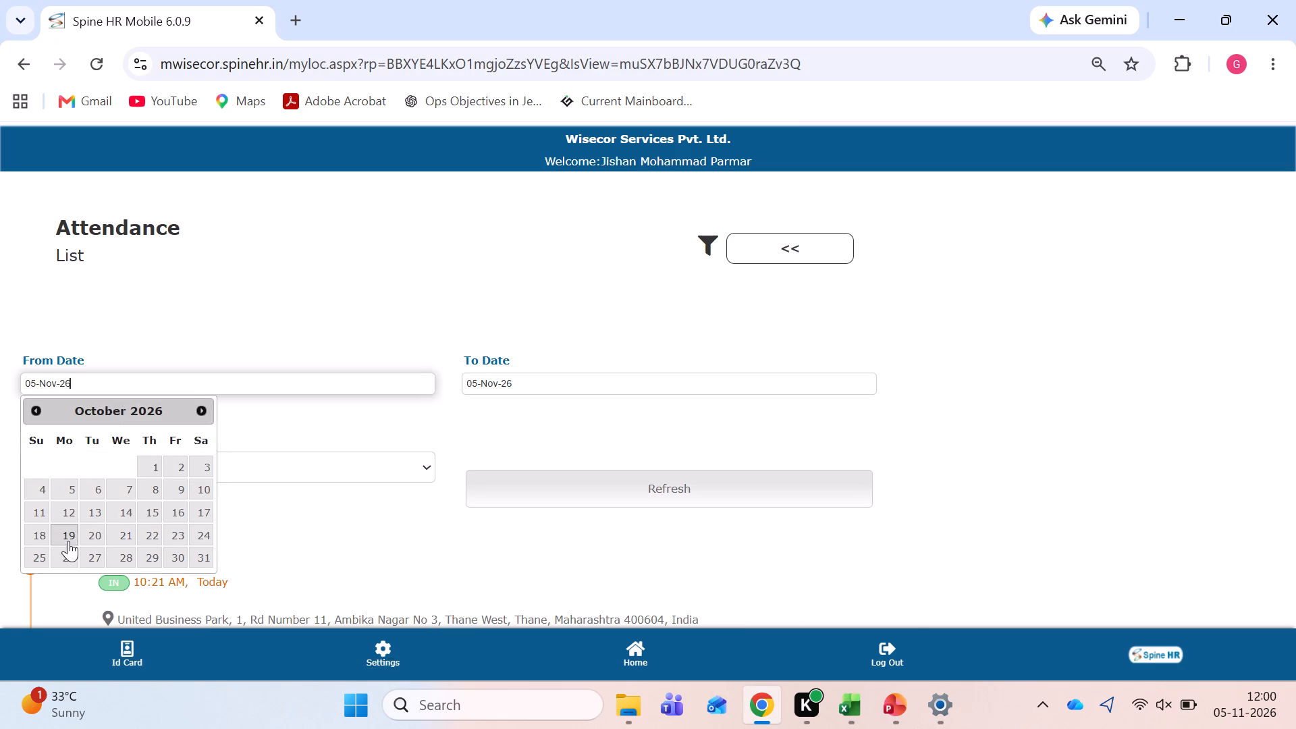
pyautogui.click(68, 541)
pyautogui.click(70, 524)
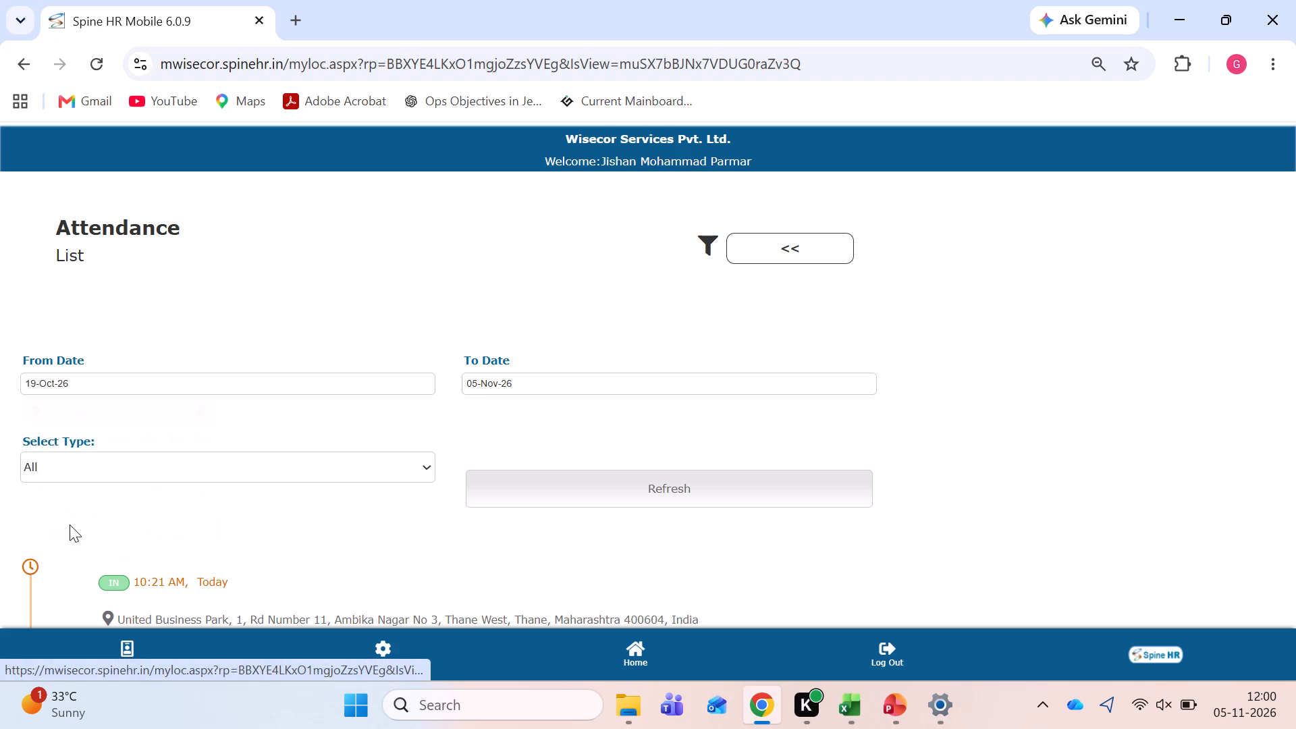
pyautogui.click(506, 369)
pyautogui.click(506, 373)
pyautogui.click(475, 408)
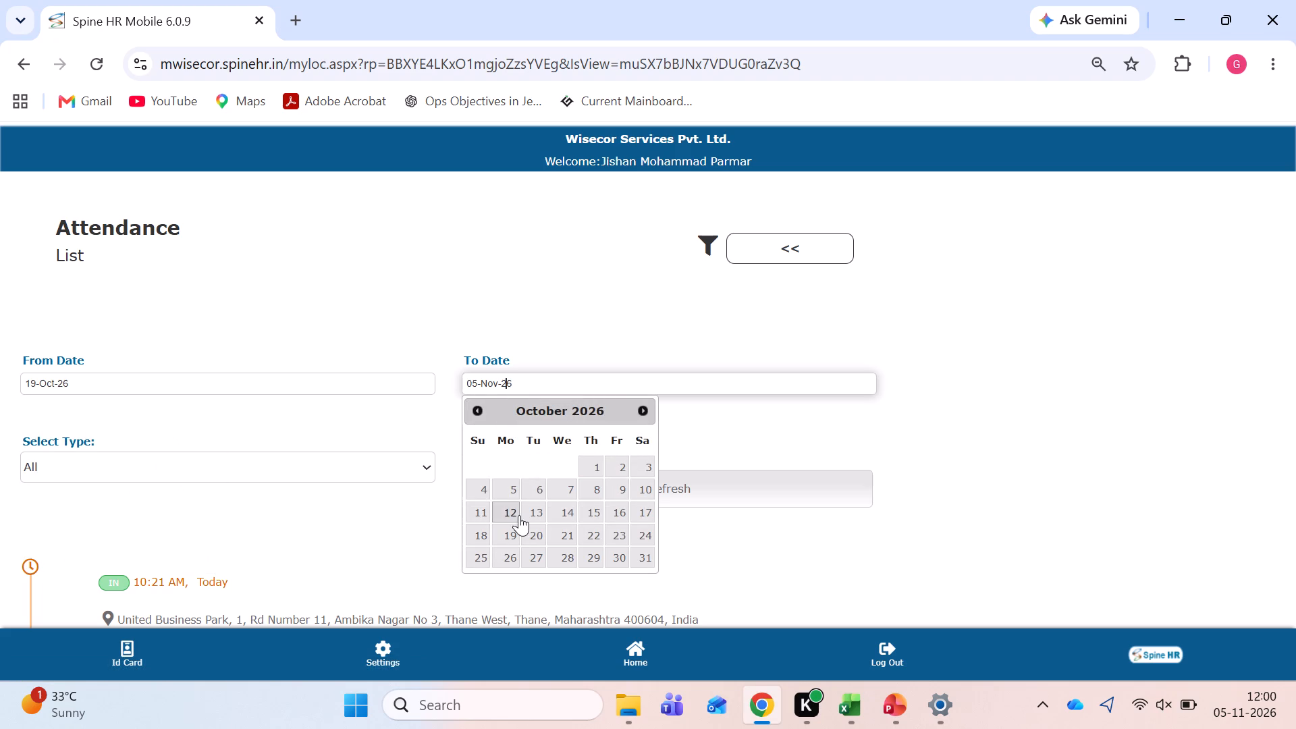
pyautogui.click(512, 535)
pyautogui.click(577, 486)
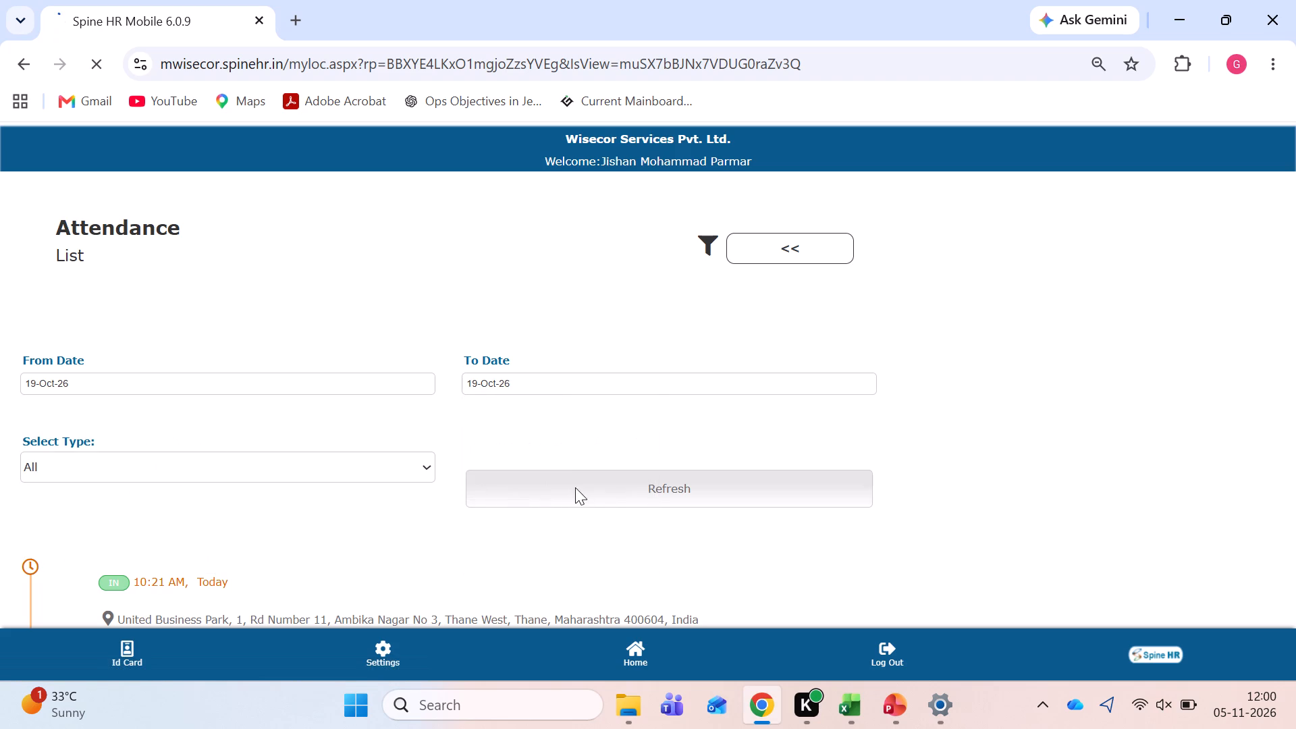
pyautogui.scroll(-2, 480, 506)
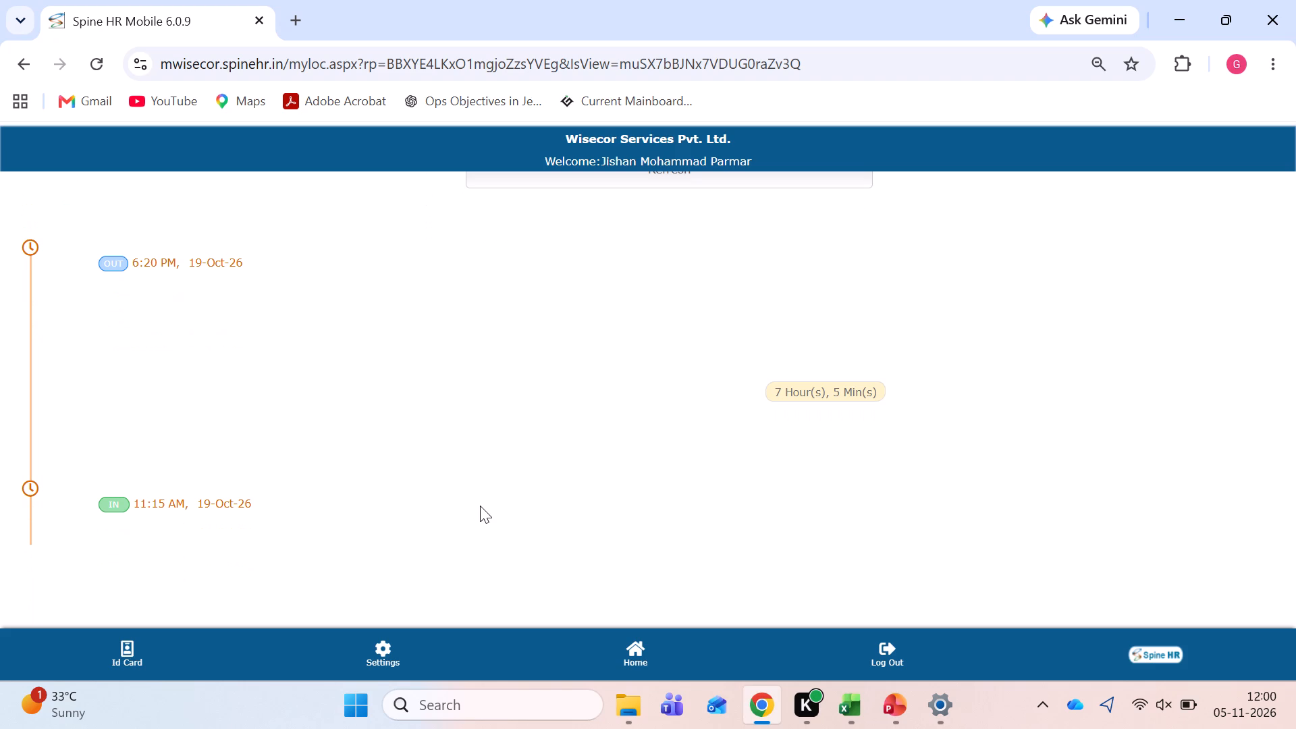
# Switch to Book1 in Excel and enter Mumbai and Thane Office as the location and client place for 19-10-2026.
pyautogui.hotkey('alt', 'Tab')
pyautogui.press('Right')
pyautogui.press('Right')
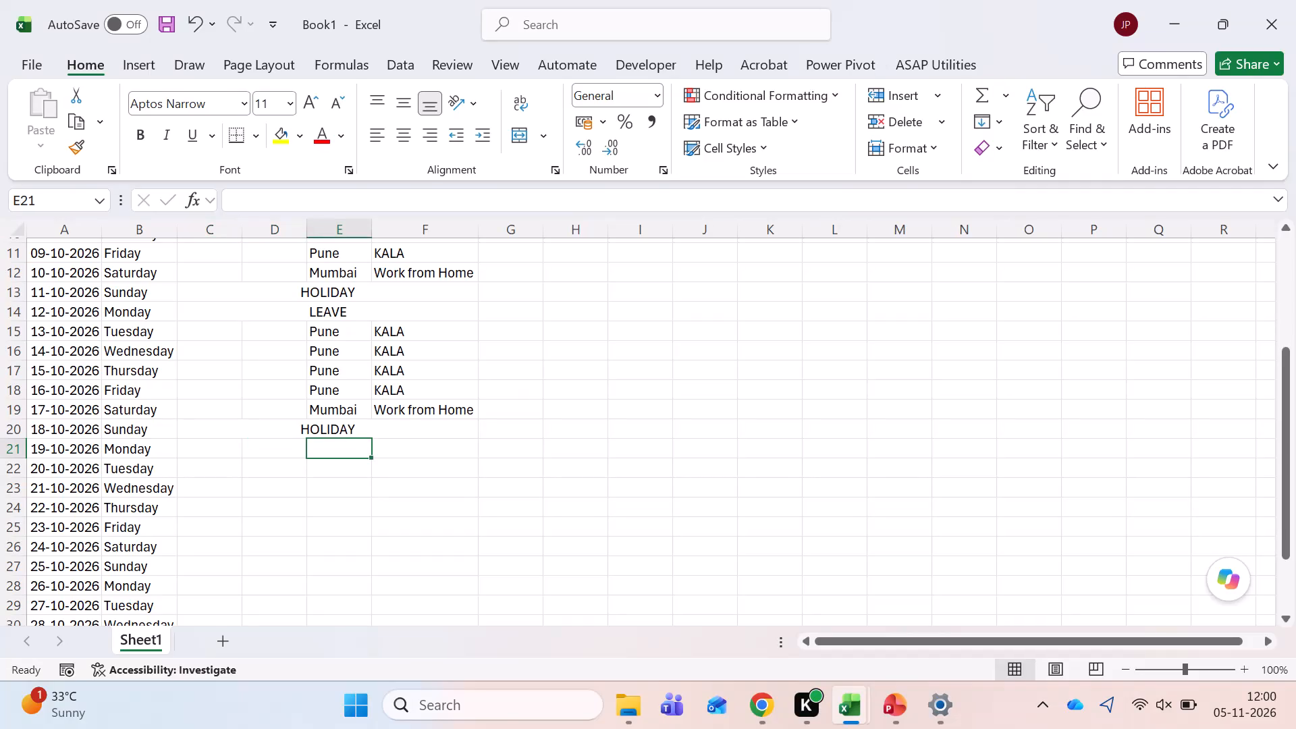
pyautogui.write('mUM')
pyautogui.press('Tab')
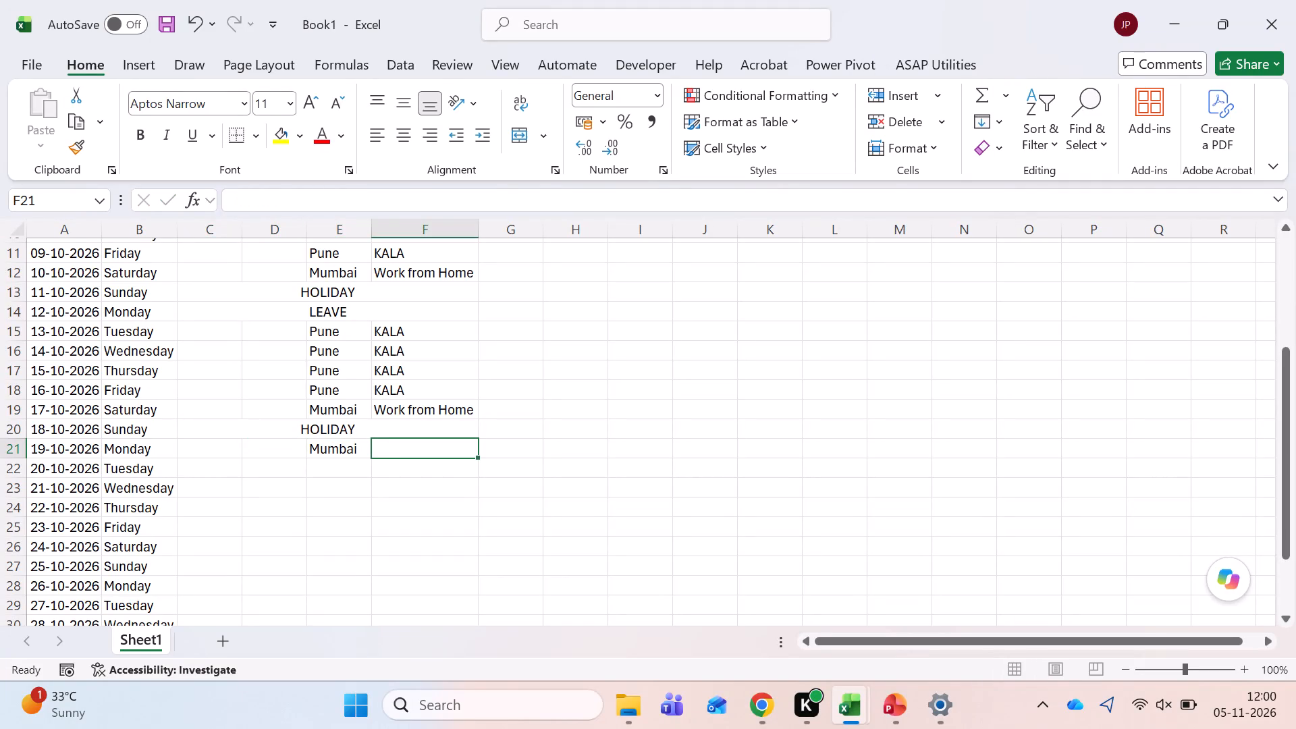
pyautogui.write('Office')
pyautogui.press('Return')
pyautogui.press('Up')
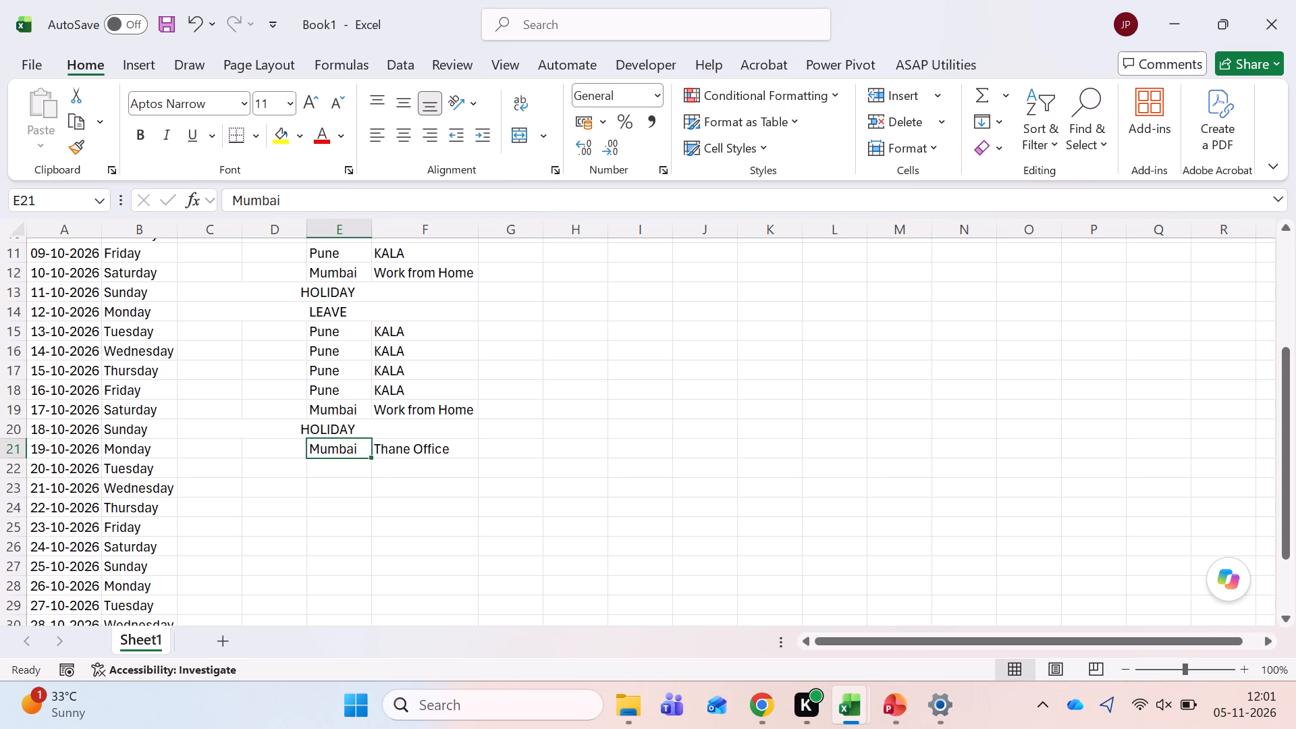
# Switch to Spine HR in Chrome, filter the Attendance List from 17-Oct-26 to 17-Oct-26 and examine that day's punches and locations.
pyautogui.hotkey('ctrl', 's')
pyautogui.press('Escape')
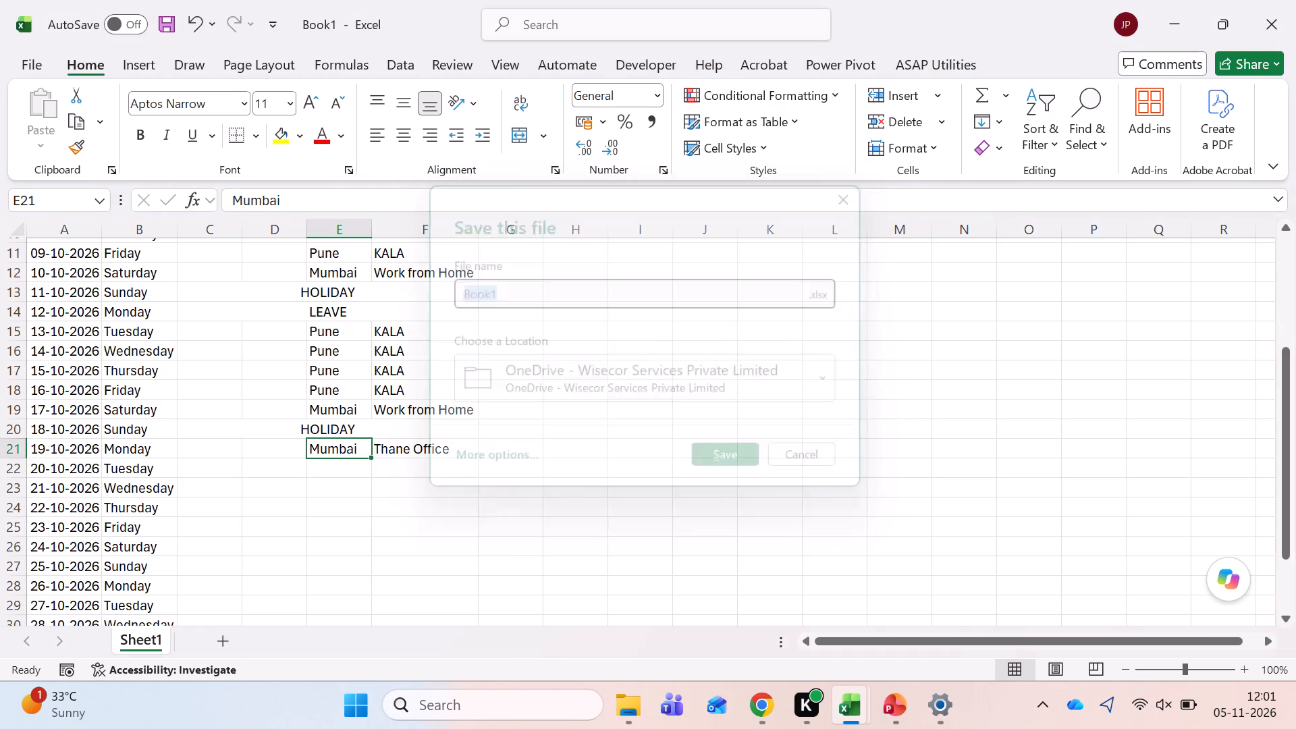
pyautogui.press('Up')
pyautogui.press('Up')
pyautogui.hotkey('alt', 'Tab')
pyautogui.click(480, 506)
pyautogui.scroll(2, 480, 506)
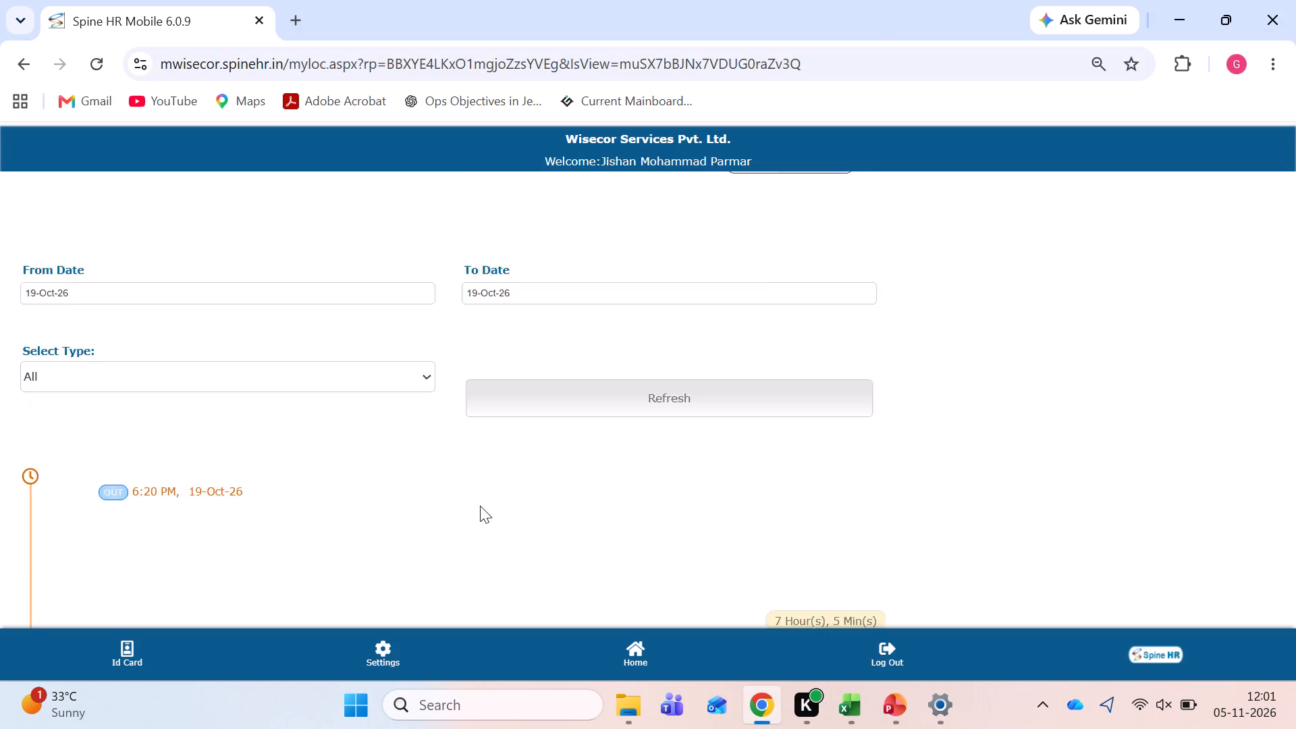
pyautogui.scroll(1, 480, 506)
pyautogui.click(209, 377)
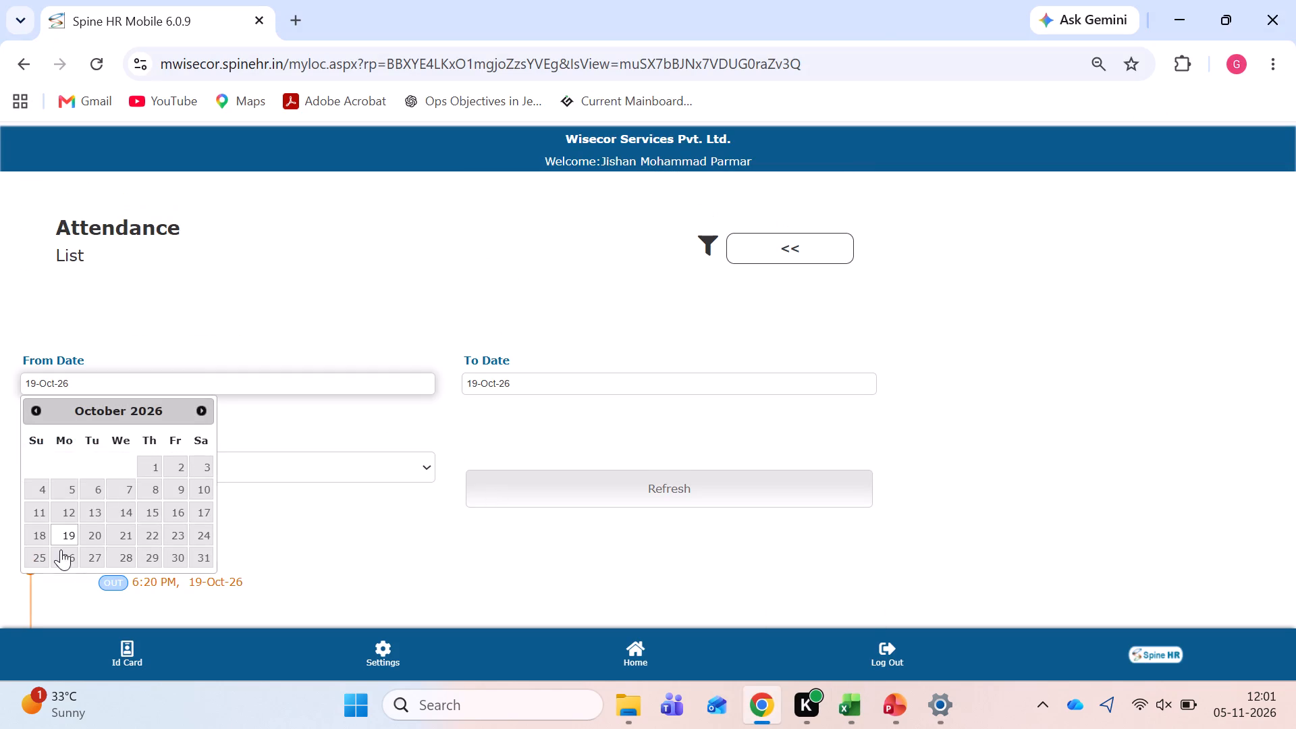
pyautogui.click(200, 512)
pyautogui.click(494, 385)
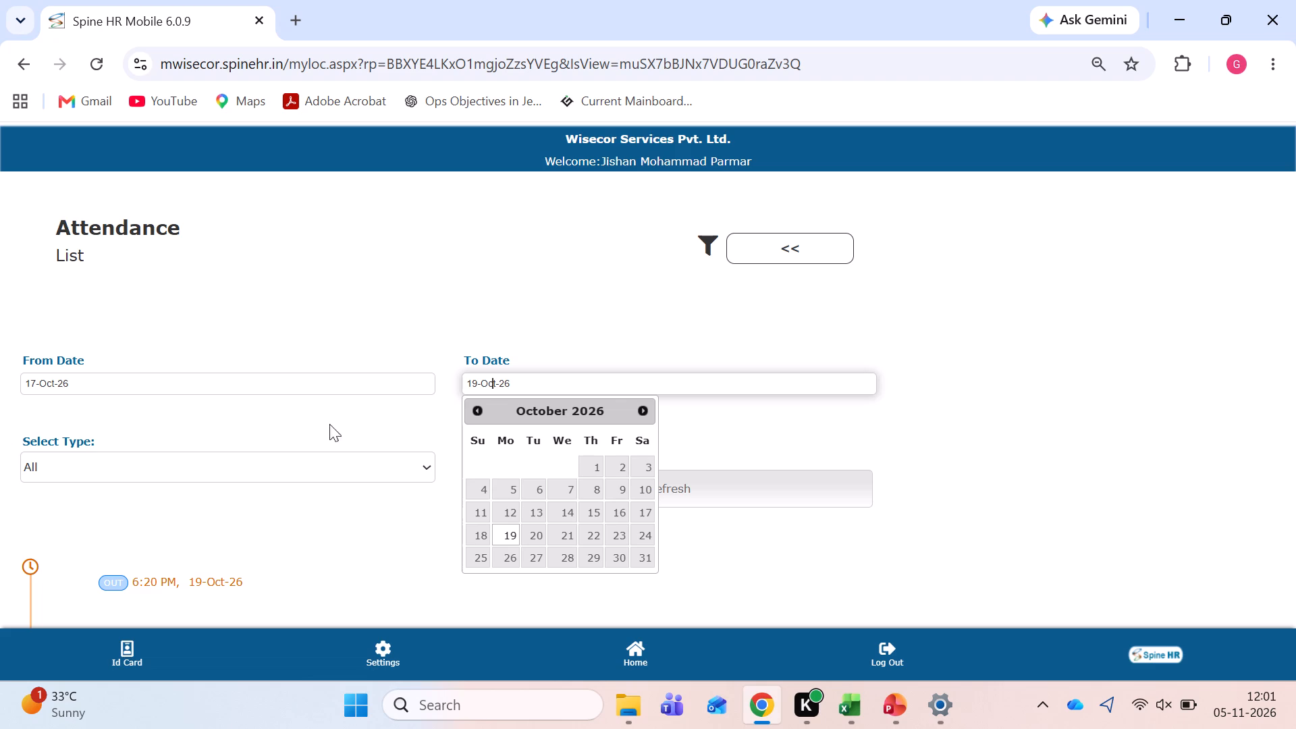
pyautogui.click(640, 508)
pyautogui.click(640, 504)
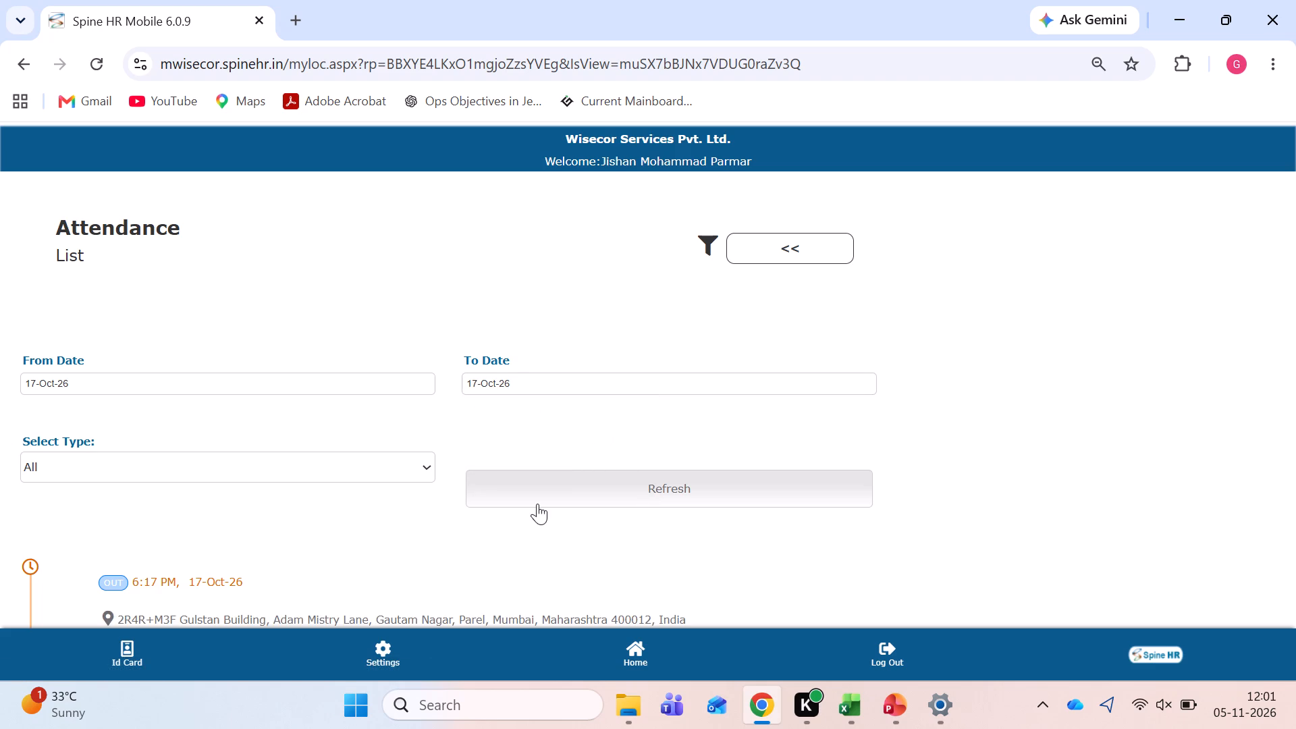
pyautogui.scroll(-2, 537, 504)
# Switch to Book1 in Excel and copy the merged HOLIDAY entry from 18-10-2026 to the 20-10-2026 row.
pyautogui.hotkey('alt', 'Tab')
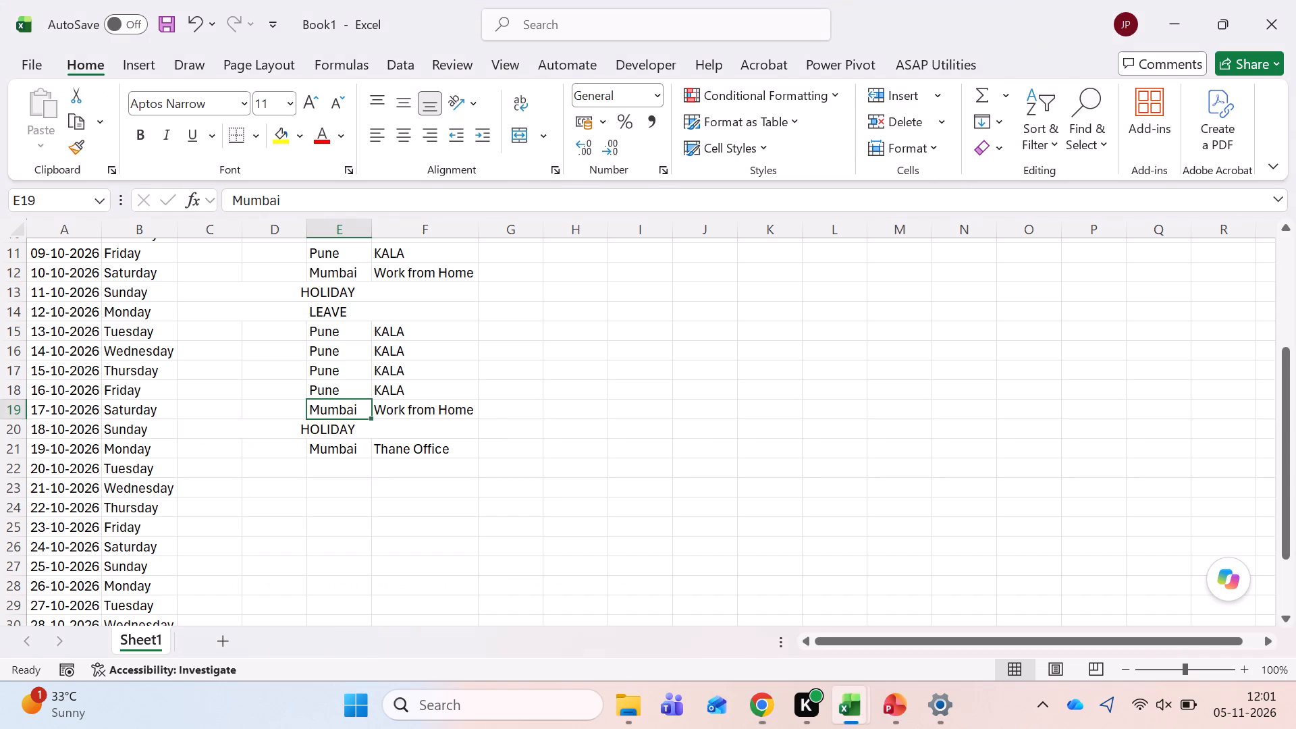
pyautogui.press('Down')
pyautogui.press('Down')
pyautogui.press('Down')
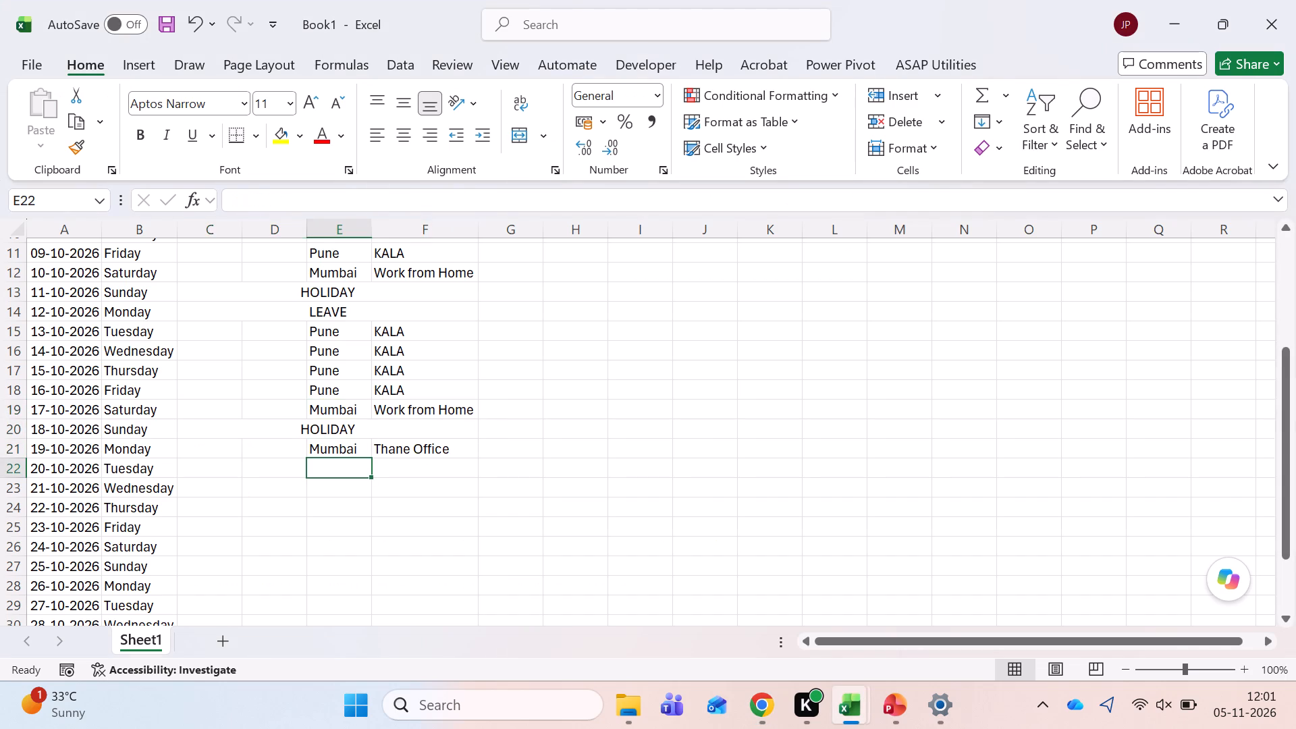
pyautogui.press('Left')
pyautogui.press('Left')
pyautogui.press('Right')
pyautogui.press('Up')
pyautogui.press('Up')
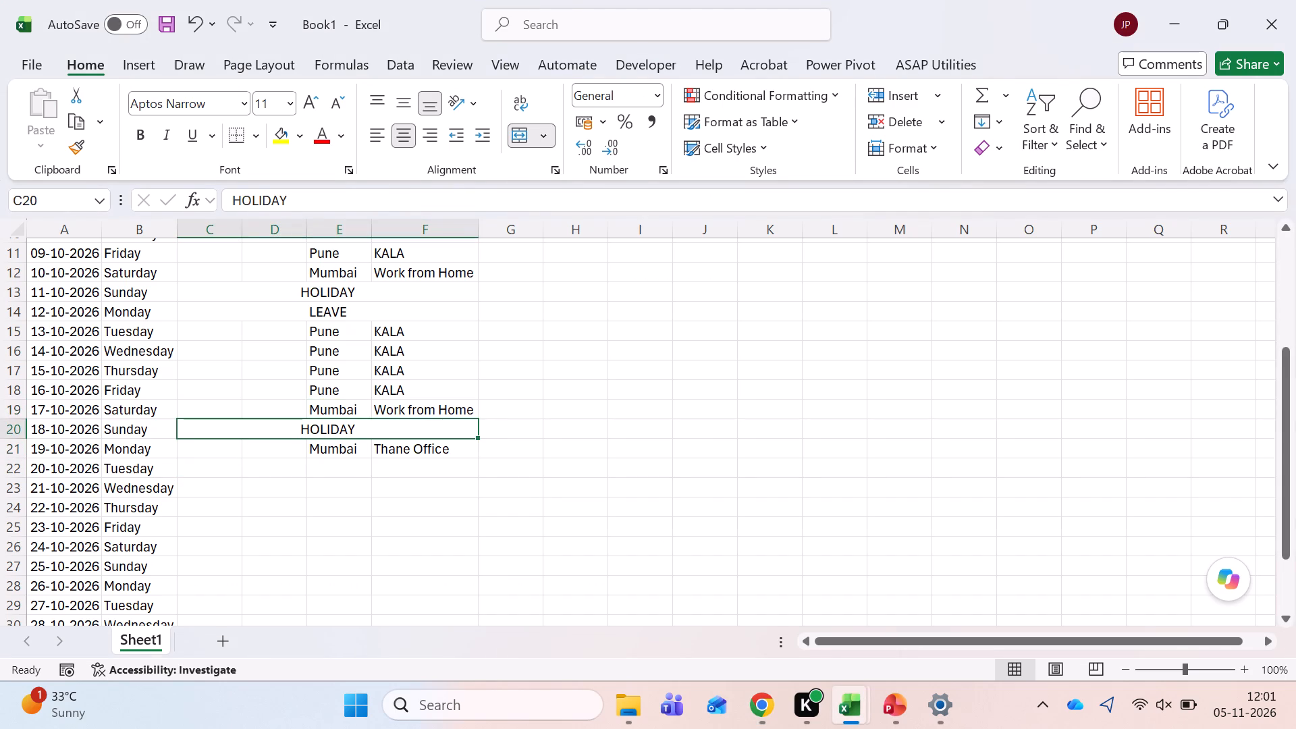
pyautogui.hotkey('ctrl', 'c')
pyautogui.hotkey('ctrl', 'Down')
pyautogui.press('Down')
pyautogui.press('Down')
pyautogui.hotkey('ctrl', 'Up')
pyautogui.press('Up')
pyautogui.press('Down')
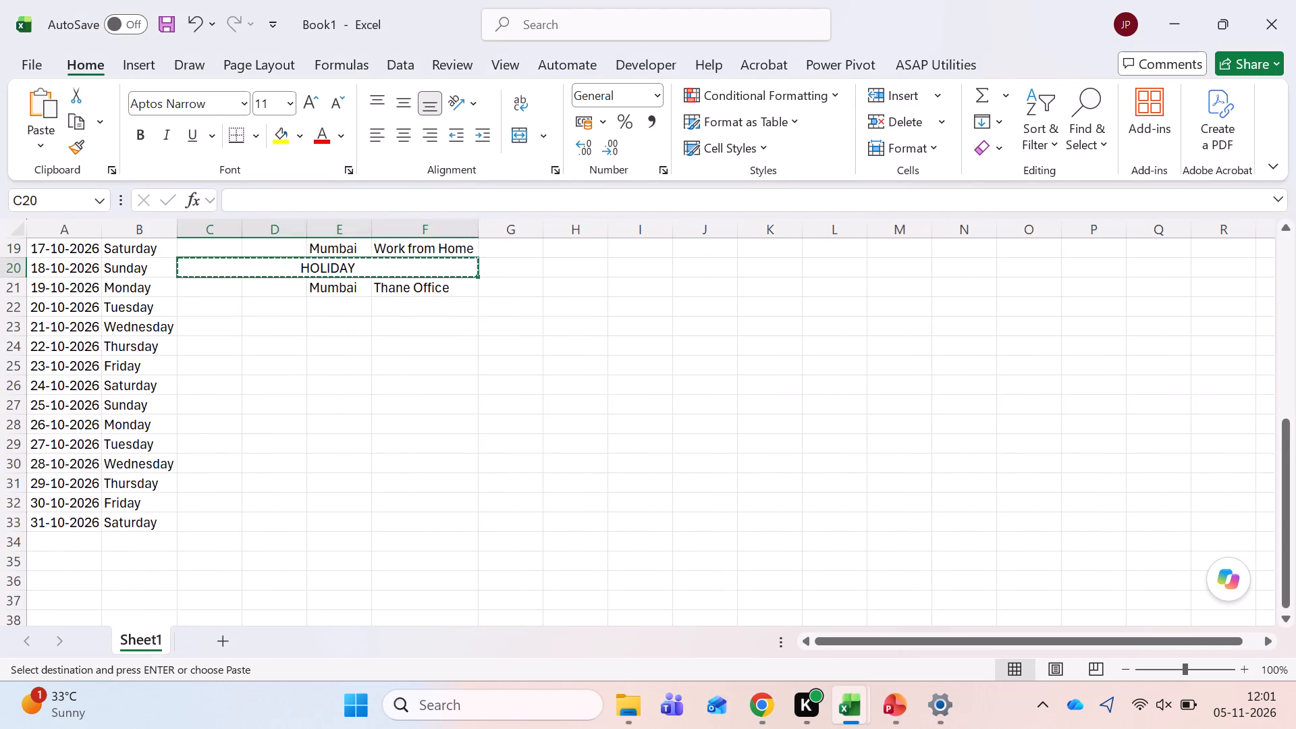
pyautogui.press('Down')
pyautogui.press('Down')
pyautogui.press('Return')
pyautogui.press('Down')
pyautogui.hotkey('ctrl', 's')
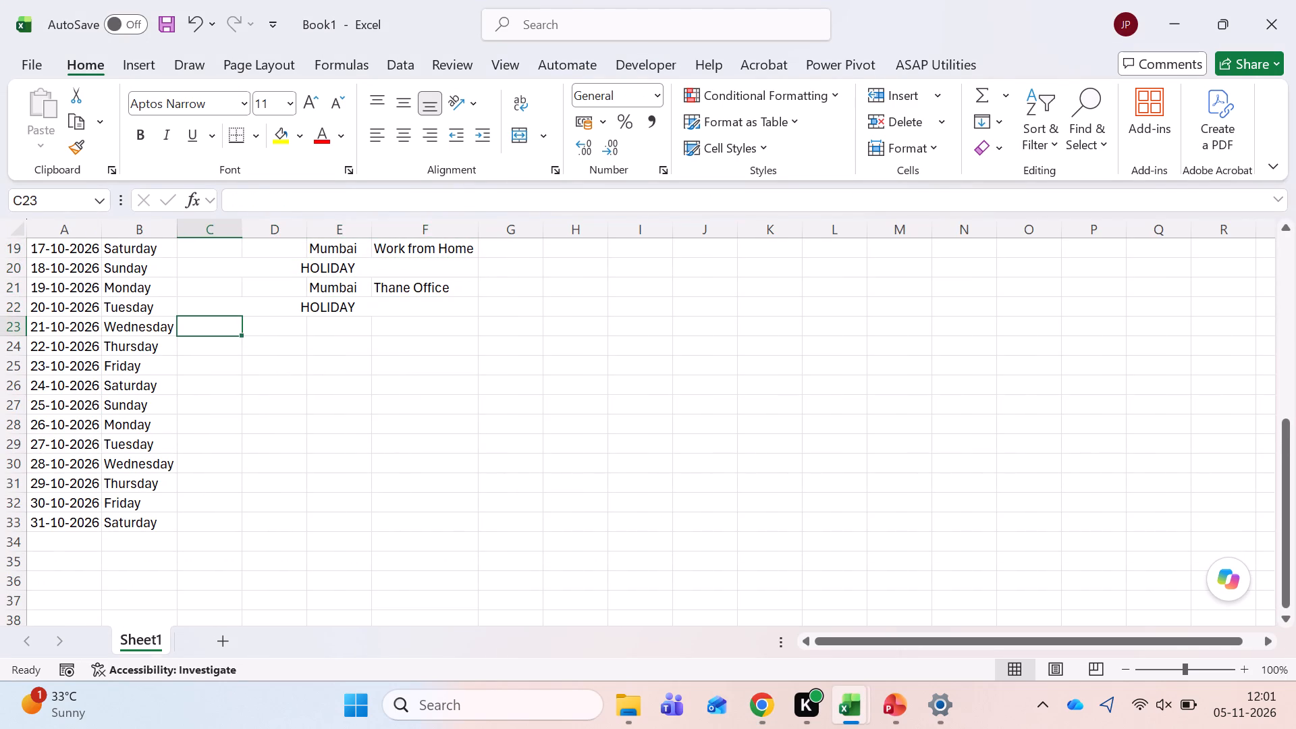
pyautogui.press('Escape')
# Switch to the Conveyance Oct'26 workbook and examine the expense entries dated 21-10-2026 to 23-10-2026.
pyautogui.hotkey('alt', 'Tab')
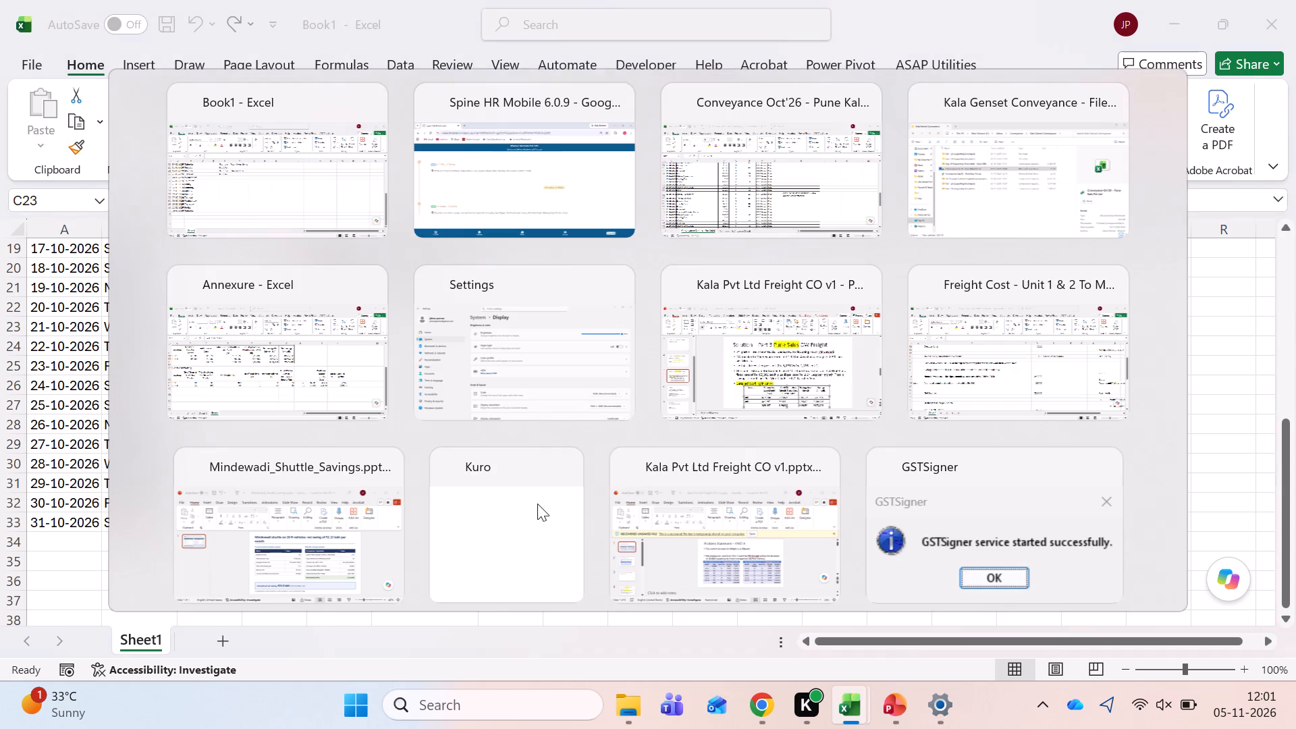
pyautogui.hotkey('alt', 'Tab')
pyautogui.hotkey('alt', 'Tab')
pyautogui.hotkey('alt', 'Tab')
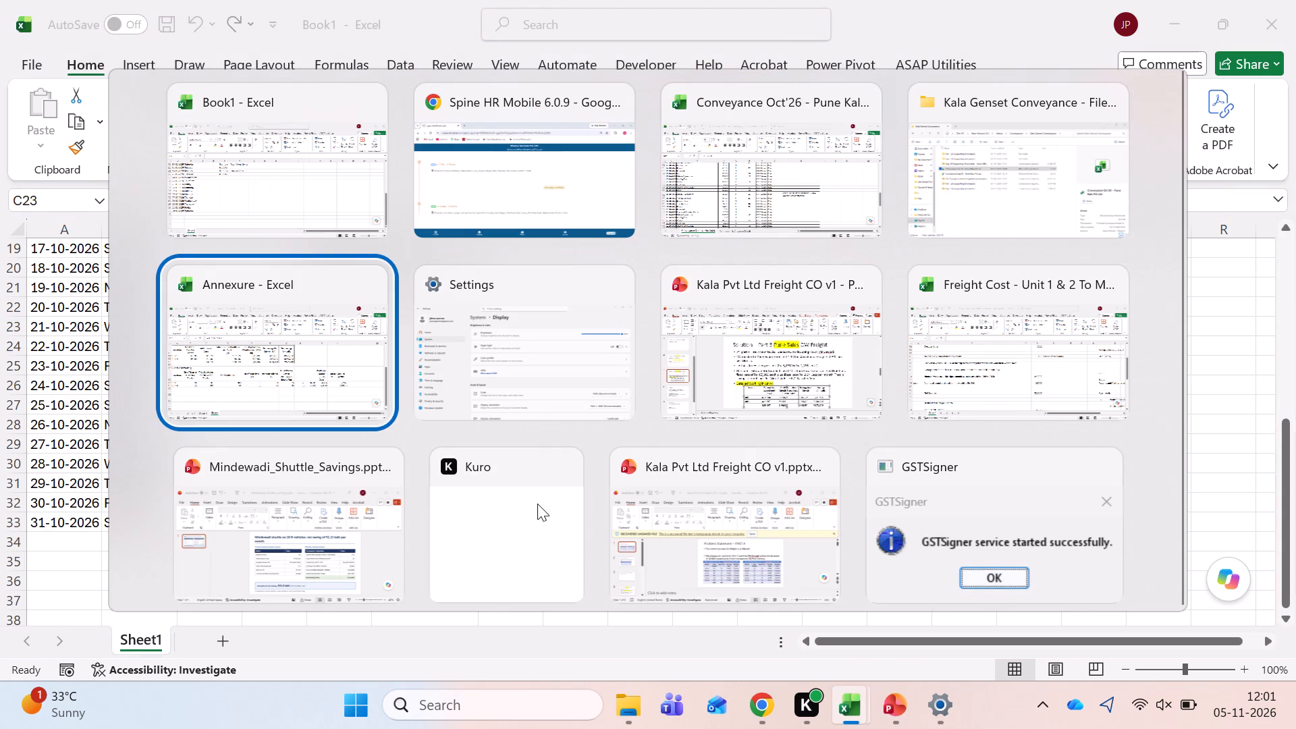
pyautogui.hotkey('alt', 'Tab')
pyautogui.hotkey('alt', 'Tab')
pyautogui.hotkey('alt', 'Tab')
pyautogui.hotkey('alt', 'Tab')
pyautogui.hotkey('alt', 'Tab')
pyautogui.hotkey('alt', 'Tab')
pyautogui.hotkey('alt', 'Tab')
pyautogui.hotkey('alt', 'Tab')
pyautogui.hotkey('alt', 'Tab')
pyautogui.hotkey('alt', 'Tab')
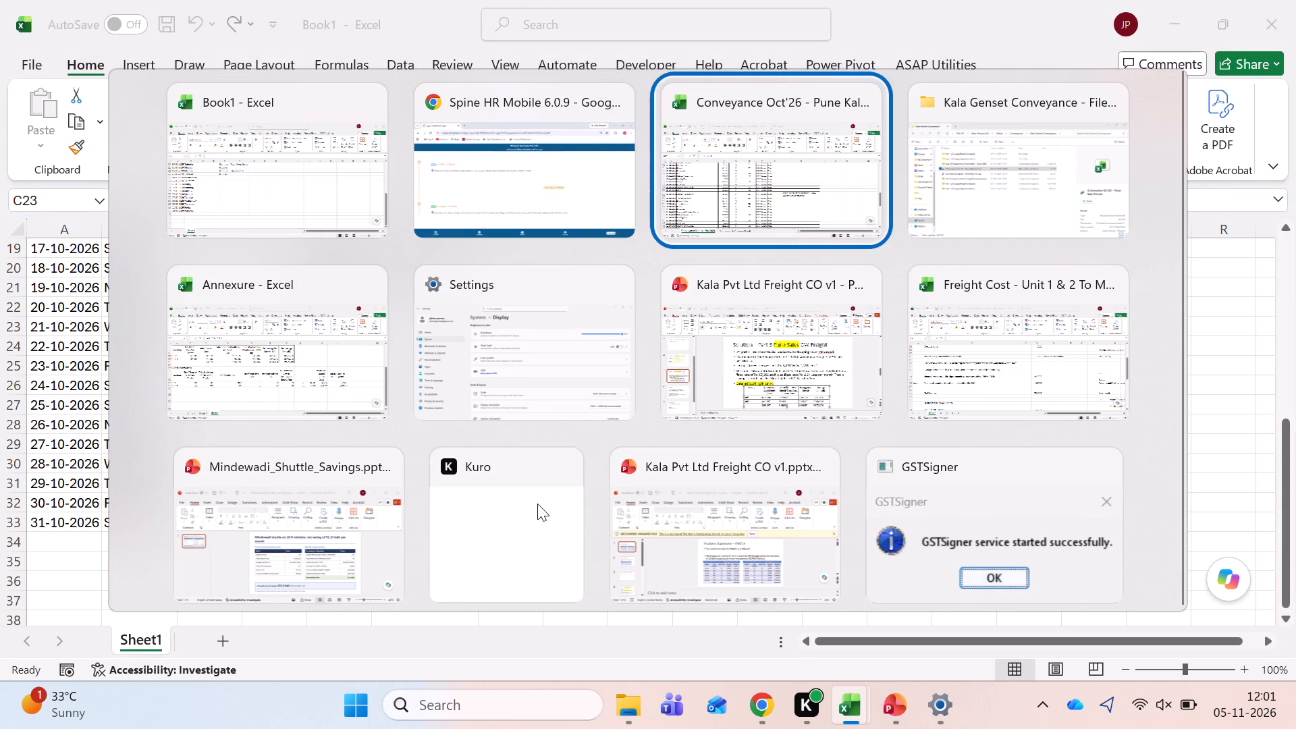
pyautogui.scroll(-1, 251, 493)
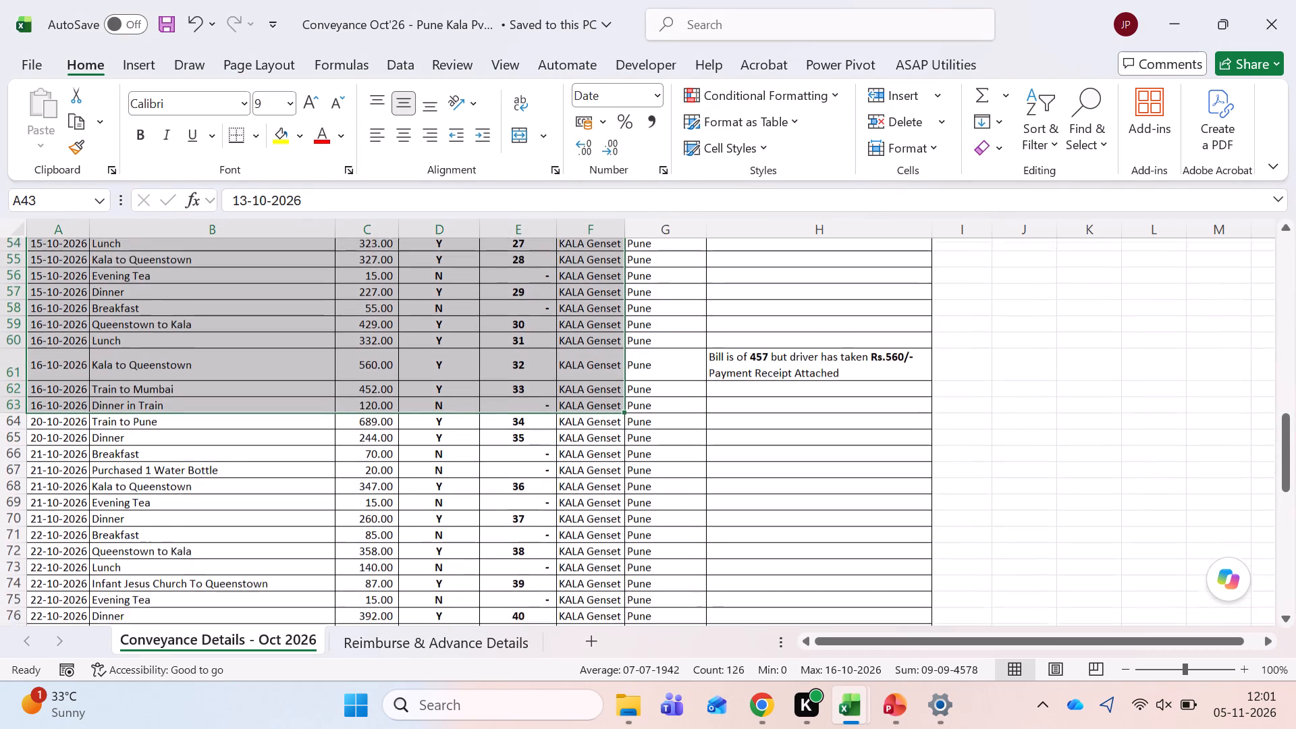
pyautogui.scroll(-1, 251, 493)
pyautogui.click(68, 452)
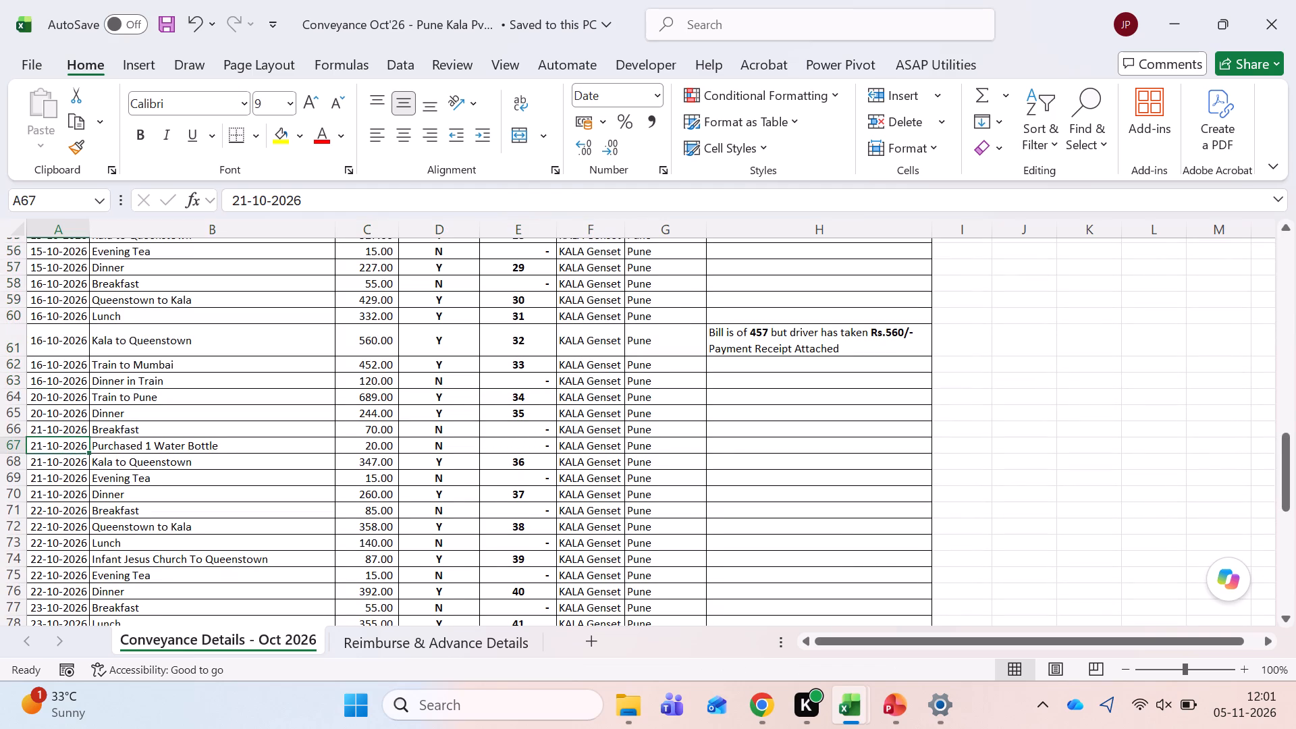
pyautogui.hotkey('shift', 'Down')
pyautogui.hotkey('shift', 'Down')
pyautogui.hotkey('shift', 'Down')
pyautogui.hotkey('shift', 'Down')
pyautogui.hotkey('shift', 'Down')
pyautogui.hotkey('shift', 'Down')
pyautogui.hotkey('shift', 'Down')
pyautogui.hotkey('shift', 'Down')
pyautogui.hotkey('shift', 'Down')
pyautogui.hotkey('shift', 'Down')
pyautogui.hotkey('shift', 'Down')
pyautogui.hotkey('shift', 'Down')
pyautogui.hotkey('shift', 'Down')
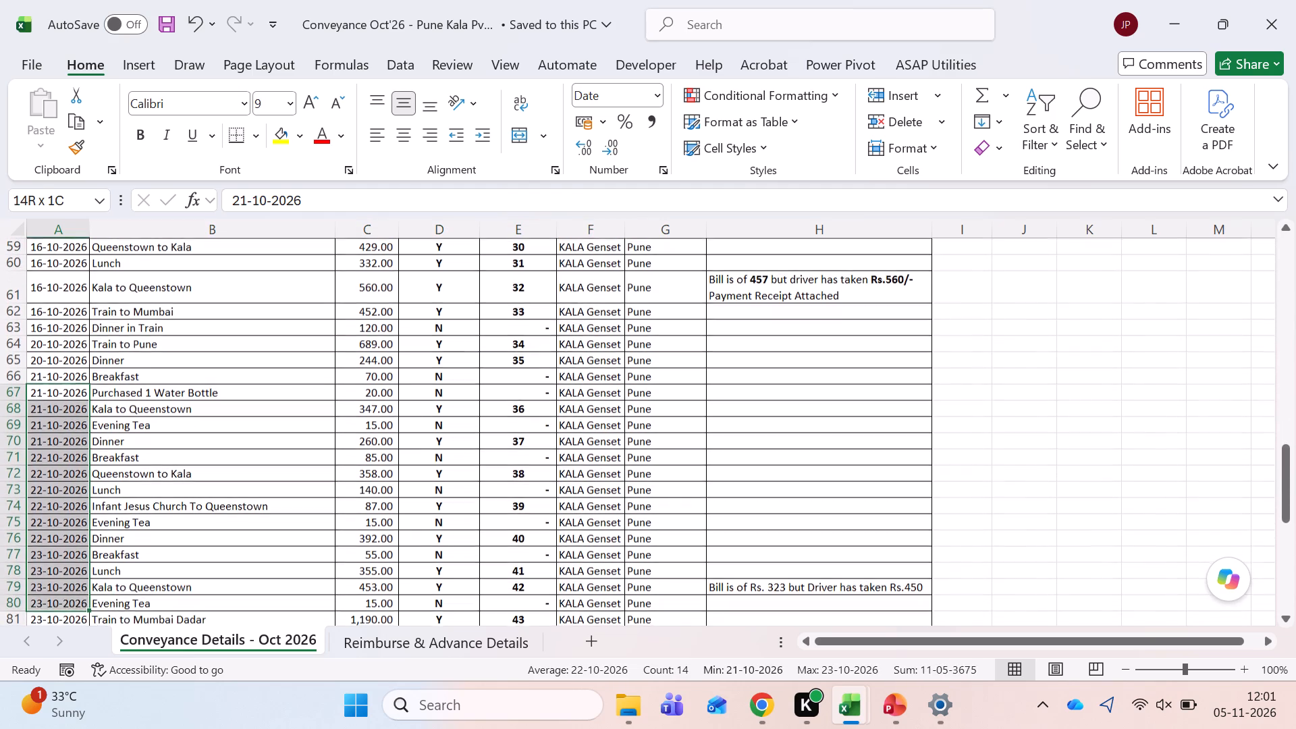
pyautogui.hotkey('shift', 'Up')
pyautogui.hotkey('shift', 'Up')
pyautogui.hotkey('shift', 'Down')
pyautogui.hotkey('shift', 'Down')
pyautogui.hotkey('shift', 'Down')
pyautogui.hotkey('shift', 'Down')
pyautogui.hotkey('shift', 'Down')
pyautogui.hotkey('shift', 'Up')
pyautogui.hotkey('shift', 'Up')
pyautogui.hotkey('shift', 'Down')
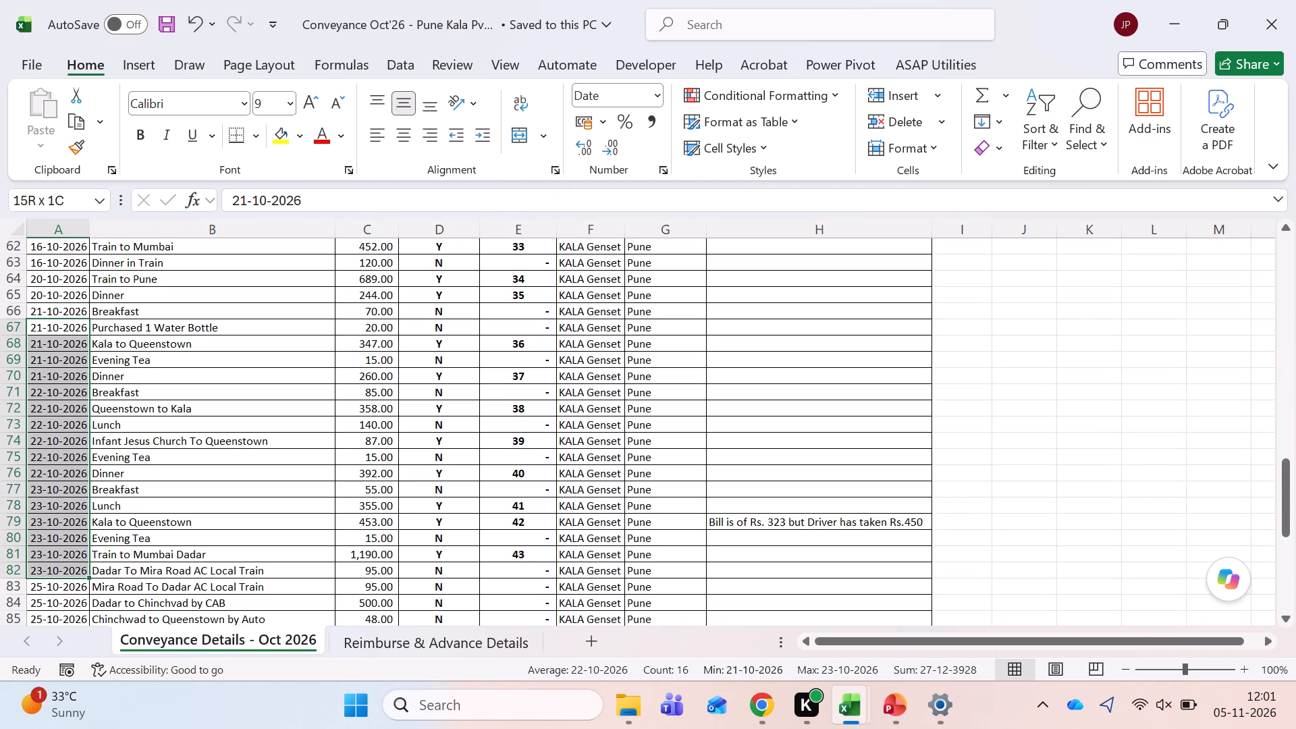
# Switch to Book1 and copy the Pune and KALA entries from 16-10-2026 to the rows for 21-10-2026 through 23-10-2026.
pyautogui.hotkey('alt', 'Tab')
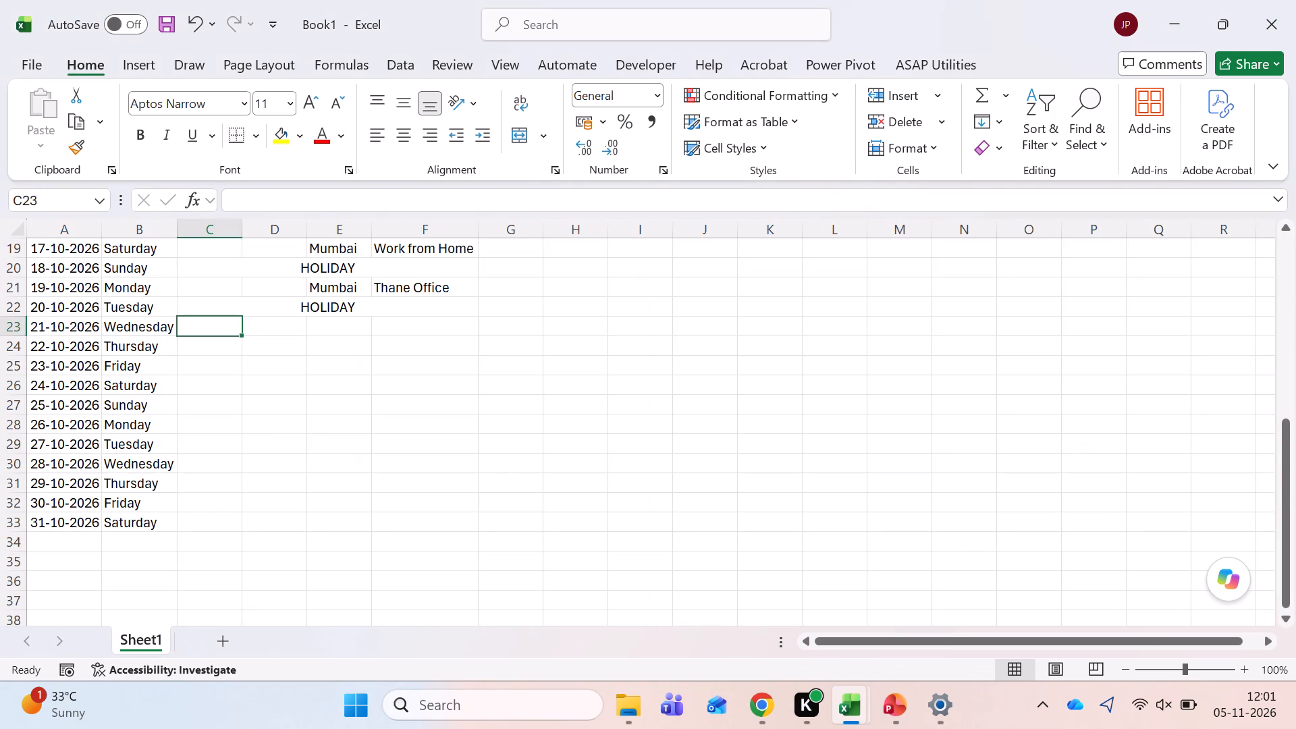
pyautogui.press('Up')
pyautogui.press('Up')
pyautogui.press('Up')
pyautogui.press('Up')
pyautogui.press('Up')
pyautogui.press('Up')
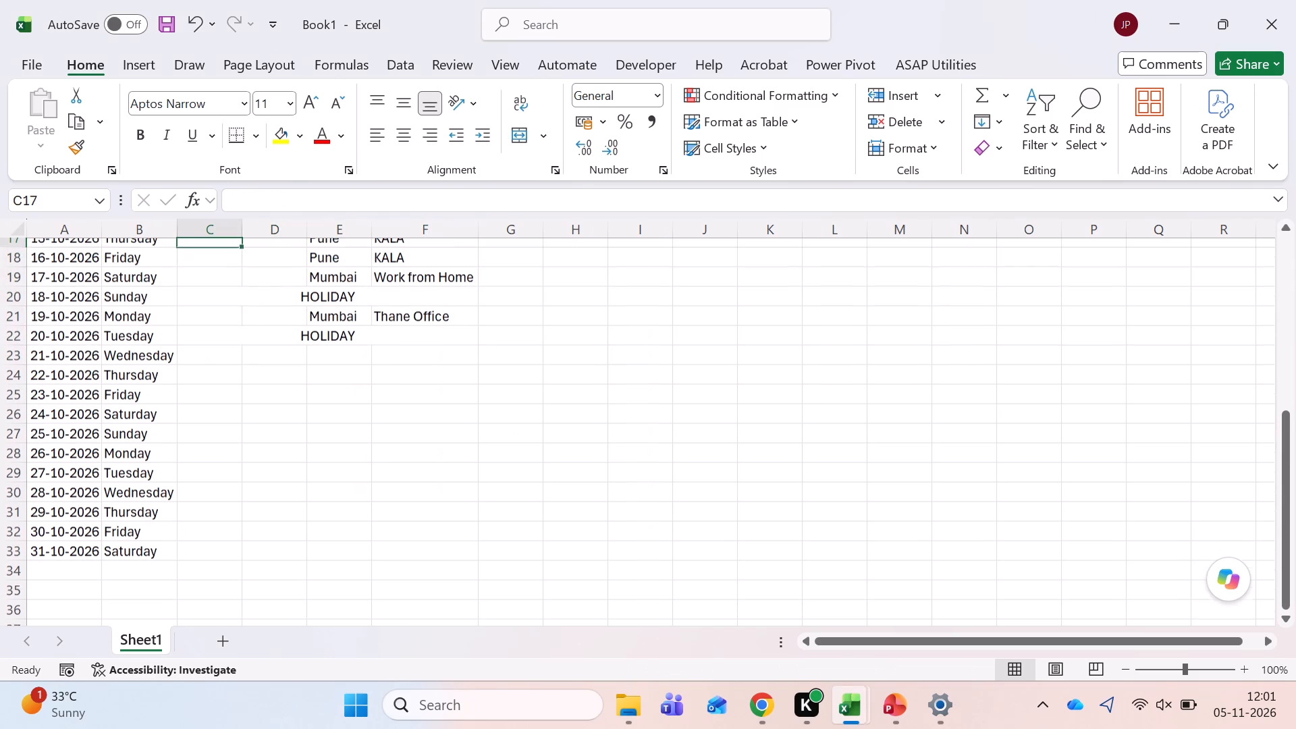
pyautogui.press('Up')
pyautogui.press('Right')
pyautogui.press('Right')
pyautogui.press('Down')
pyautogui.press('Down')
pyautogui.hotkey('shift', 'Right')
pyautogui.hotkey('ctrl', 'c')
pyautogui.press('Down')
pyautogui.press('Down')
pyautogui.press('Down')
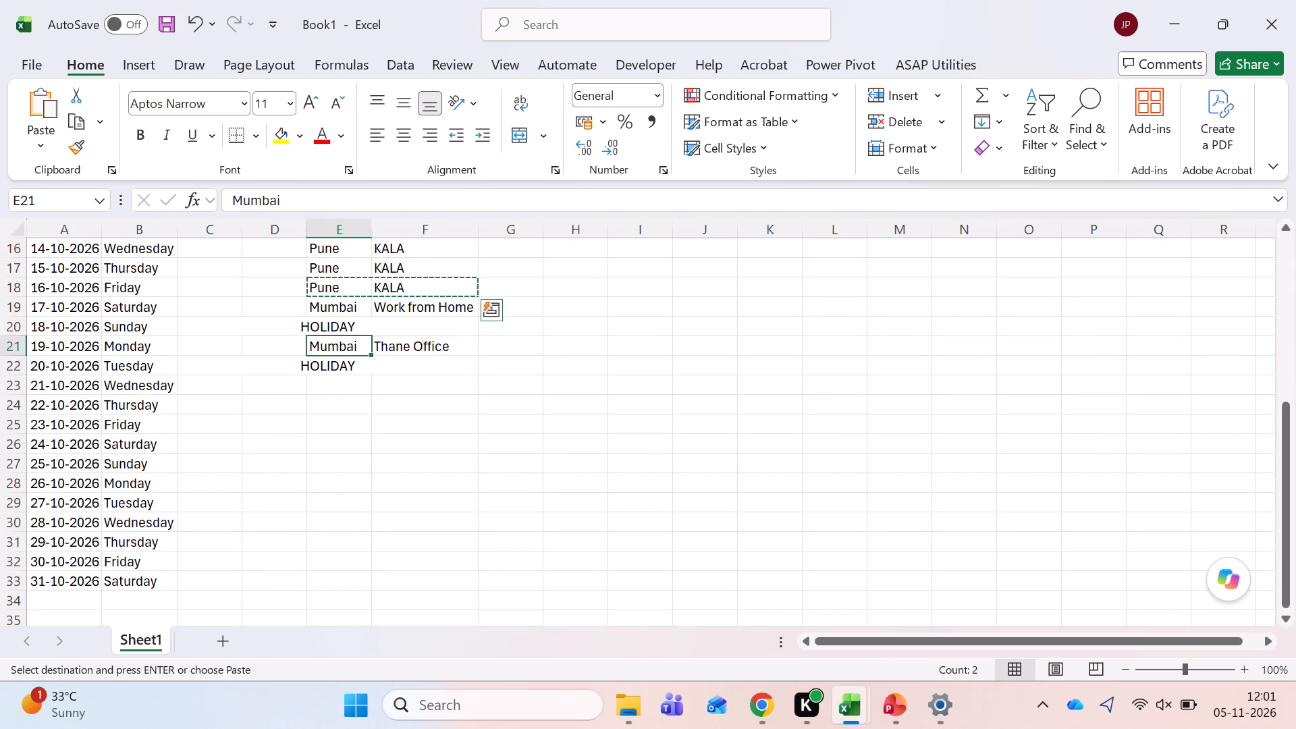
pyautogui.press('Down')
pyautogui.press('Down')
pyautogui.hotkey('shift', 'Right')
pyautogui.hotkey('shift', 'Down')
pyautogui.hotkey('shift', 'Down')
pyautogui.press('Return')
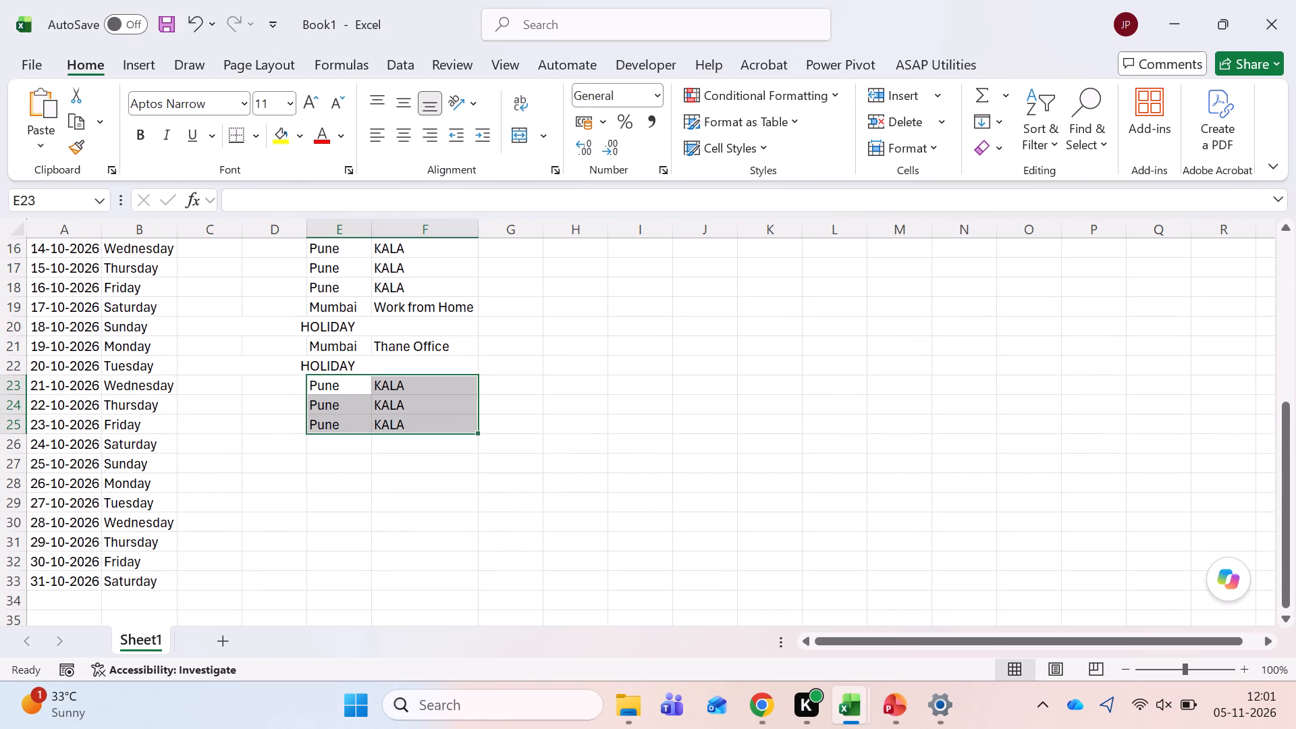
pyautogui.press('Down')
pyautogui.press('Down')
pyautogui.press('Down')
# Switch to Spine HR in Chrome, filter the Attendance List from 24-Oct-26 to 24-Oct-26 and examine that day's punches and locations.
pyautogui.hotkey('alt', 'Tab')
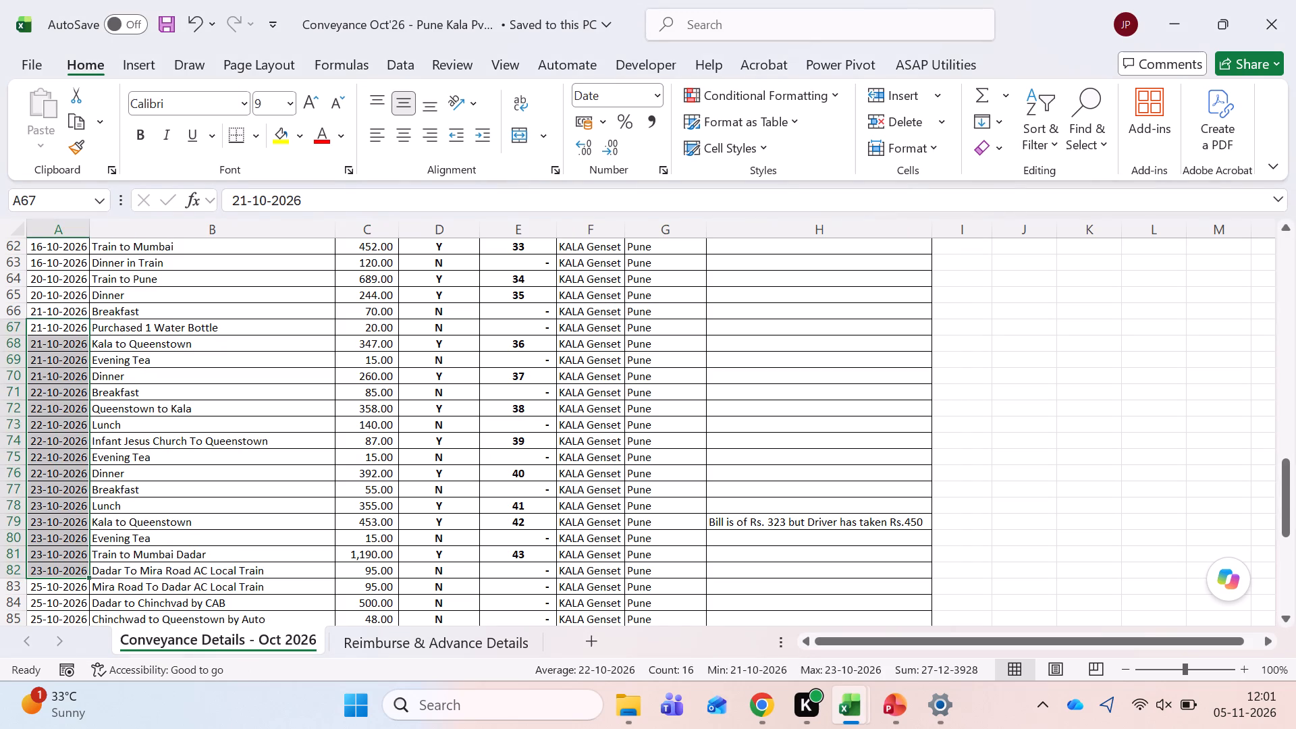
pyautogui.click(763, 709)
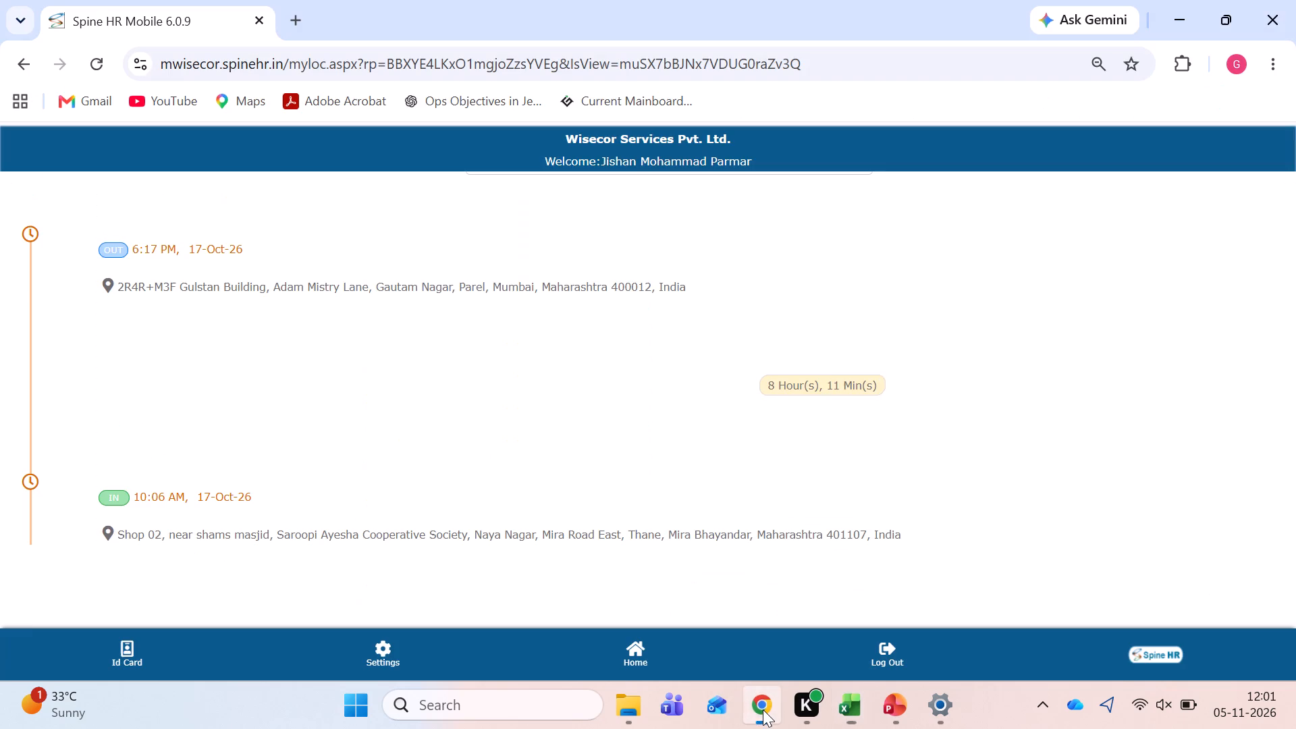
pyautogui.scroll(4, 673, 446)
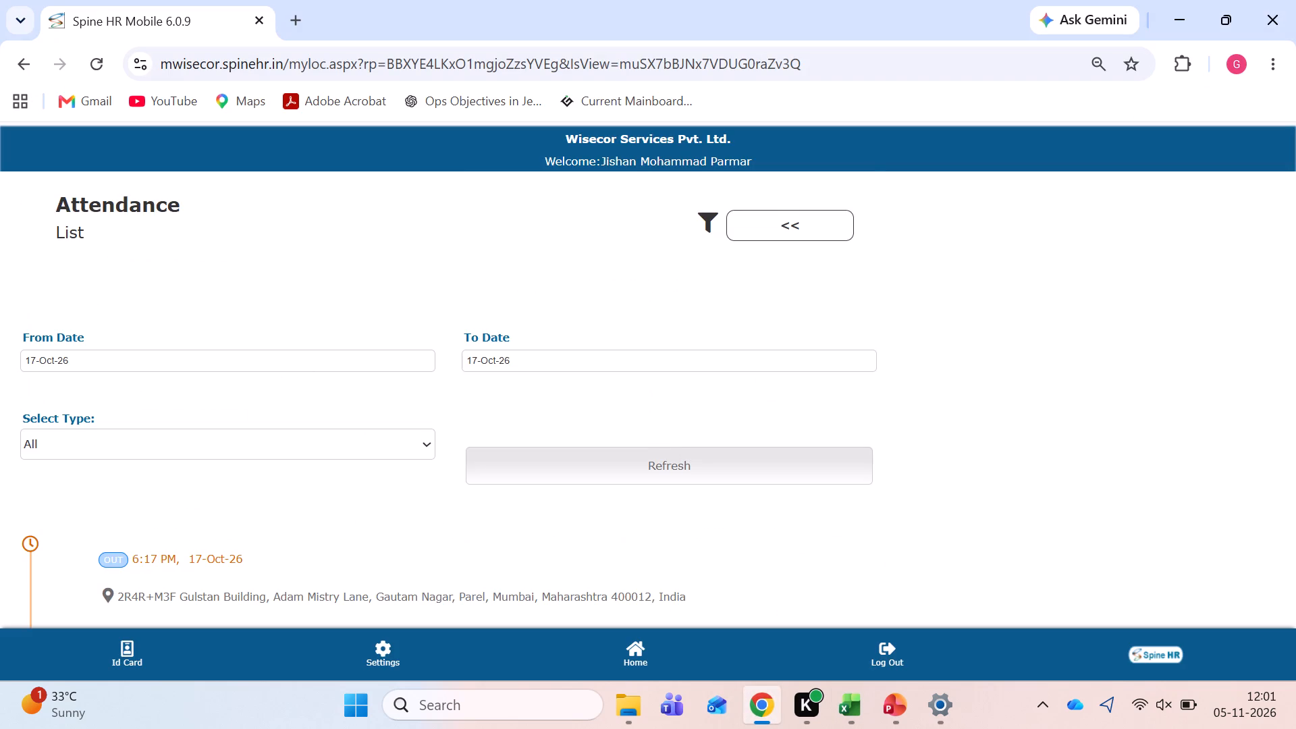
pyautogui.click(289, 383)
pyautogui.click(200, 535)
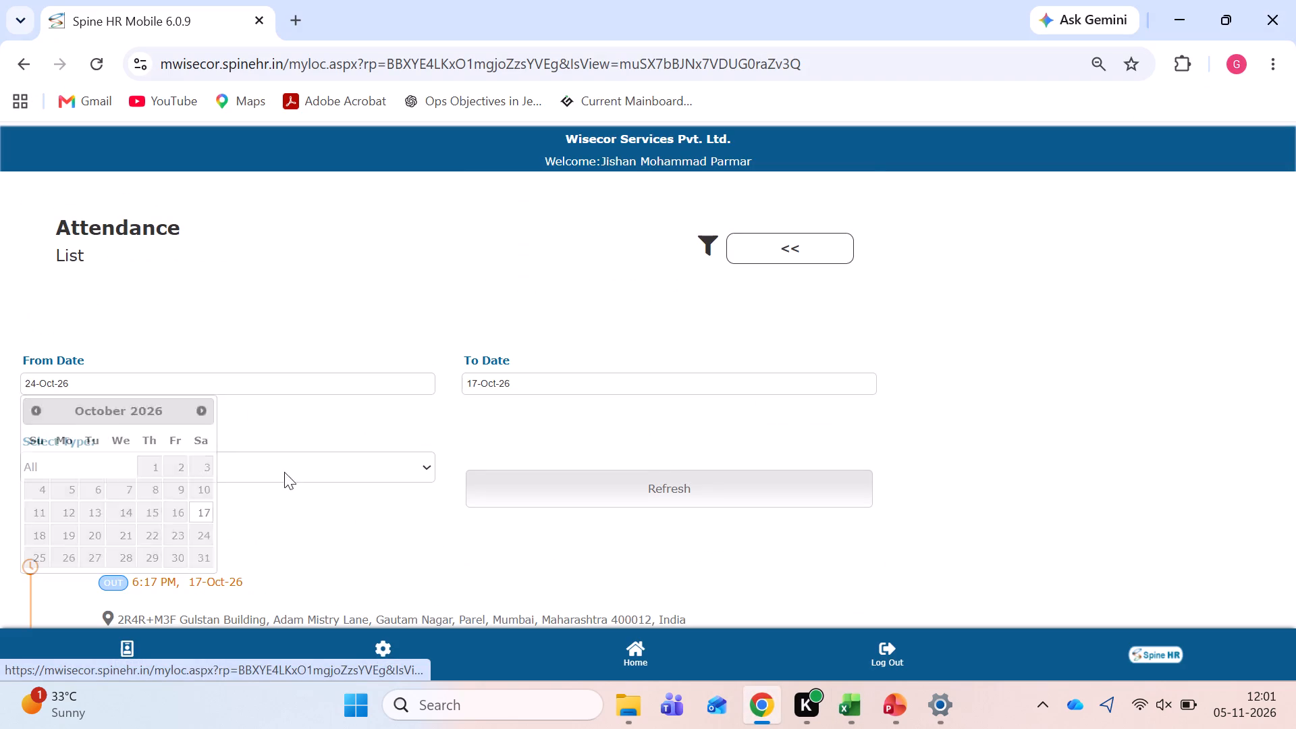
pyautogui.click(493, 379)
pyautogui.click(650, 533)
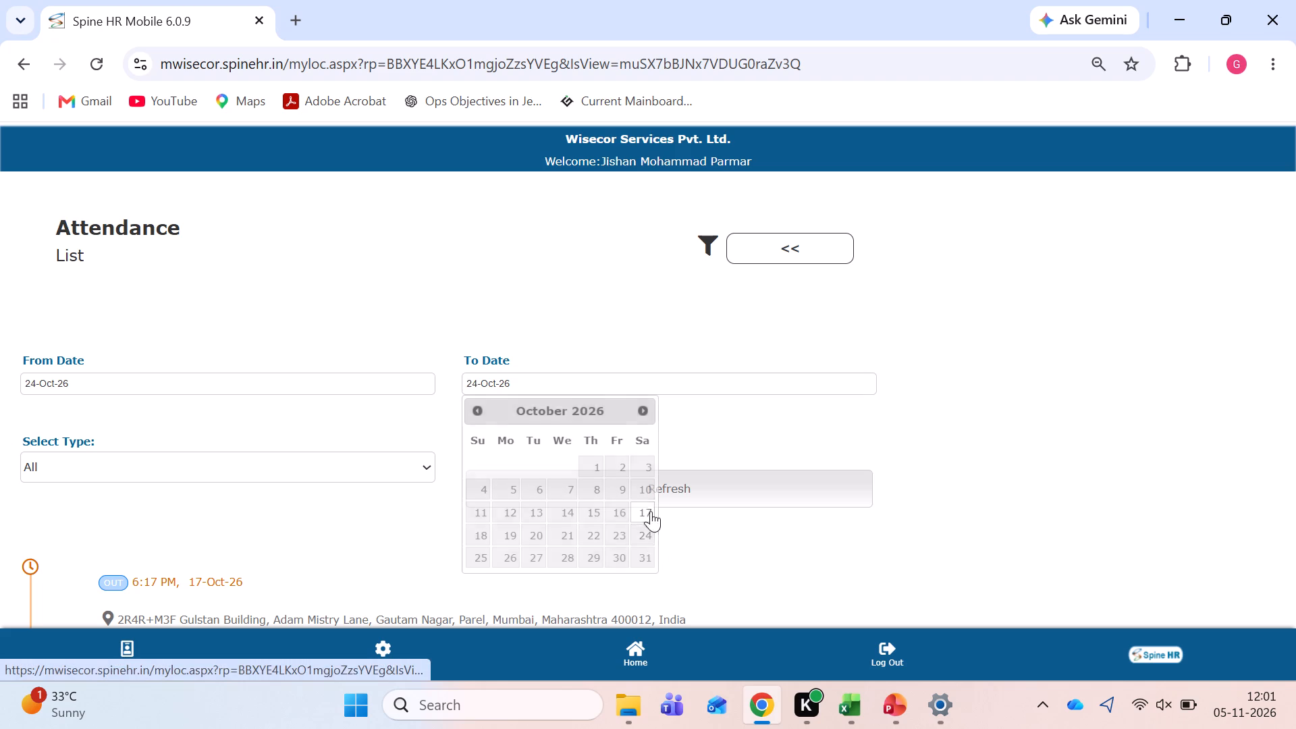
pyautogui.click(655, 489)
pyautogui.scroll(-2, 381, 452)
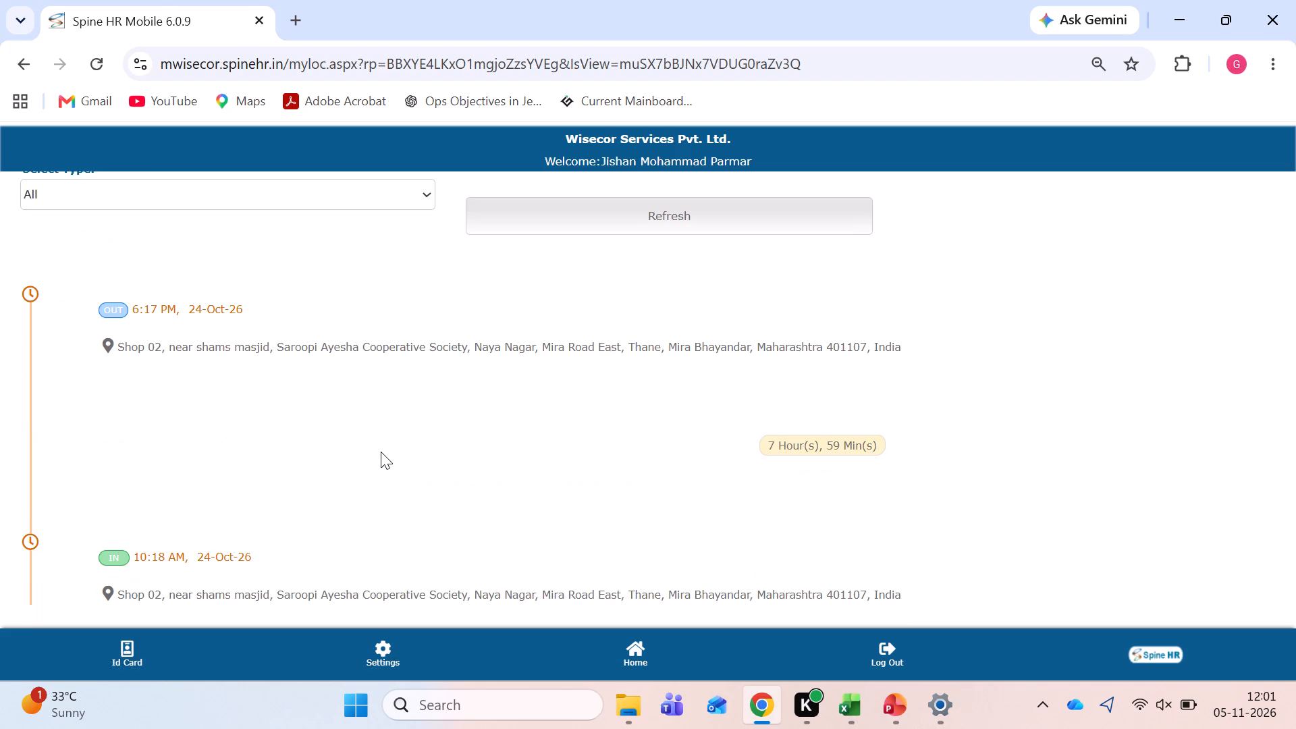
pyautogui.scroll(-1, 381, 452)
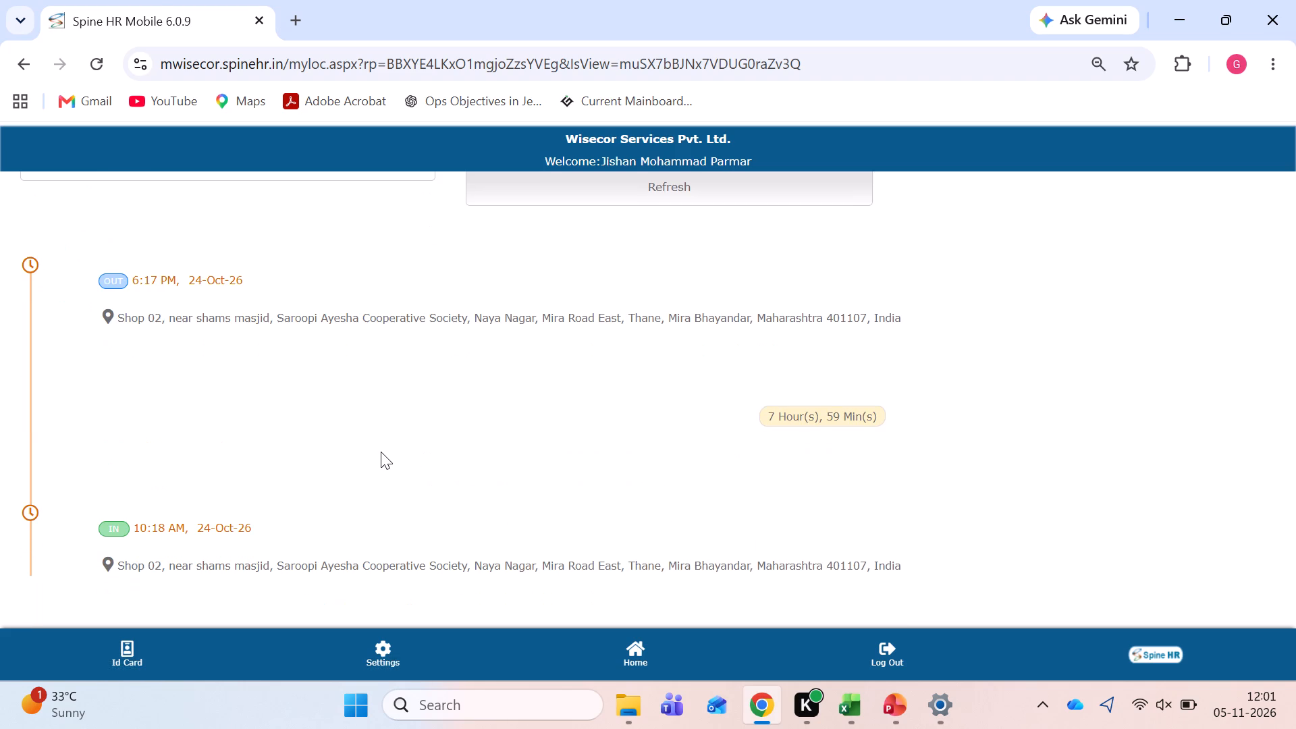
# Switch to the Conveyance Oct'26 workbook and examine the expense entries for the rest of October after 23-10-2026.
pyautogui.hotkey('alt', 'Tab')
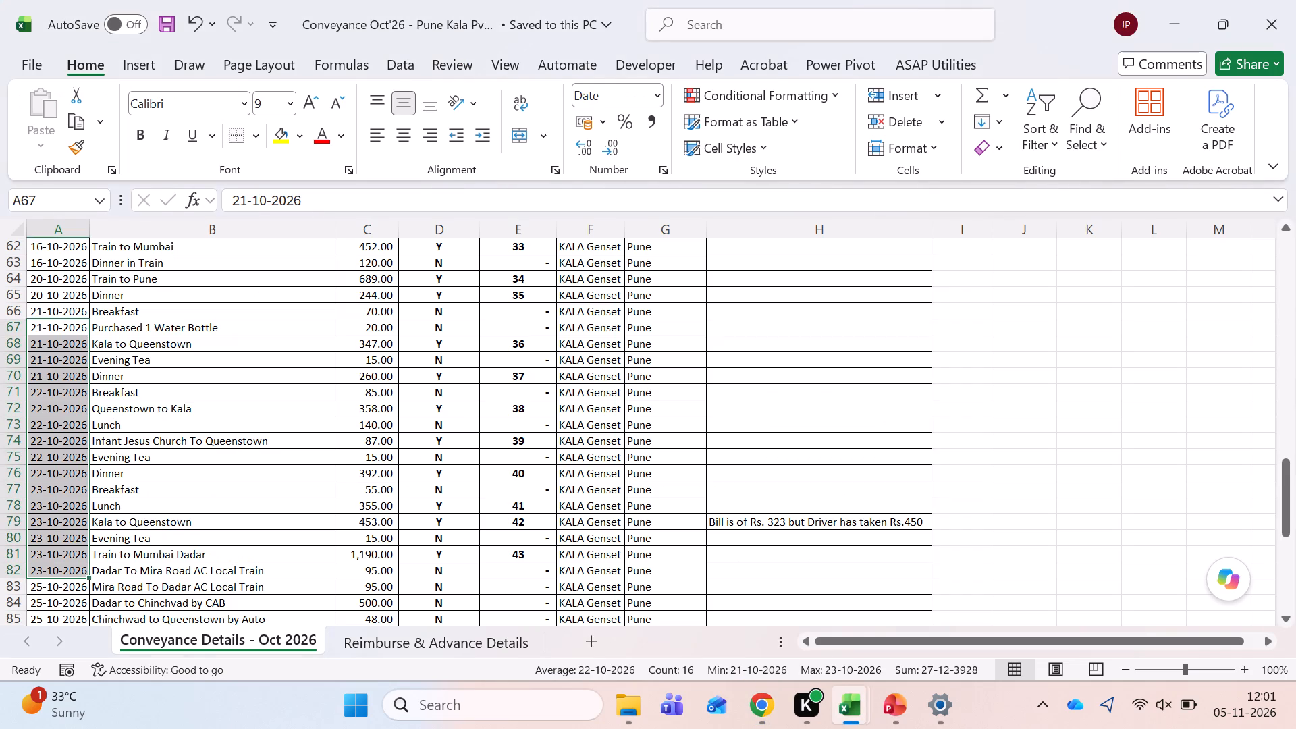
pyautogui.scroll(-1, 381, 452)
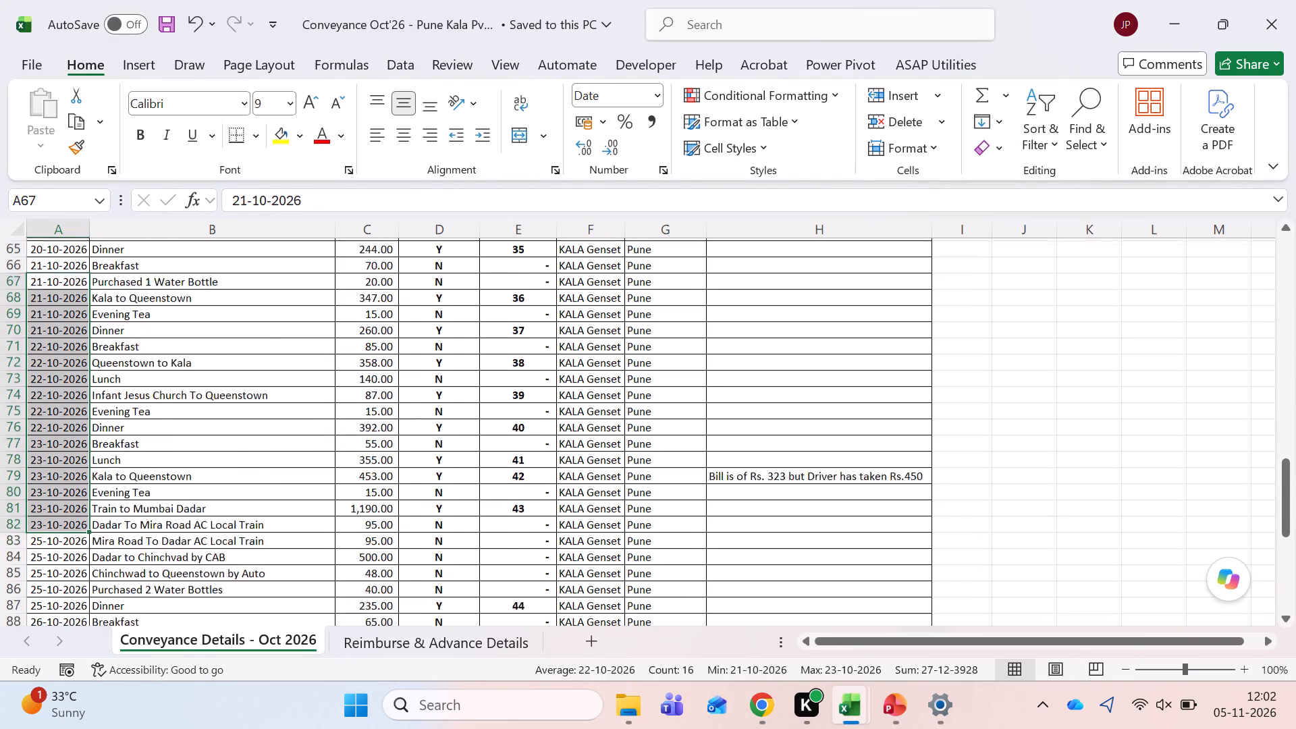
pyautogui.scroll(-2, 381, 452)
pyautogui.scroll(1, 381, 452)
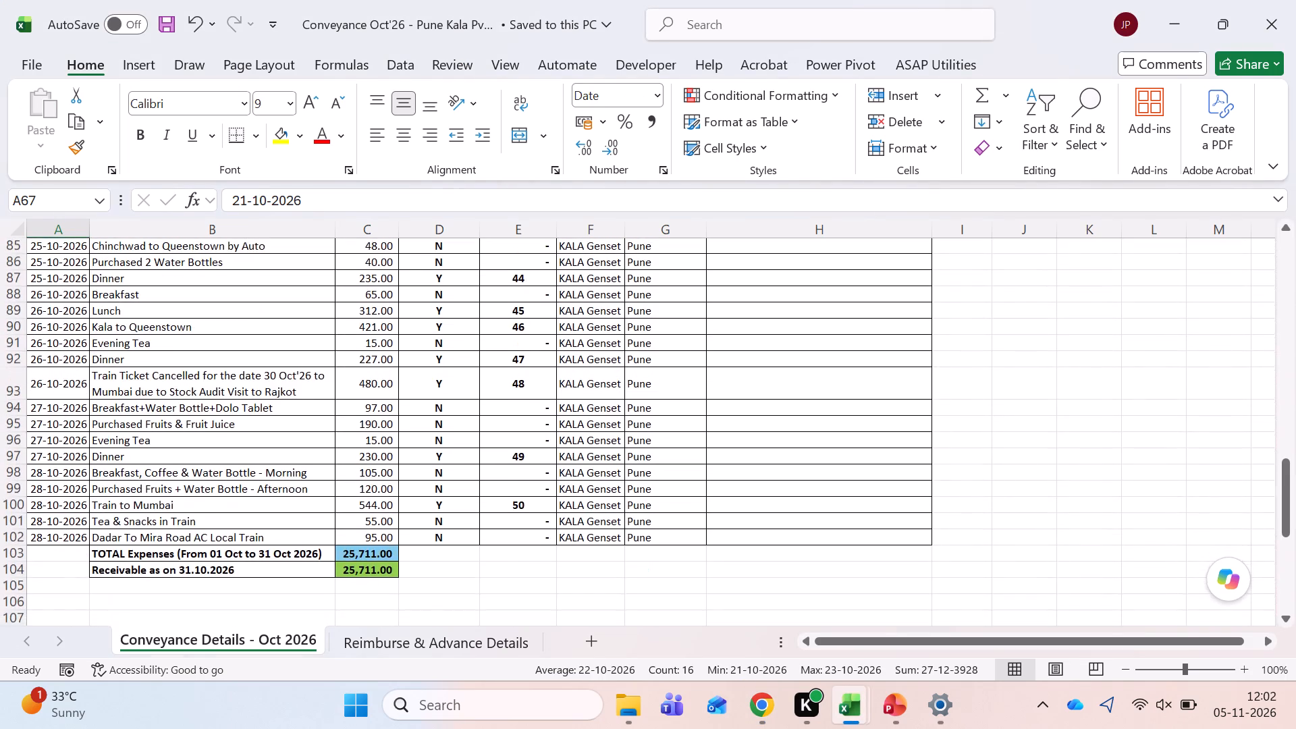
pyautogui.scroll(2, 381, 452)
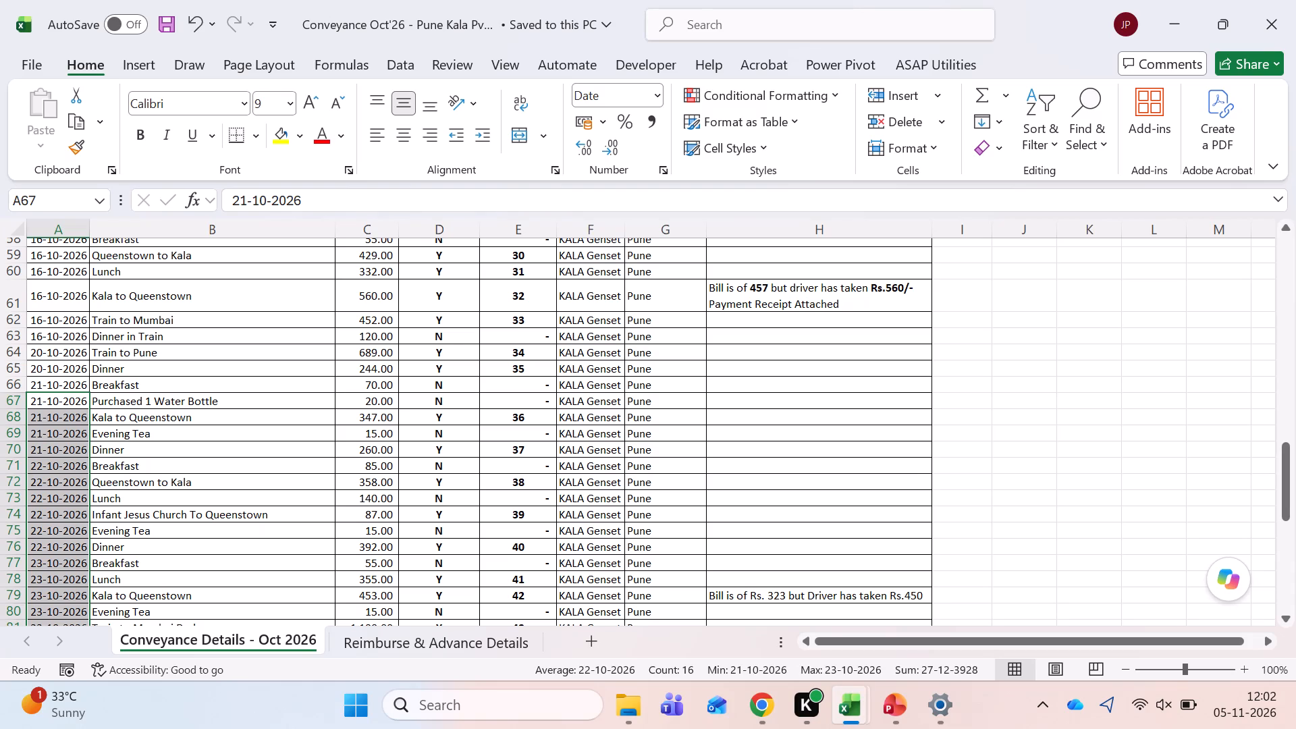
# Switch to Book1 and copy the Mumbai and Work from Home entries from 17-10-2026 to the 24-10-2026 row.
pyautogui.hotkey('alt', 'Tab')
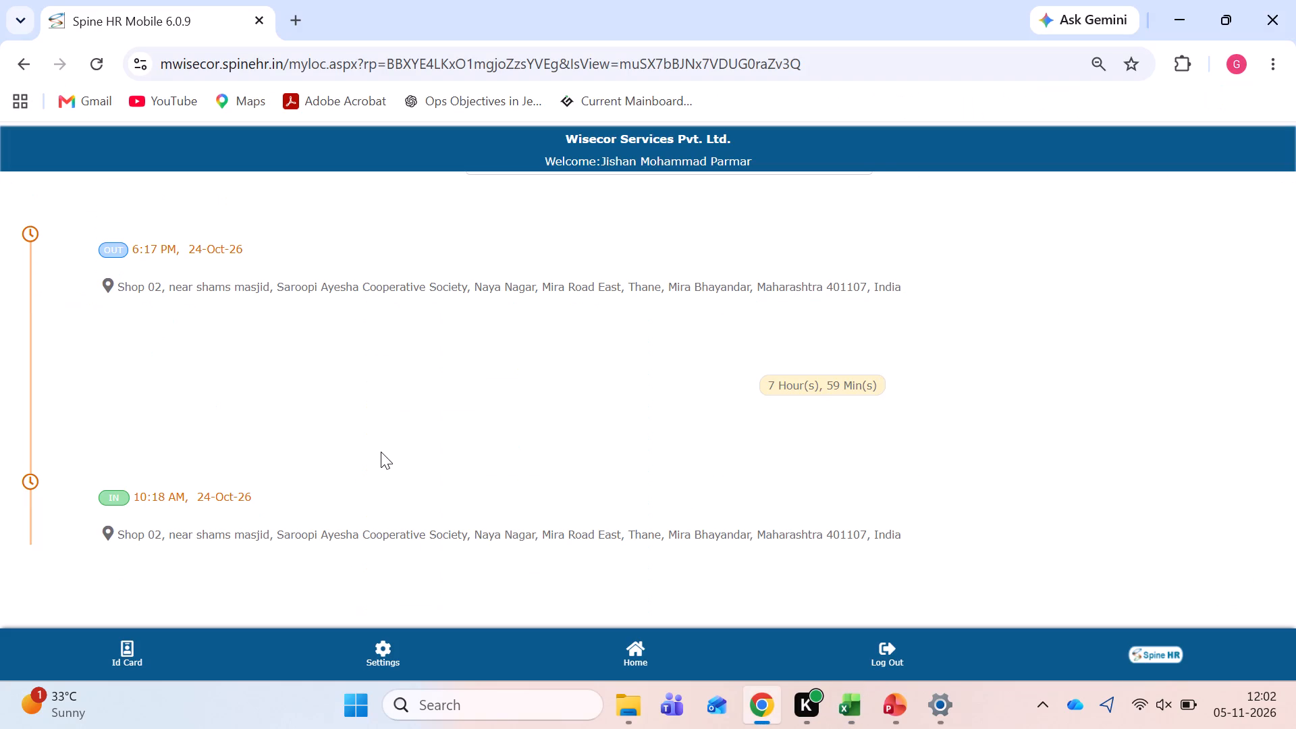
pyautogui.hotkey('alt', 'Tab')
pyautogui.hotkey('alt', 'Tab')
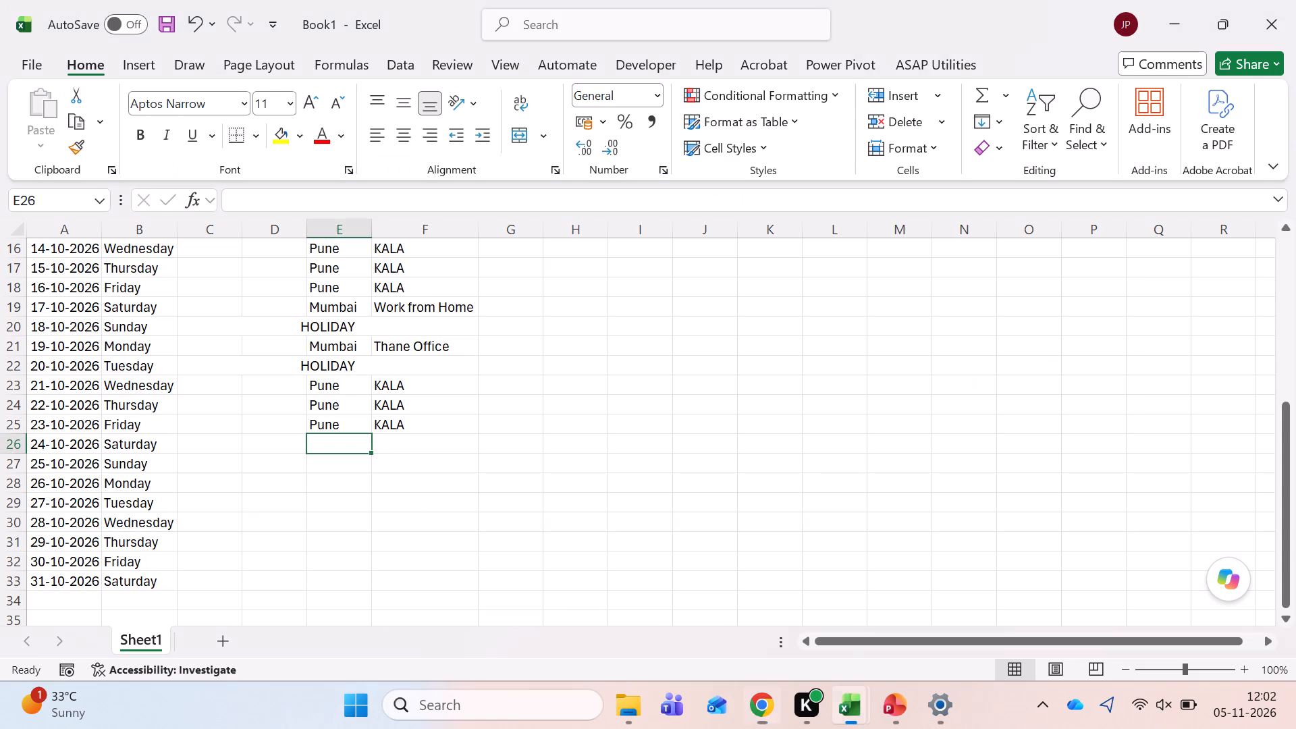
pyautogui.press('Up')
pyautogui.press('Up')
pyautogui.press('Up')
pyautogui.press('Up')
pyautogui.press('Up')
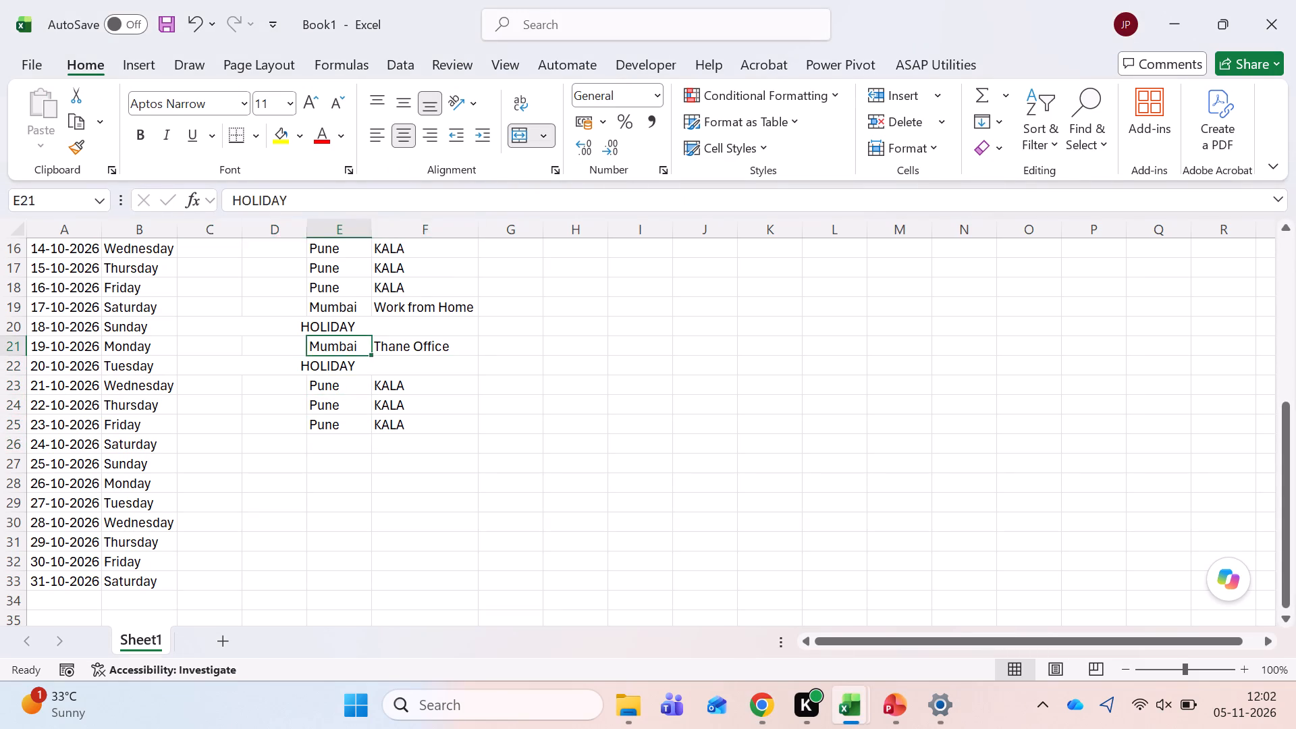
pyautogui.press('Up')
pyautogui.press('Up')
pyautogui.hotkey('shift', 'Right')
pyautogui.hotkey('ctrl', 'c')
pyautogui.press('Down')
pyautogui.press('Down')
pyautogui.press('Down')
pyautogui.press('Down')
pyautogui.press('Down')
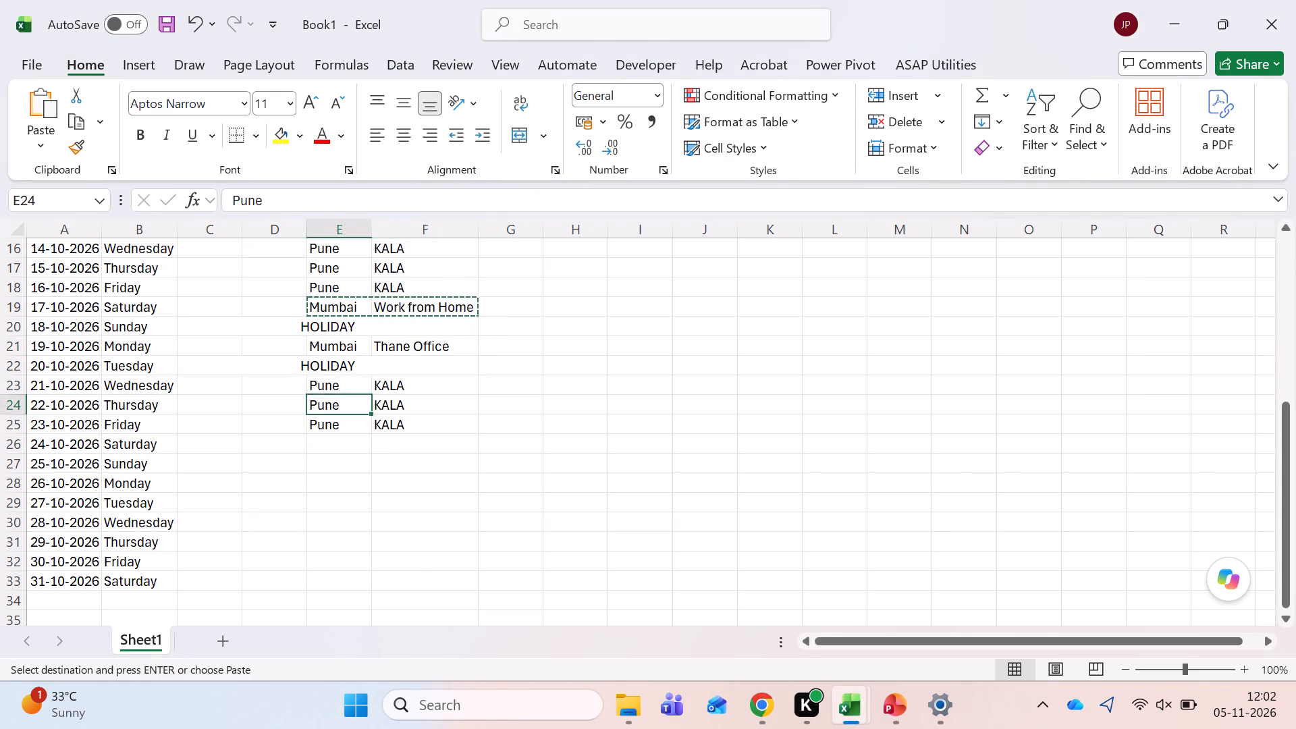
pyautogui.press('Down')
pyautogui.press('Down')
pyautogui.press('Return')
# Copy the merged HOLIDAY entry from 20-10-2026 to the 25-10-2026 row.
pyautogui.press('Left')
pyautogui.press('Up')
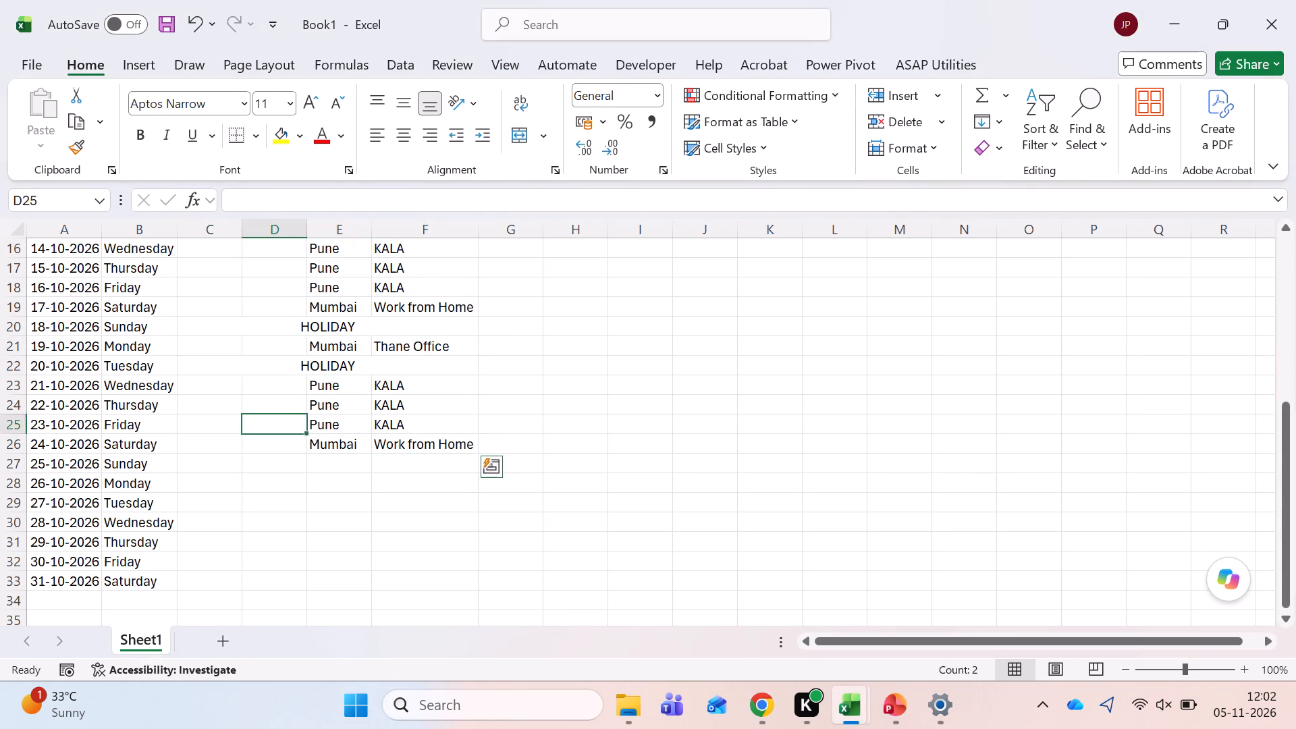
pyautogui.press('Up')
pyautogui.press('Up')
pyautogui.press('Up')
pyautogui.hotkey('ctrl', 'c')
pyautogui.press('Down')
pyautogui.press('Down')
pyautogui.press('Down')
pyautogui.press('Down')
pyautogui.press('Down')
pyautogui.press('Left')
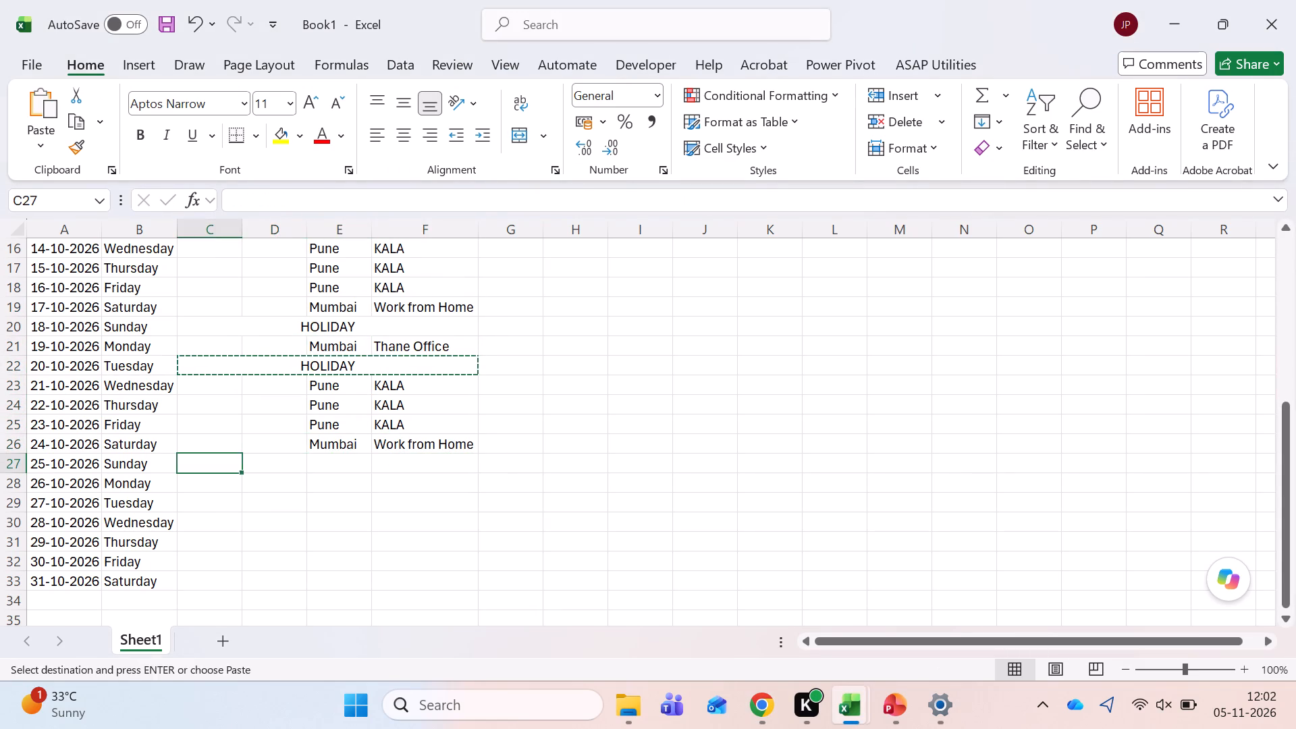
pyautogui.press('Return')
pyautogui.press('Down')
pyautogui.press('Down')
pyautogui.press('Up')
pyautogui.hotkey('ctrl', 's')
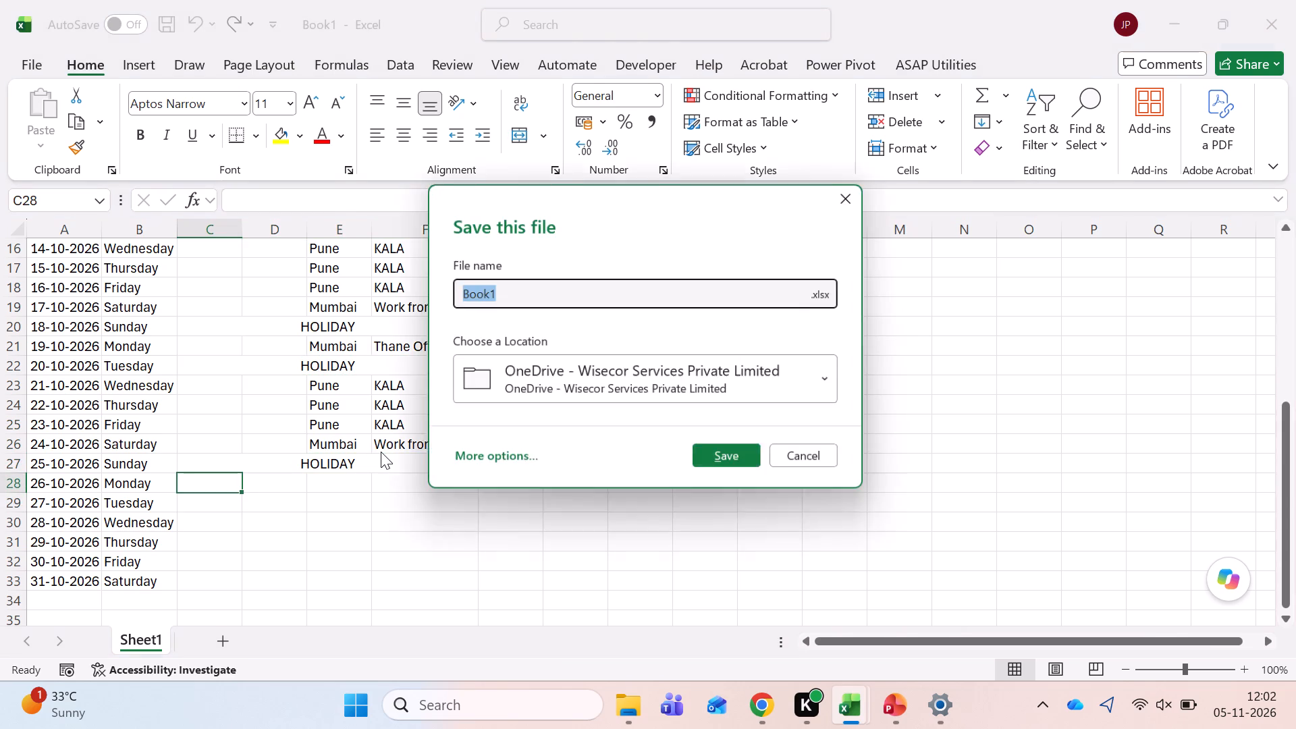
pyautogui.press('Escape')
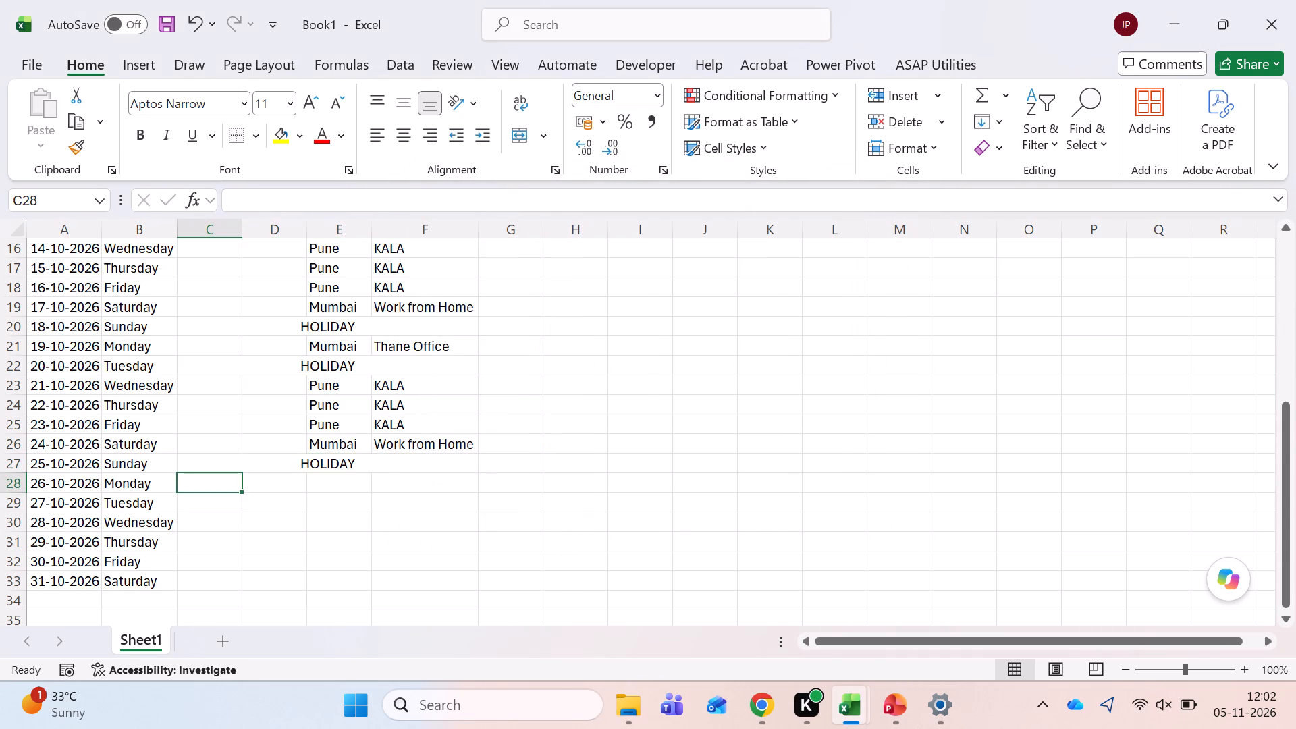
# Switch to Spine HR in Chrome, filter the Attendance List from 26-Oct-26 to 26-Oct-26 and examine that day's punches and locations.
pyautogui.hotkey('alt', 'Tab')
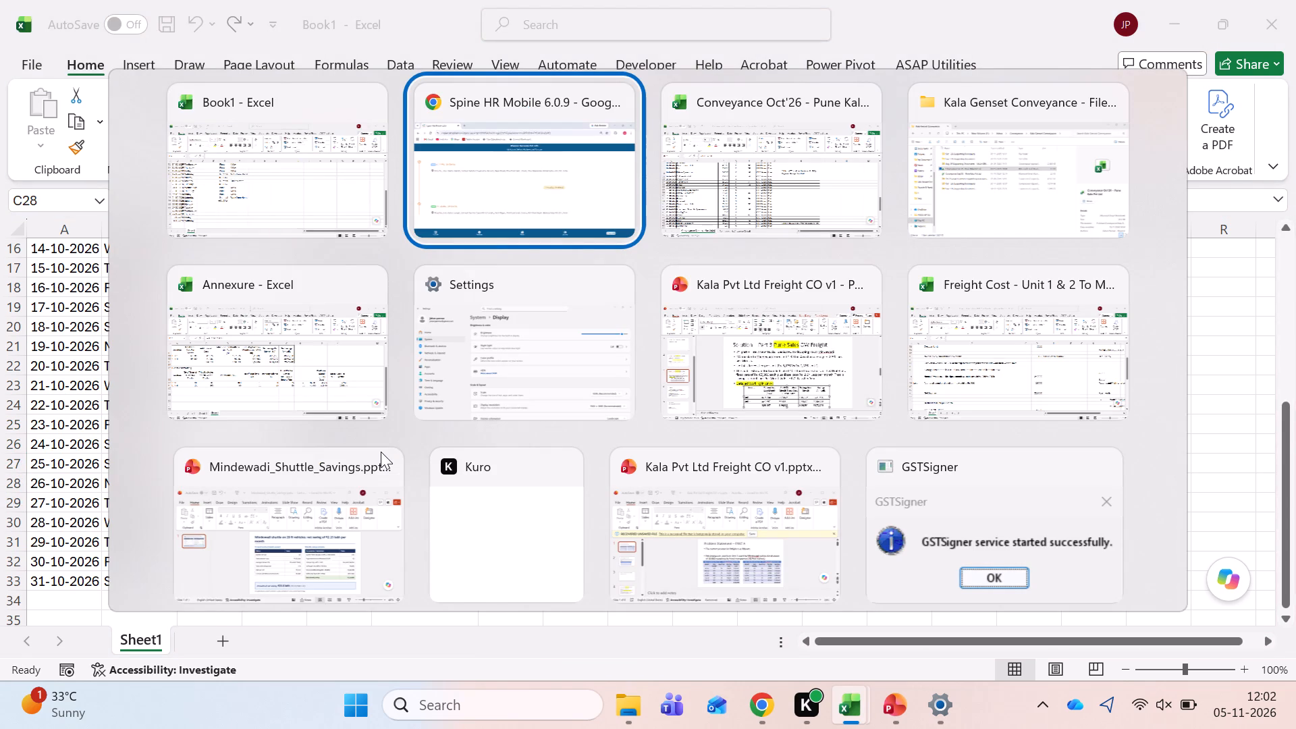
pyautogui.hotkey('alt', 'Tab')
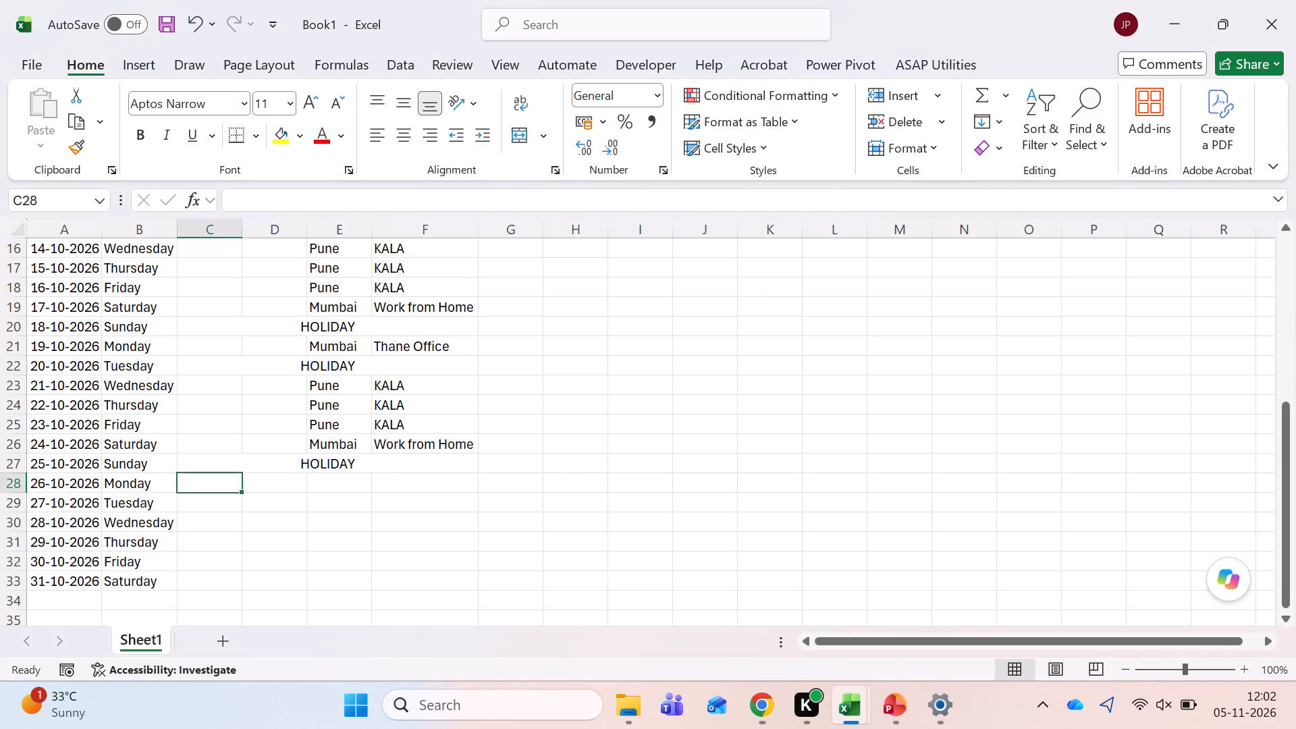
pyautogui.hotkey('alt', 'Tab')
pyautogui.scroll(5, 367, 333)
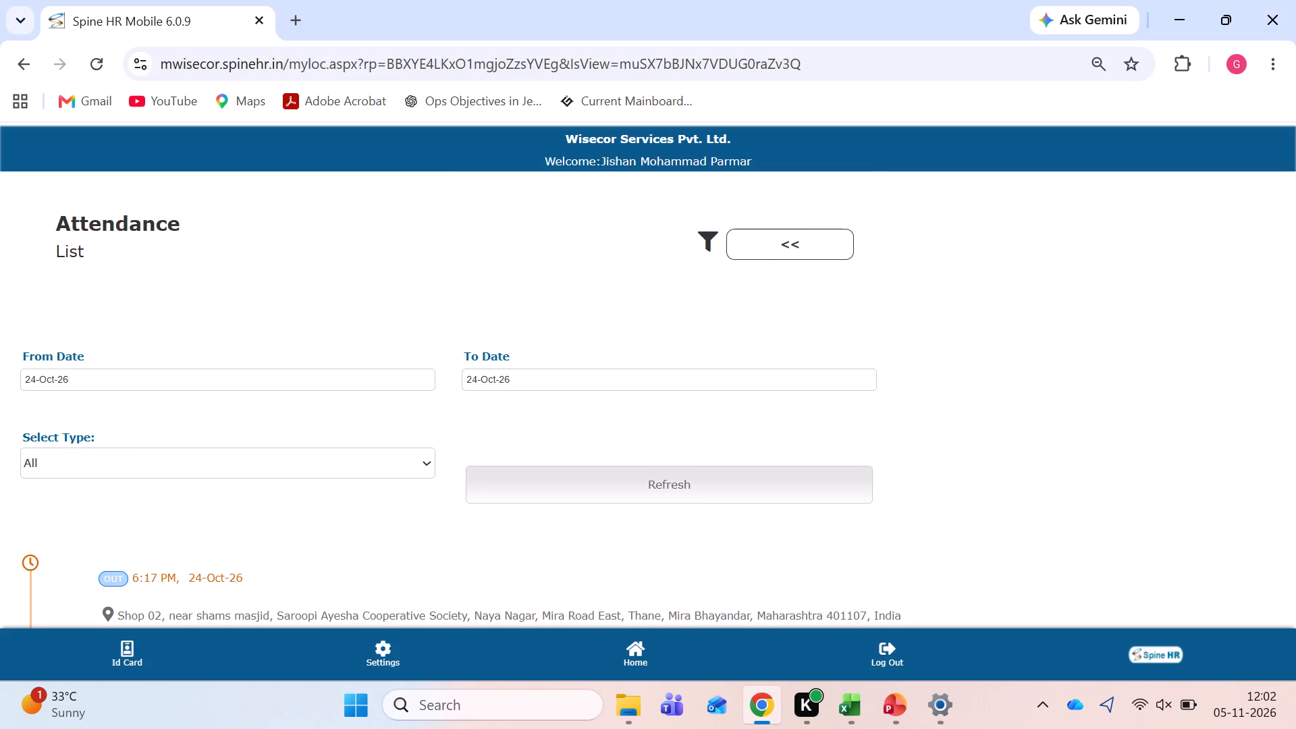
pyautogui.click(113, 391)
pyautogui.click(65, 553)
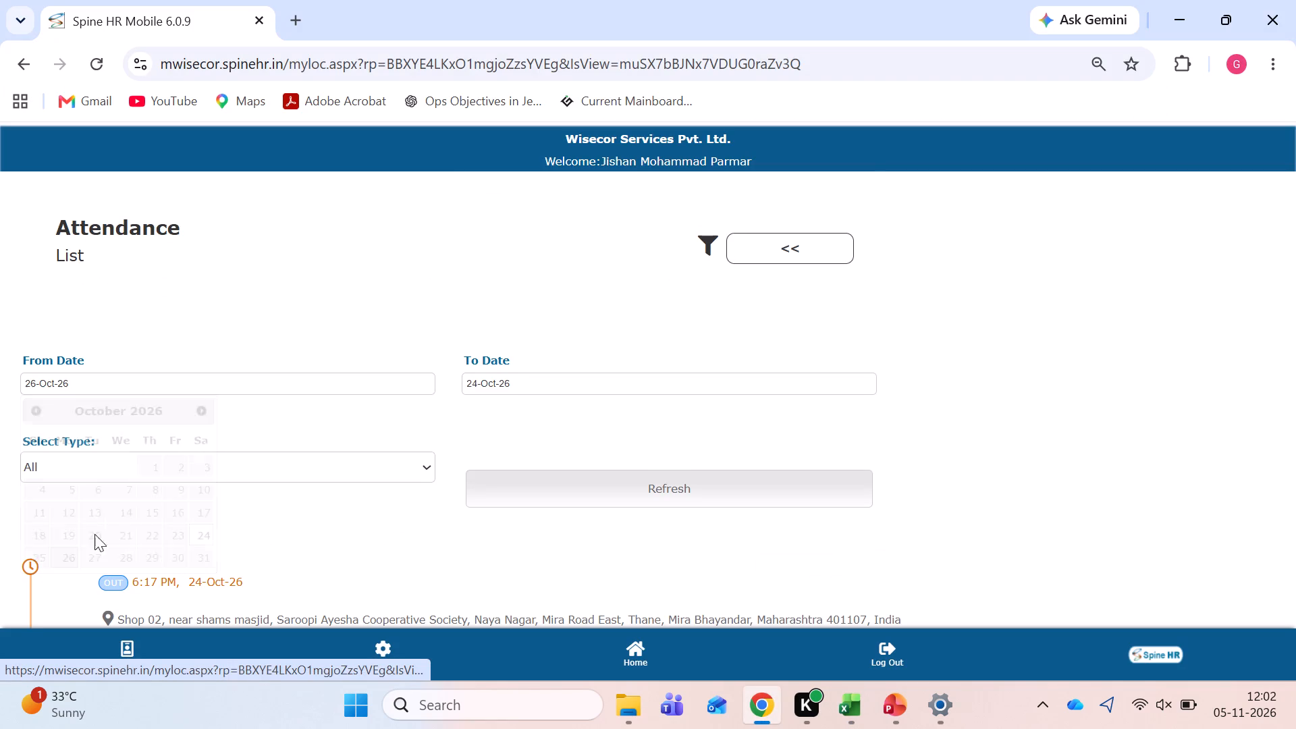
pyautogui.click(541, 383)
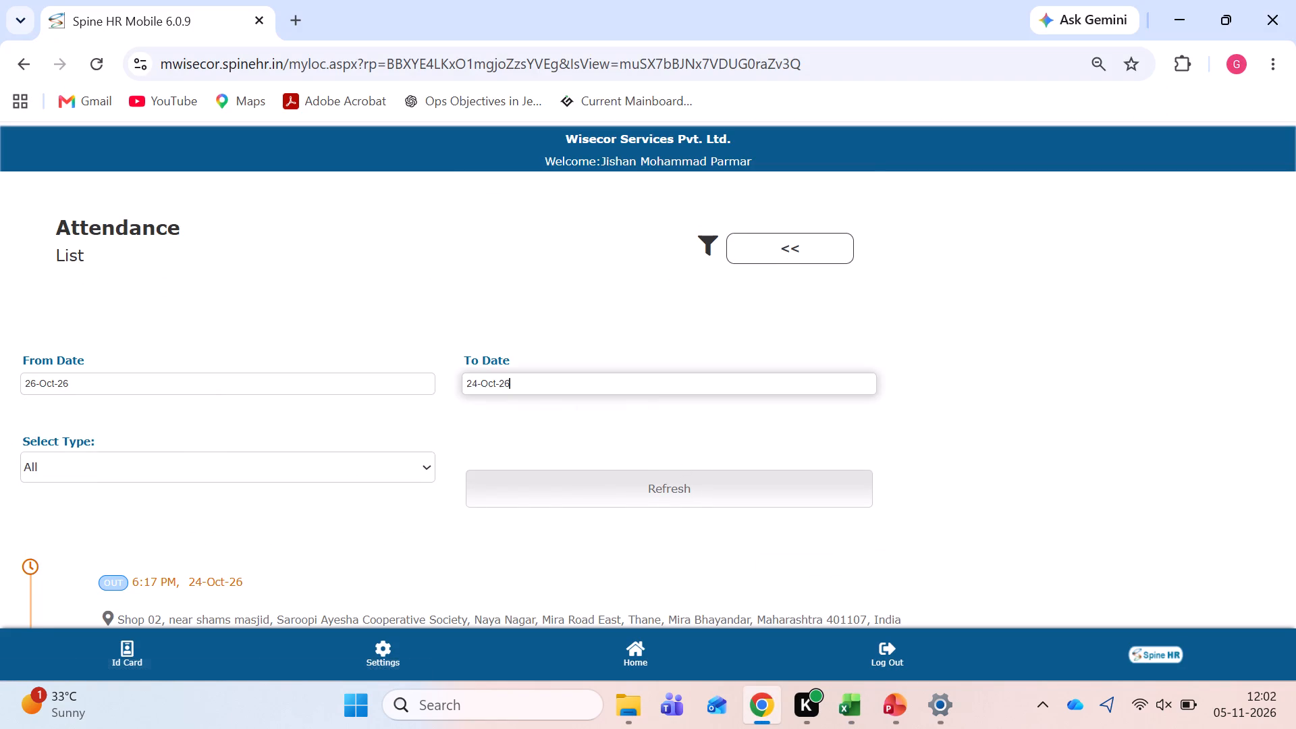
pyautogui.click(523, 564)
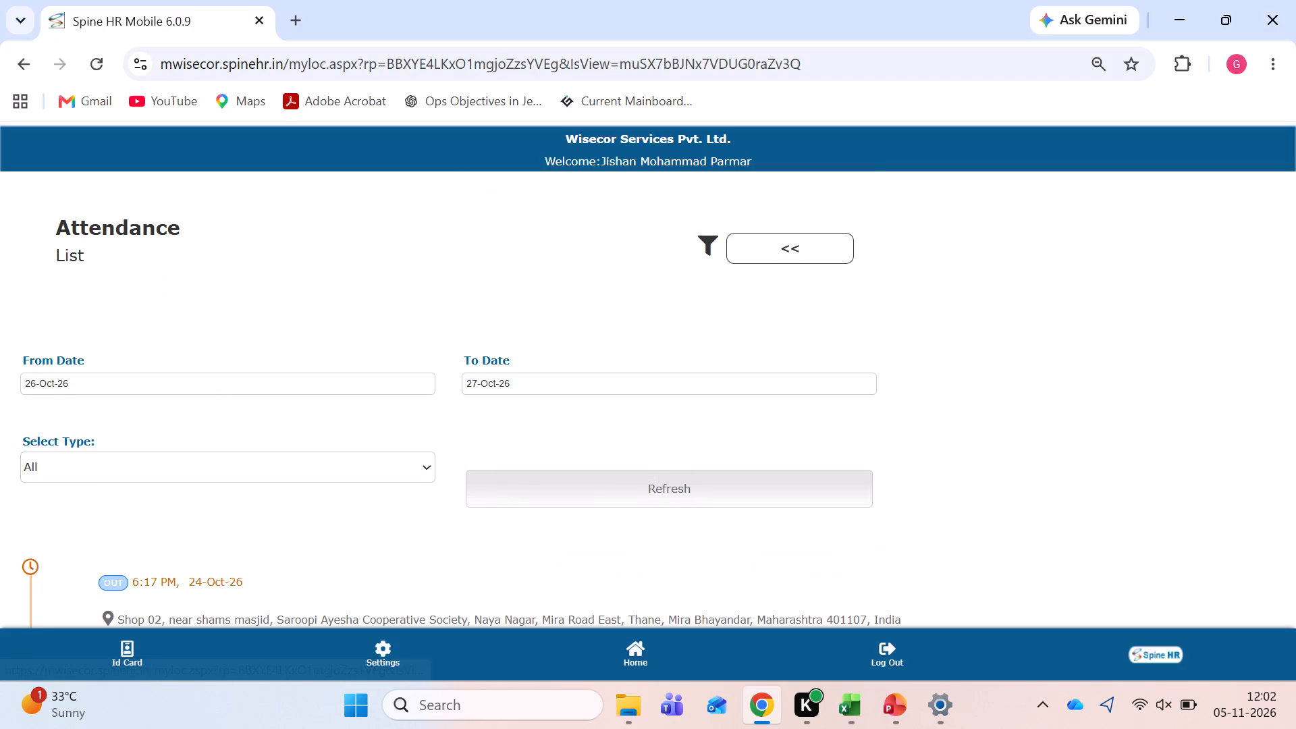
pyautogui.click(500, 386)
pyautogui.click(504, 560)
pyautogui.click(546, 470)
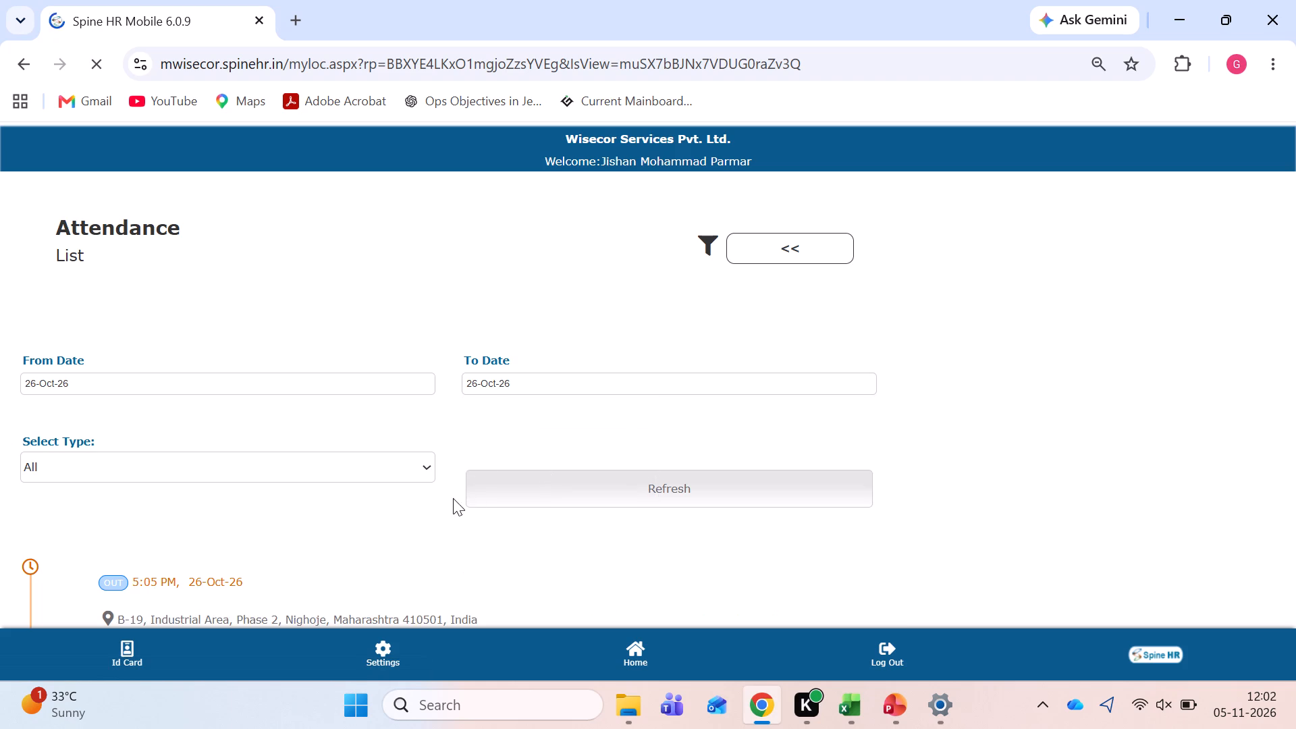
pyautogui.scroll(-2, 443, 496)
pyautogui.scroll(1, 443, 496)
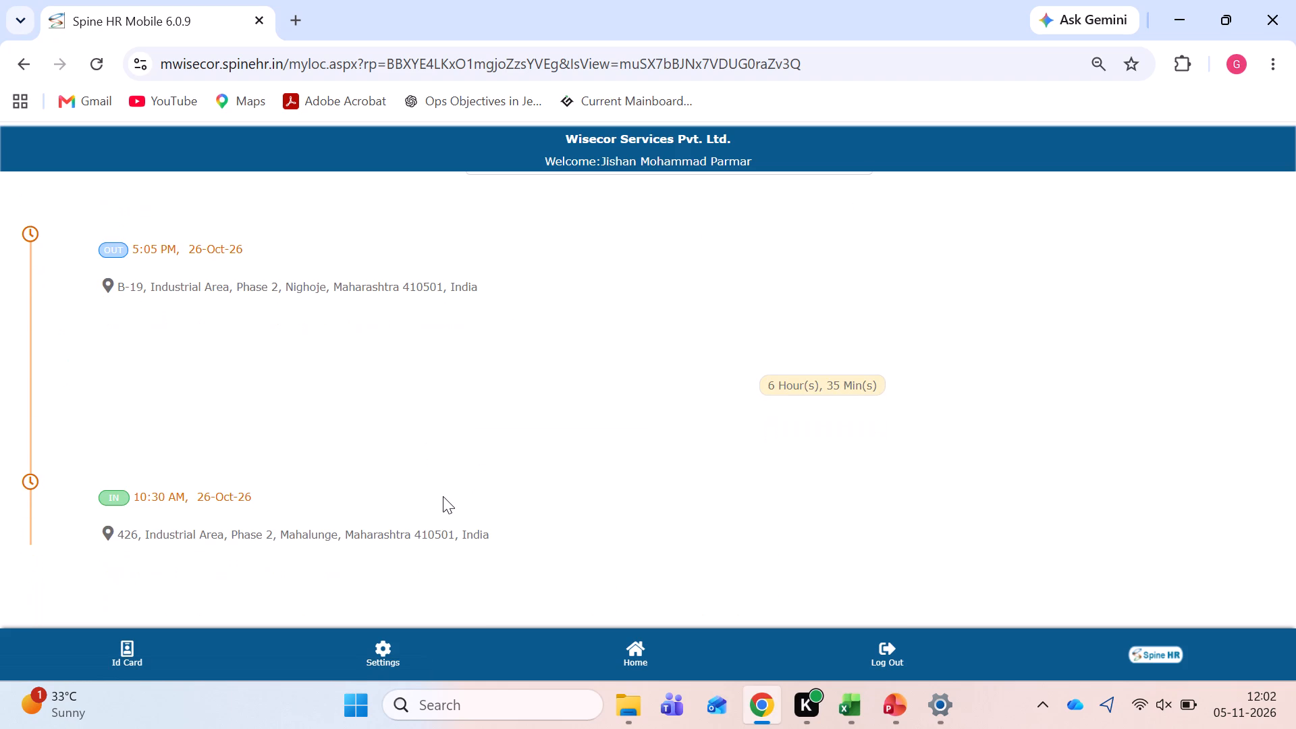
pyautogui.scroll(1, 443, 496)
pyautogui.scroll(-2, 281, 455)
pyautogui.scroll(1, 281, 455)
# Filter the Attendance List from 27-Oct-26 to 27-Oct-26 and examine that day's punches and locations.
pyautogui.scroll(1, 281, 455)
pyautogui.click(140, 381)
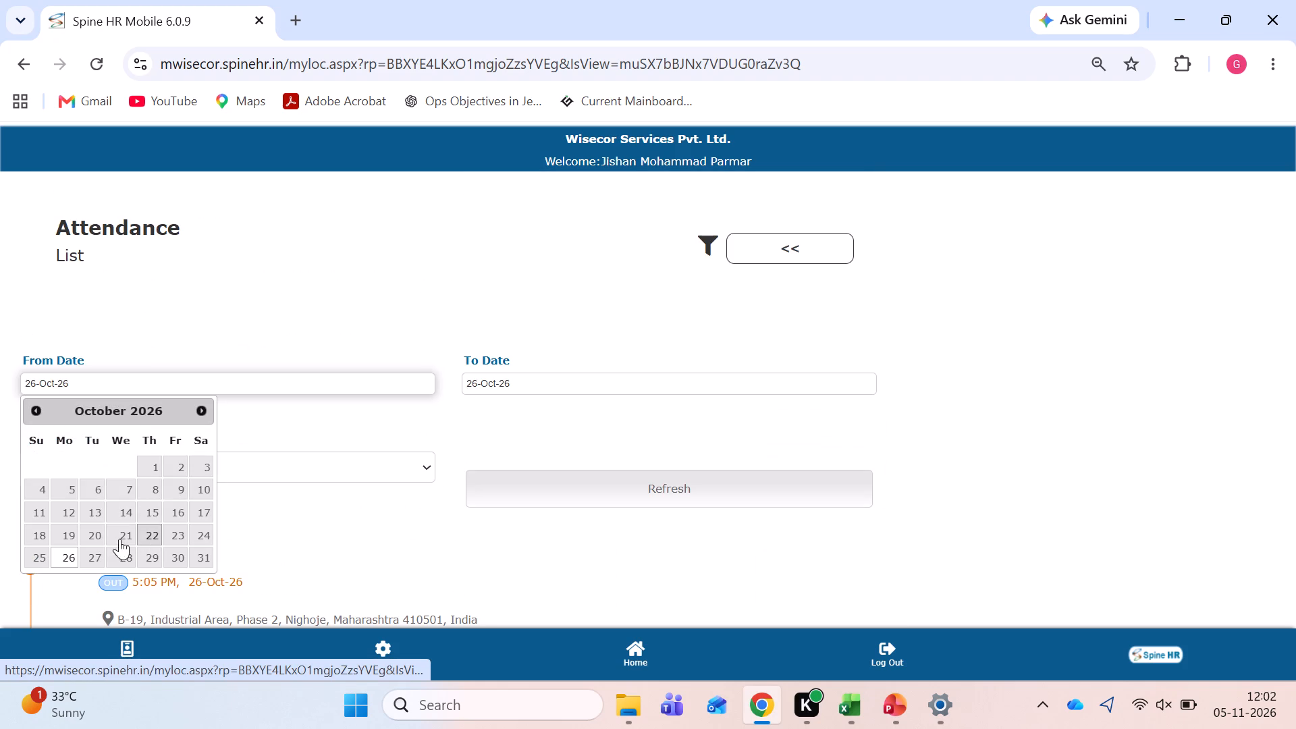
pyautogui.click(95, 553)
pyautogui.click(543, 374)
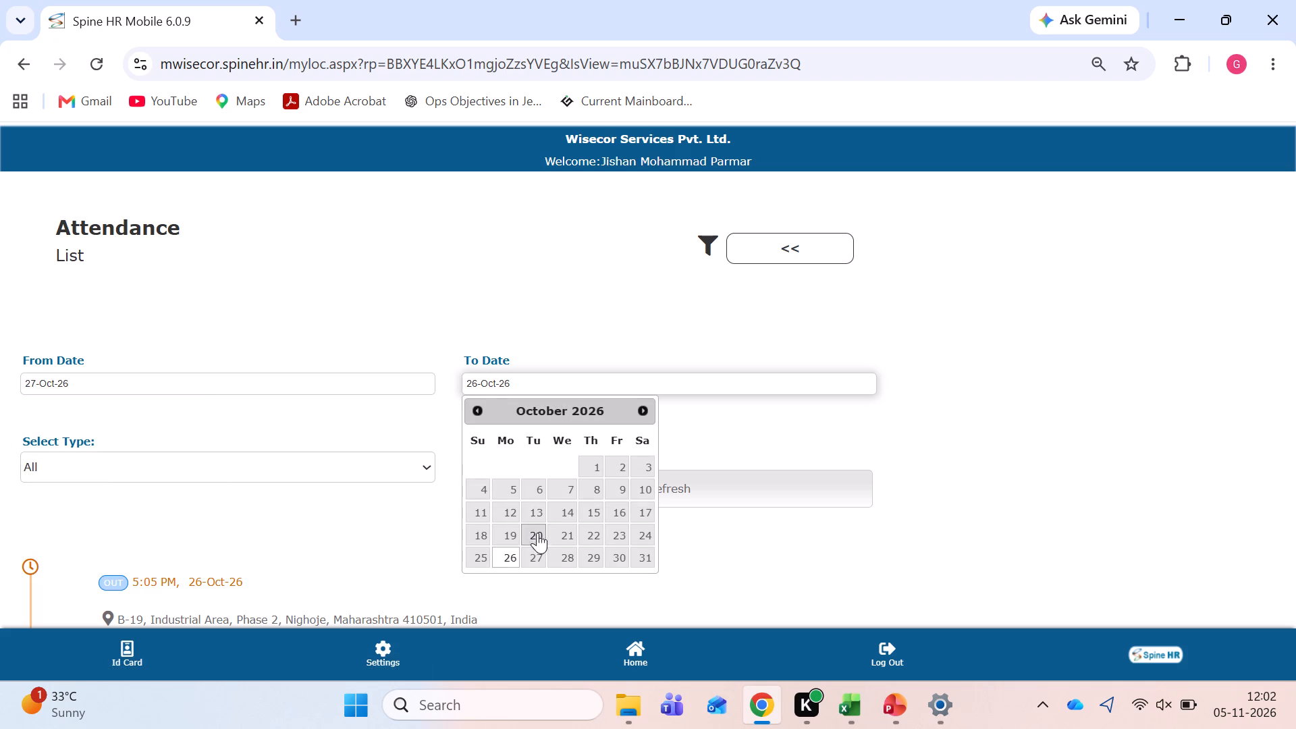
pyautogui.click(535, 560)
pyautogui.click(547, 494)
pyautogui.scroll(-1, 446, 530)
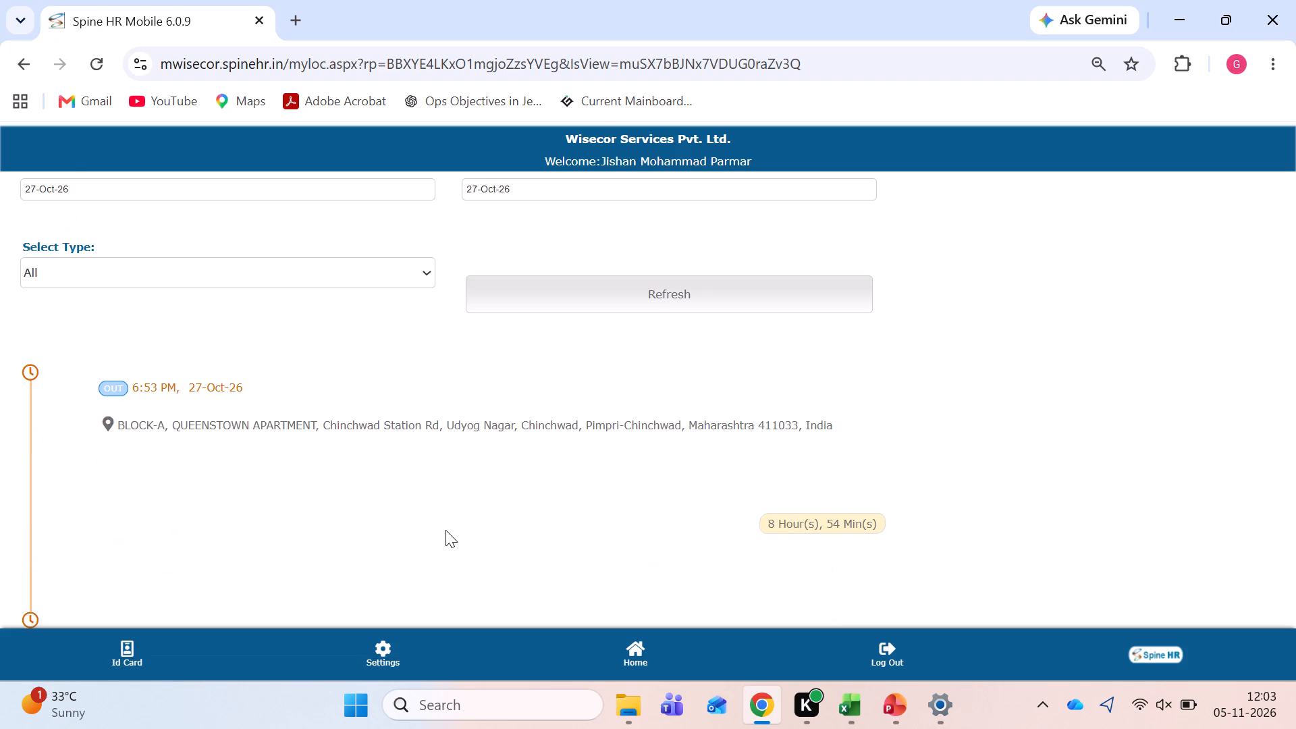
pyautogui.scroll(-1, 446, 530)
# Switch to Book1 and copy the Pune and KALA entries from 23-10-2026 to the 26-10-2026 row.
pyautogui.hotkey('alt', 'Tab')
pyautogui.press('Right')
pyautogui.press('Right')
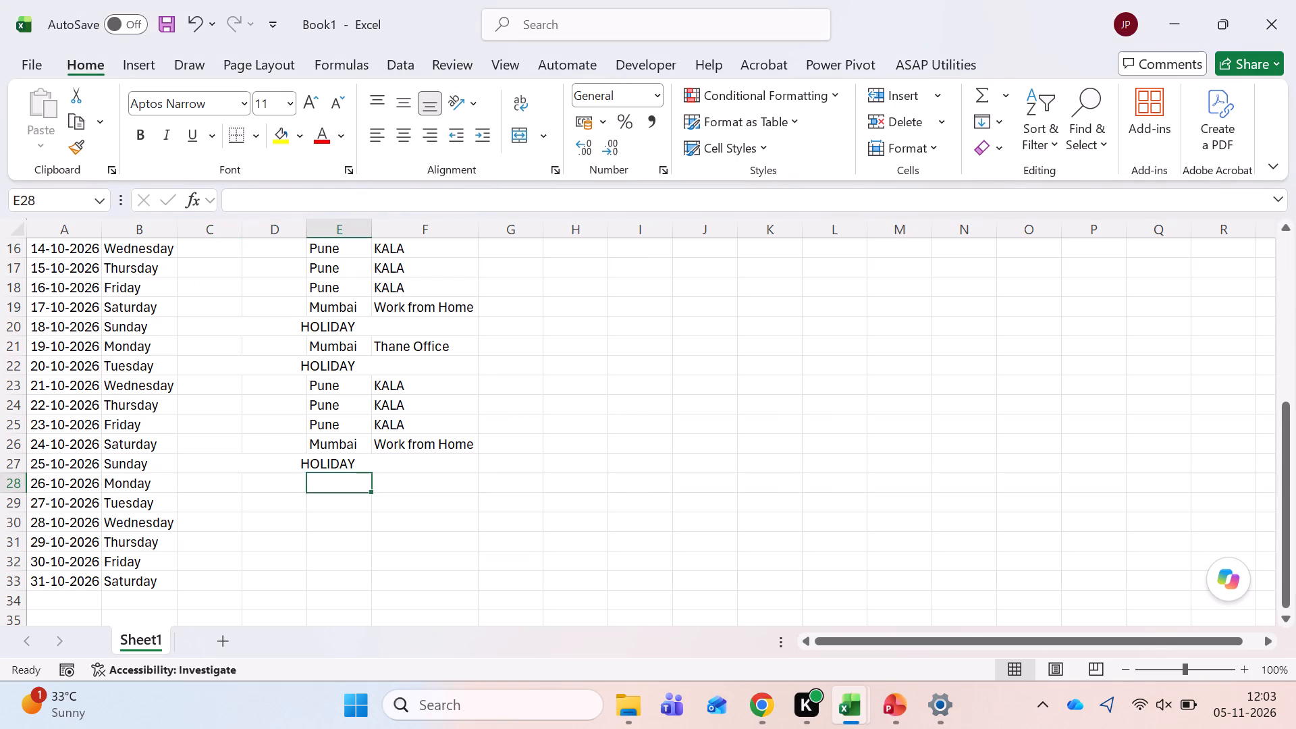
pyautogui.press('Up')
pyautogui.press('Up')
pyautogui.press('Up')
pyautogui.hotkey('shift', 'Right')
pyautogui.hotkey('ctrl', 'c')
pyautogui.press('Down')
pyautogui.press('Down')
pyautogui.press('Down')
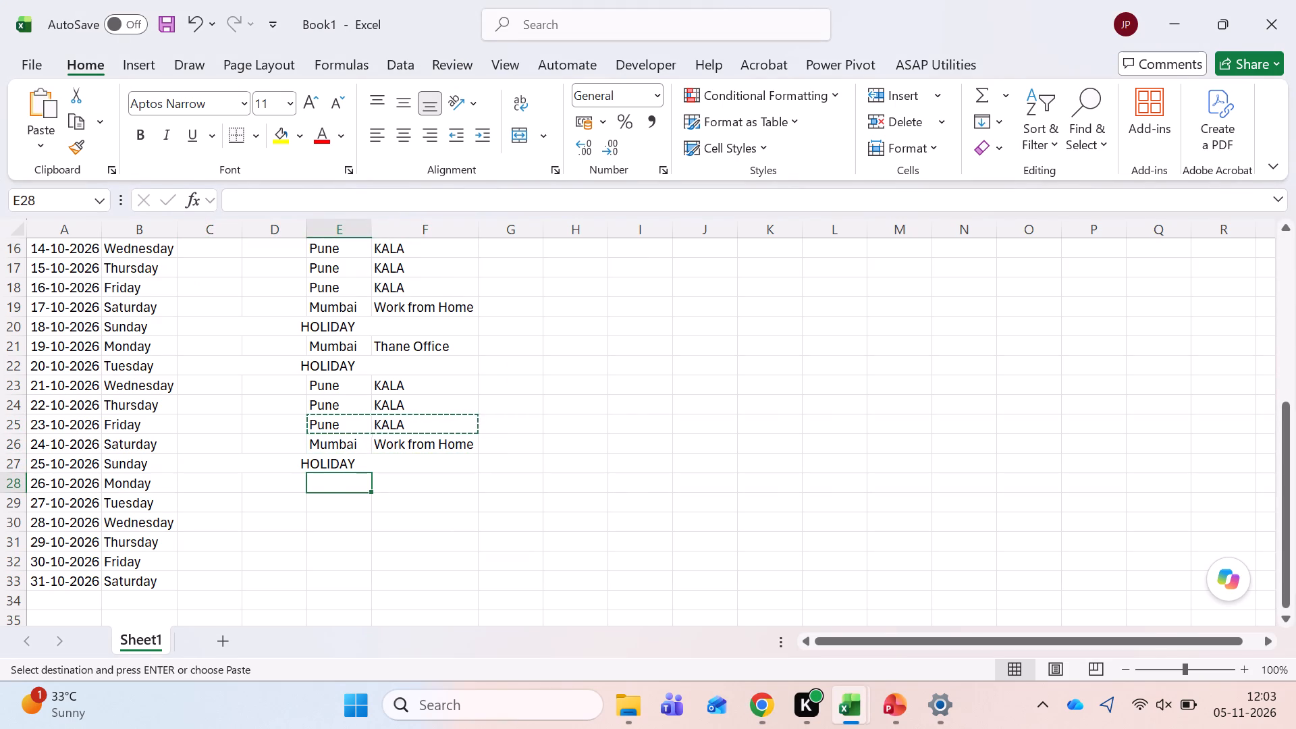
pyautogui.press('Return')
# Enter Pune as the location and "Not went to Factory" as the client place for 27-10-2026.
pyautogui.press('Down')
pyautogui.press('Left')
pyautogui.press('Left')
pyautogui.press('Left')
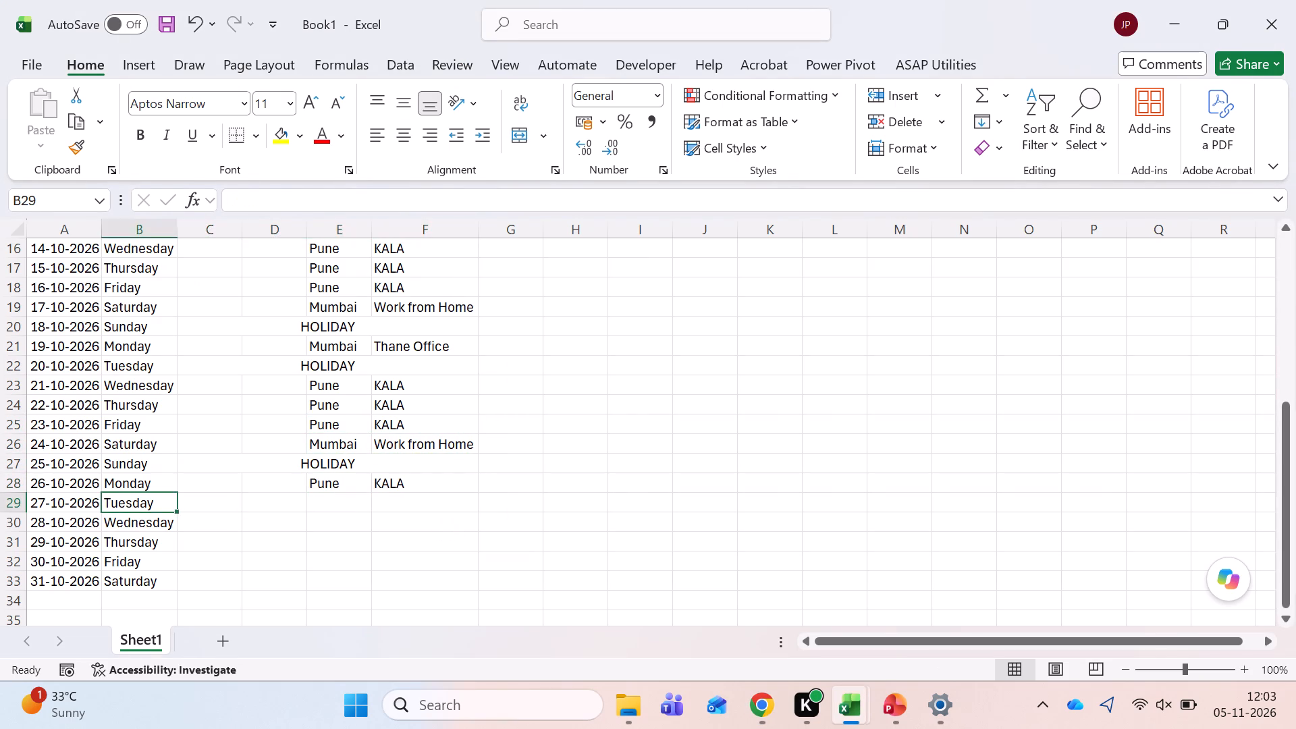
pyautogui.press('Right')
pyautogui.press('Right')
pyautogui.press('Right')
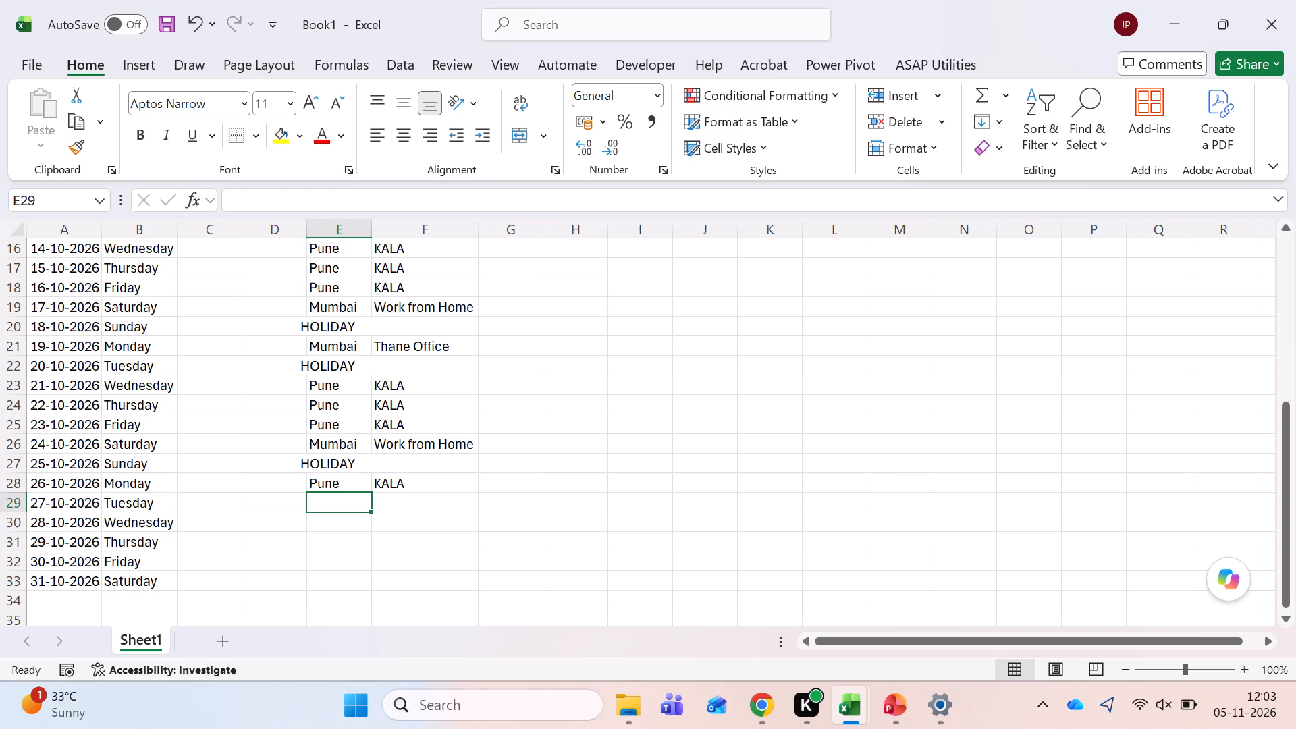
pyautogui.write('Pune')
pyautogui.press('Tab')
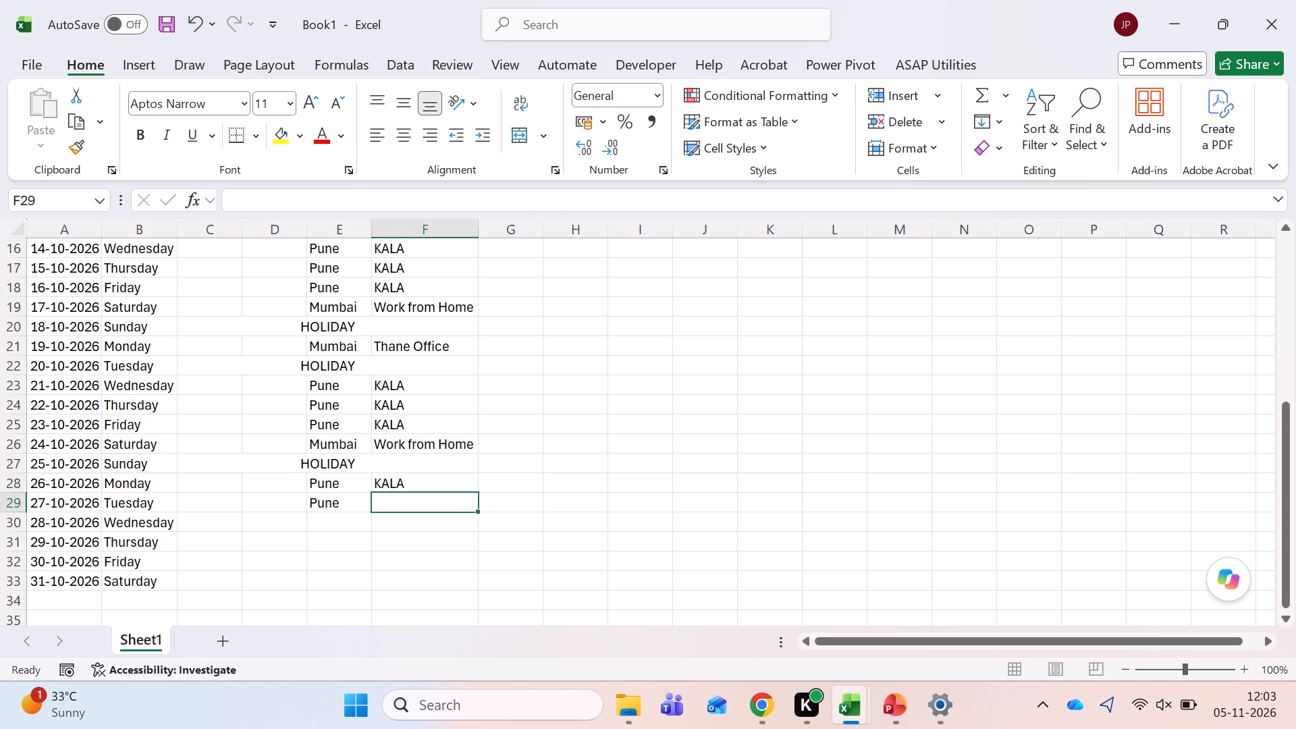
pyautogui.write('Not went to')
pyautogui.press('space')
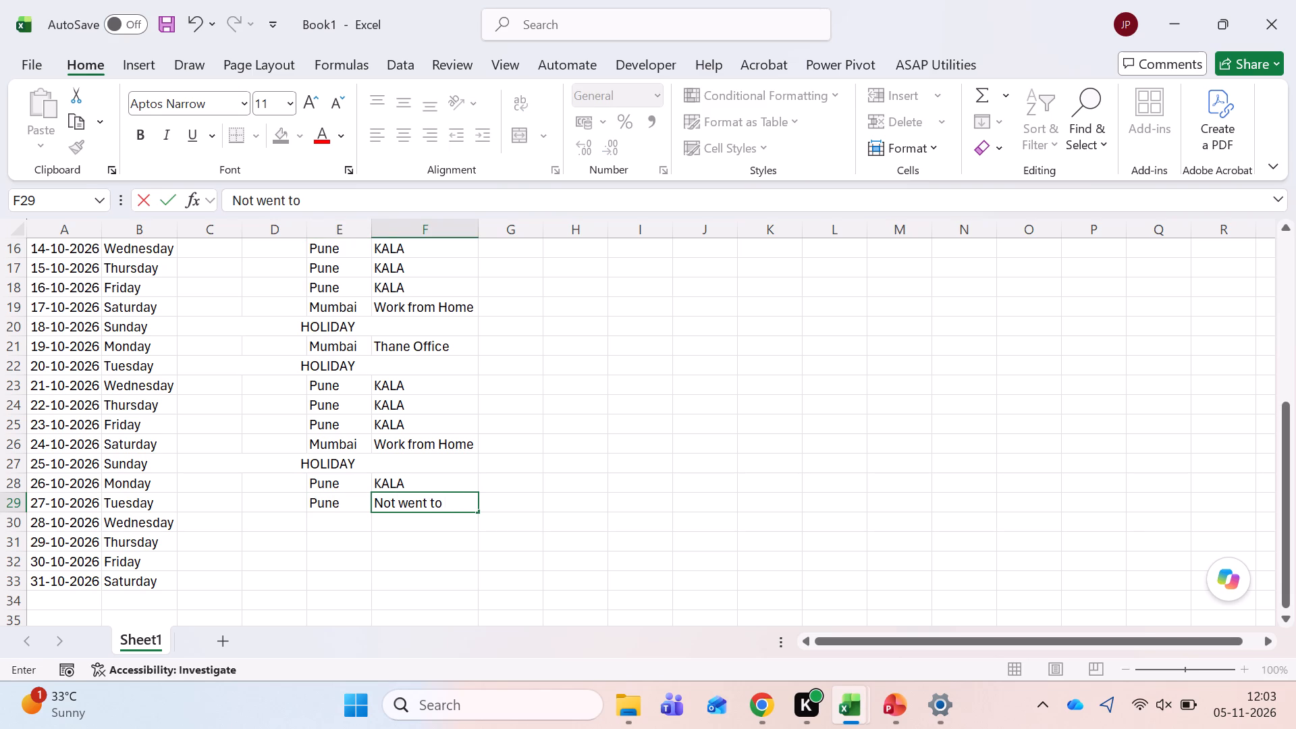
pyautogui.write('Factory')
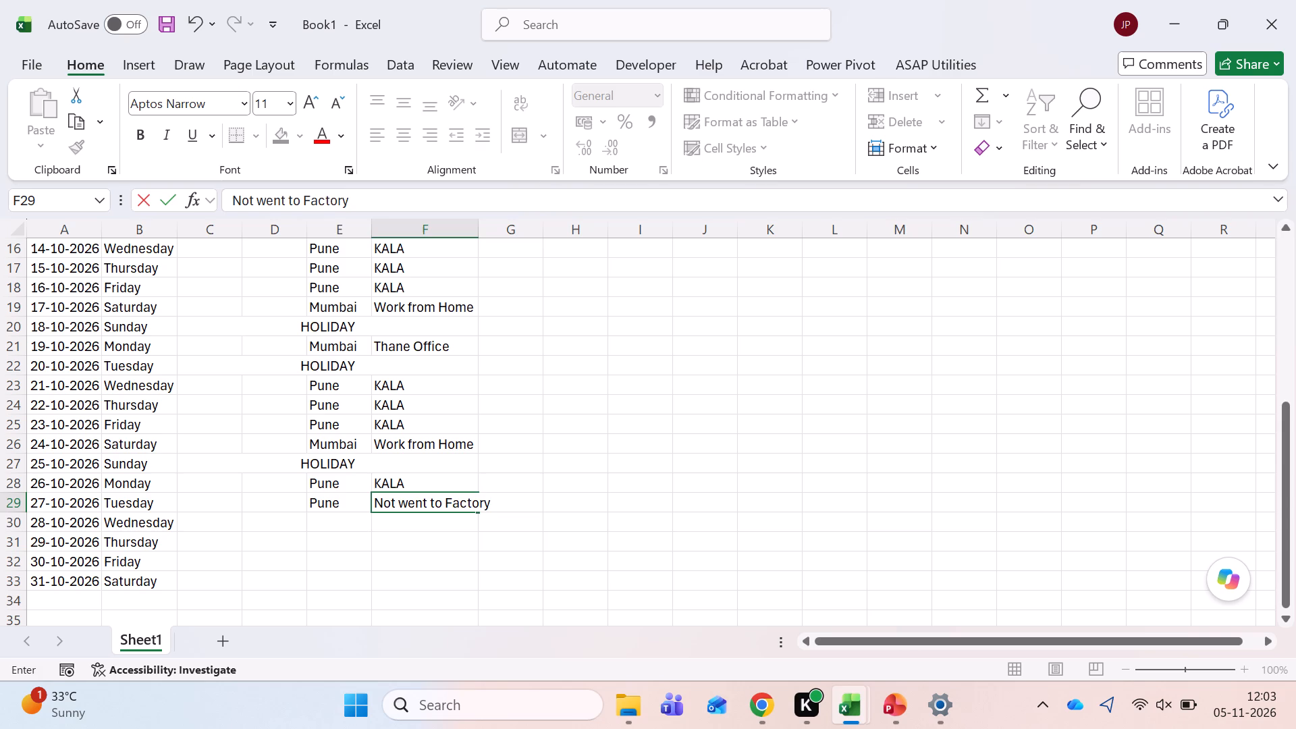
pyautogui.press('Return')
# Fill the Pune and "Not went to Factory" entries down from 27-10-2026 to the 28-10-2026 row.
pyautogui.hotkey('ctrl', 'd')
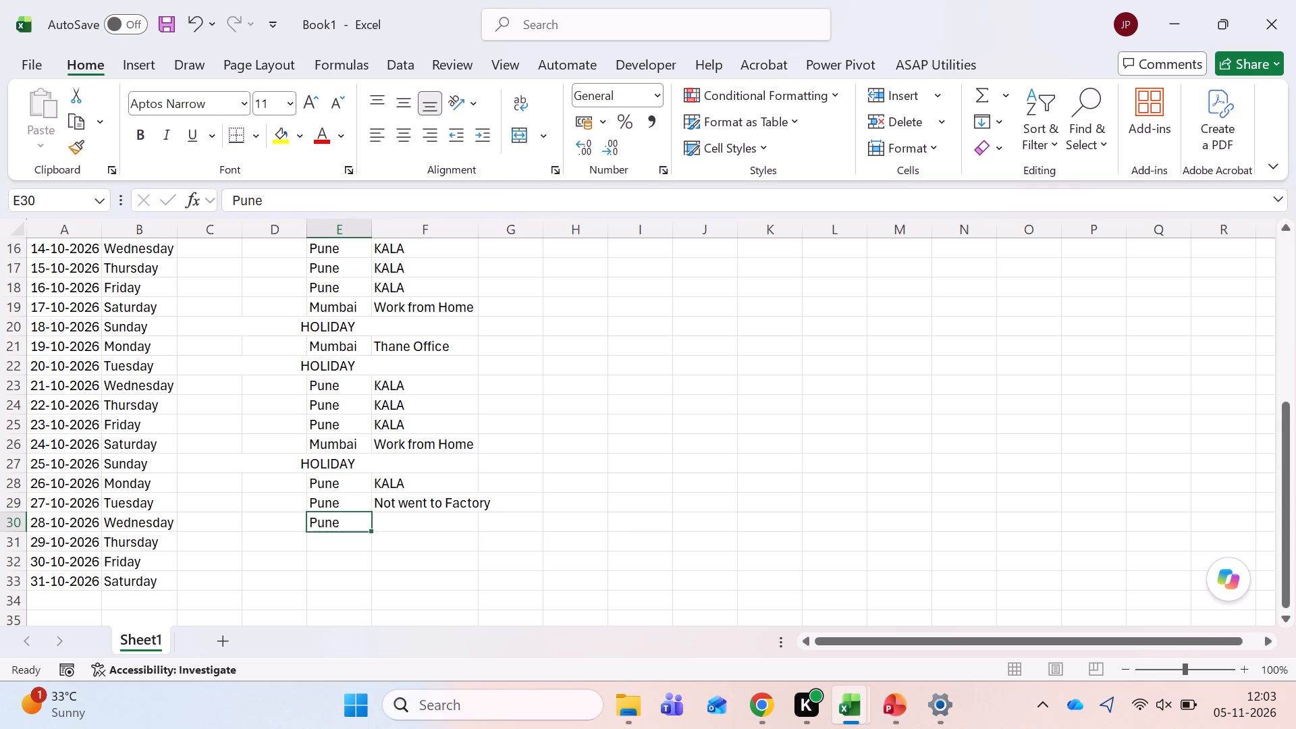
pyautogui.press('Right')
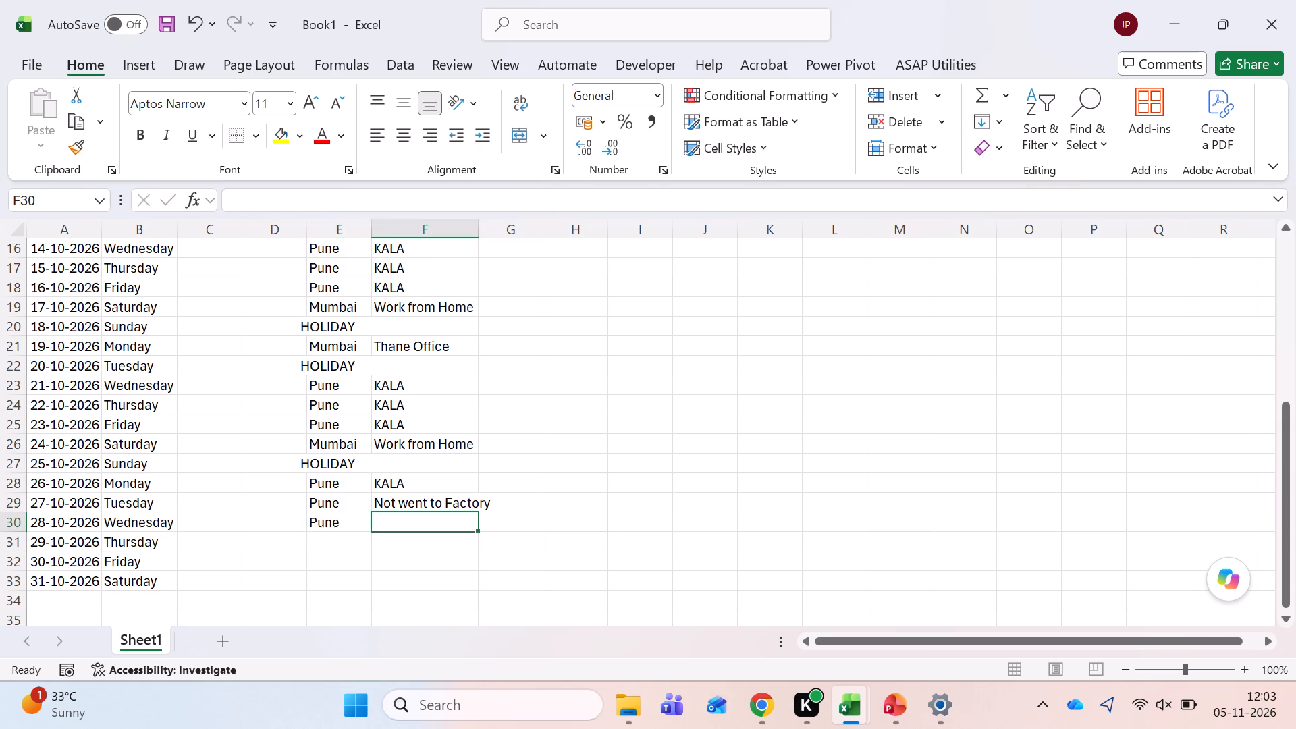
pyautogui.hotkey('ctrl', 'd')
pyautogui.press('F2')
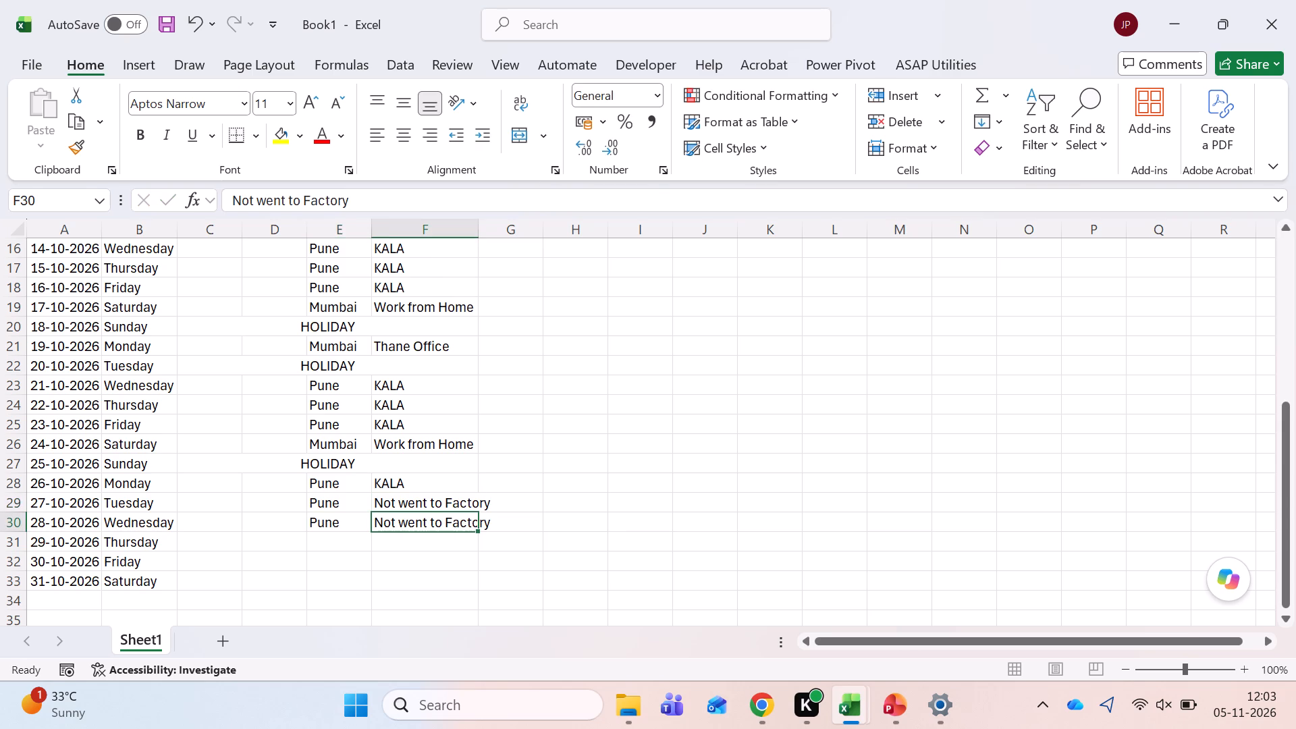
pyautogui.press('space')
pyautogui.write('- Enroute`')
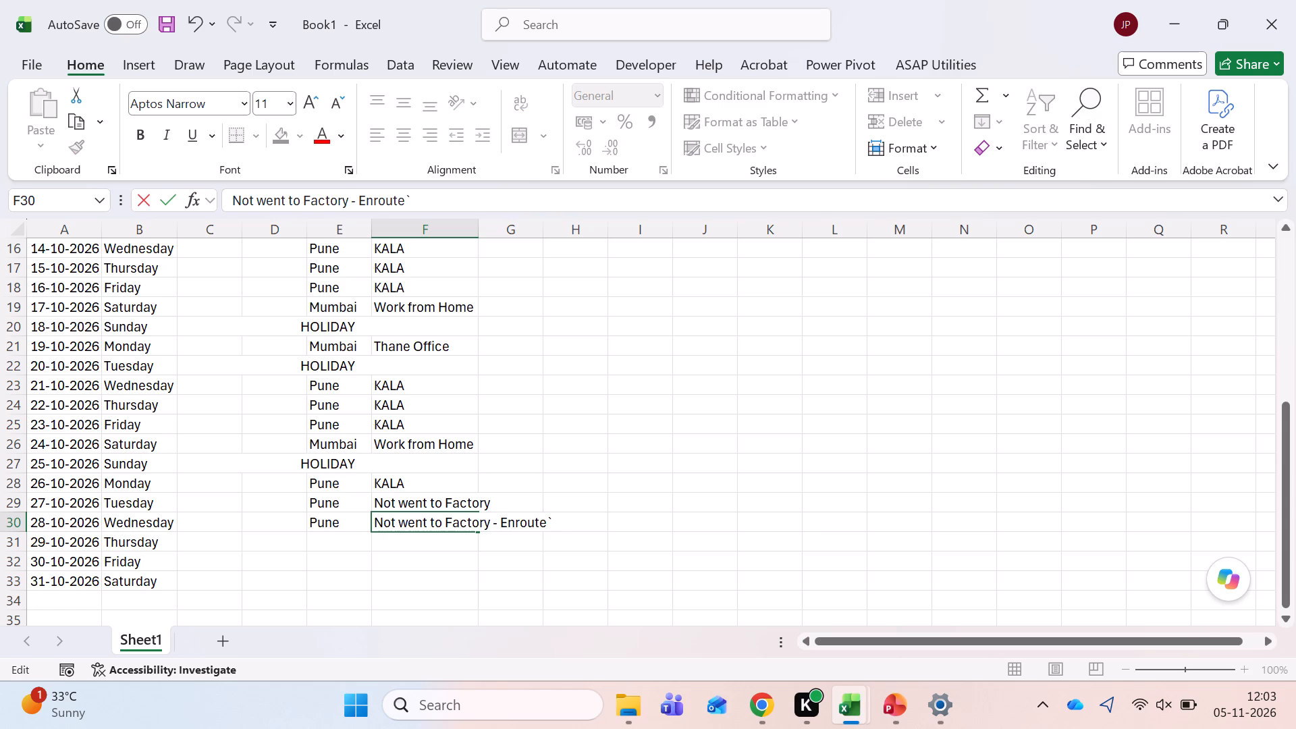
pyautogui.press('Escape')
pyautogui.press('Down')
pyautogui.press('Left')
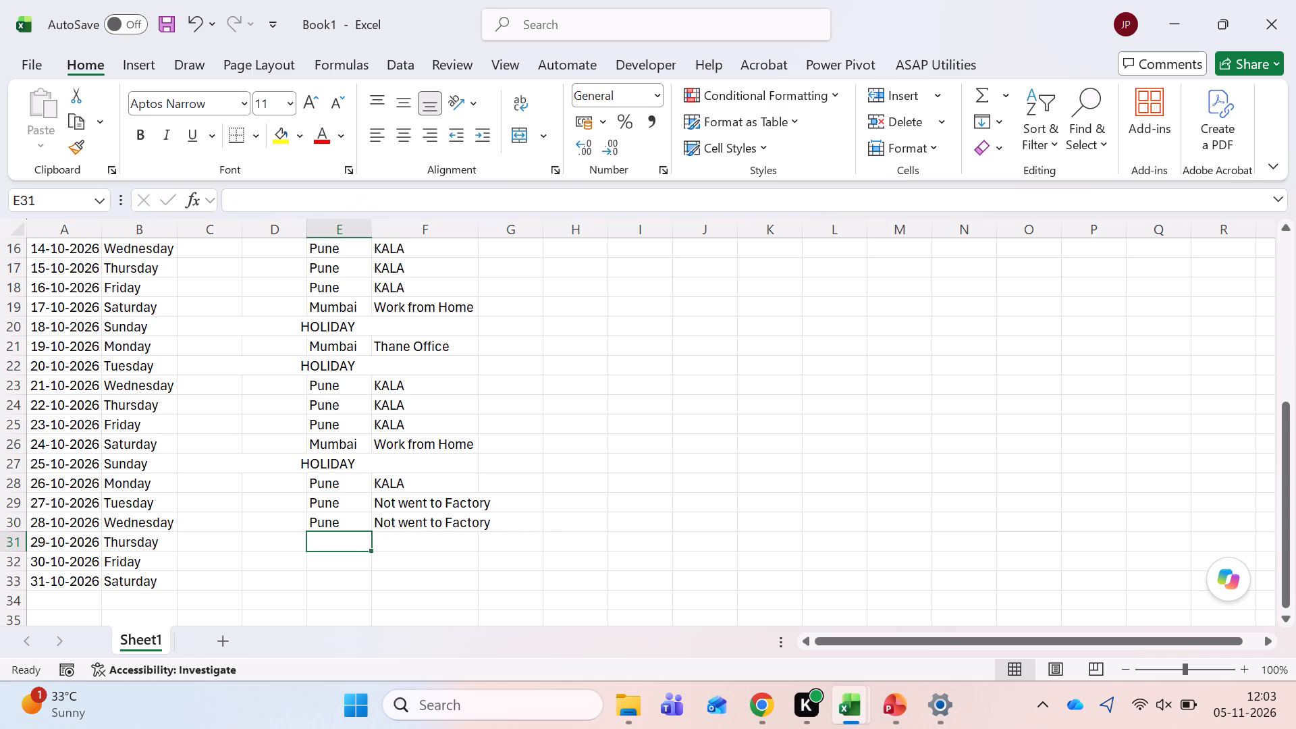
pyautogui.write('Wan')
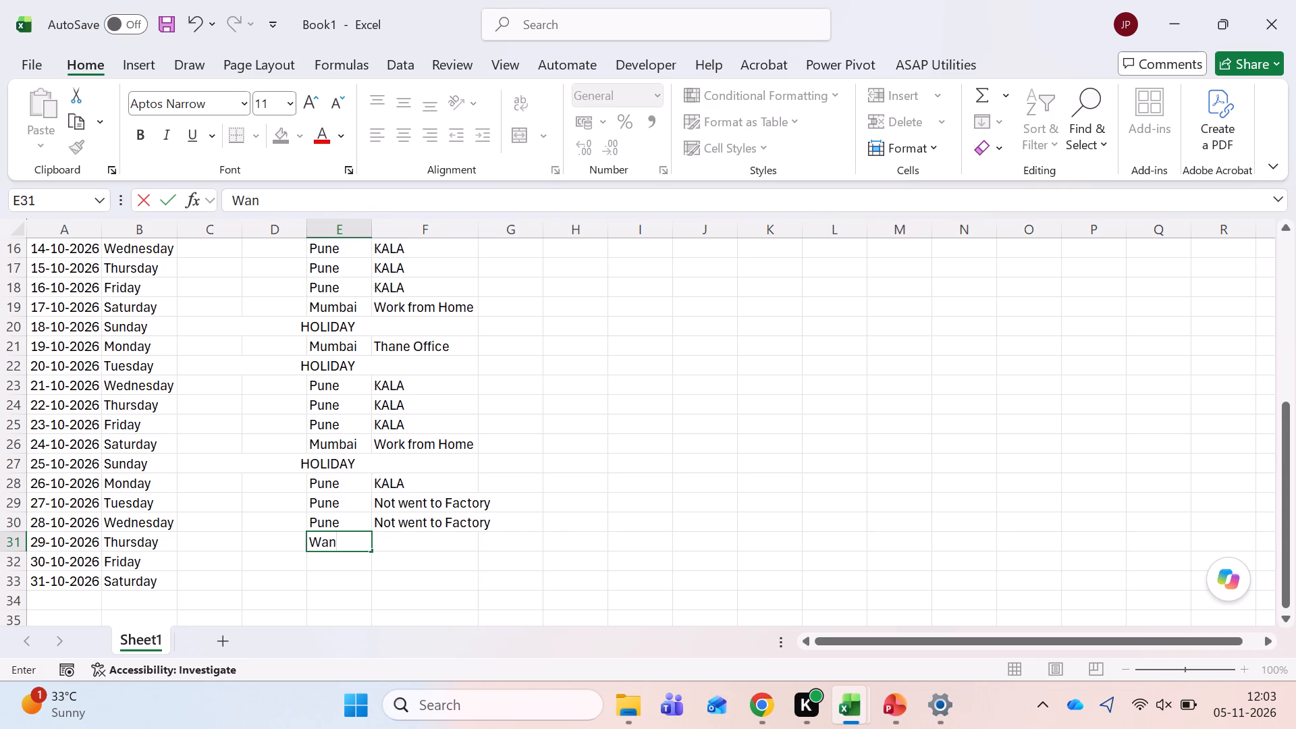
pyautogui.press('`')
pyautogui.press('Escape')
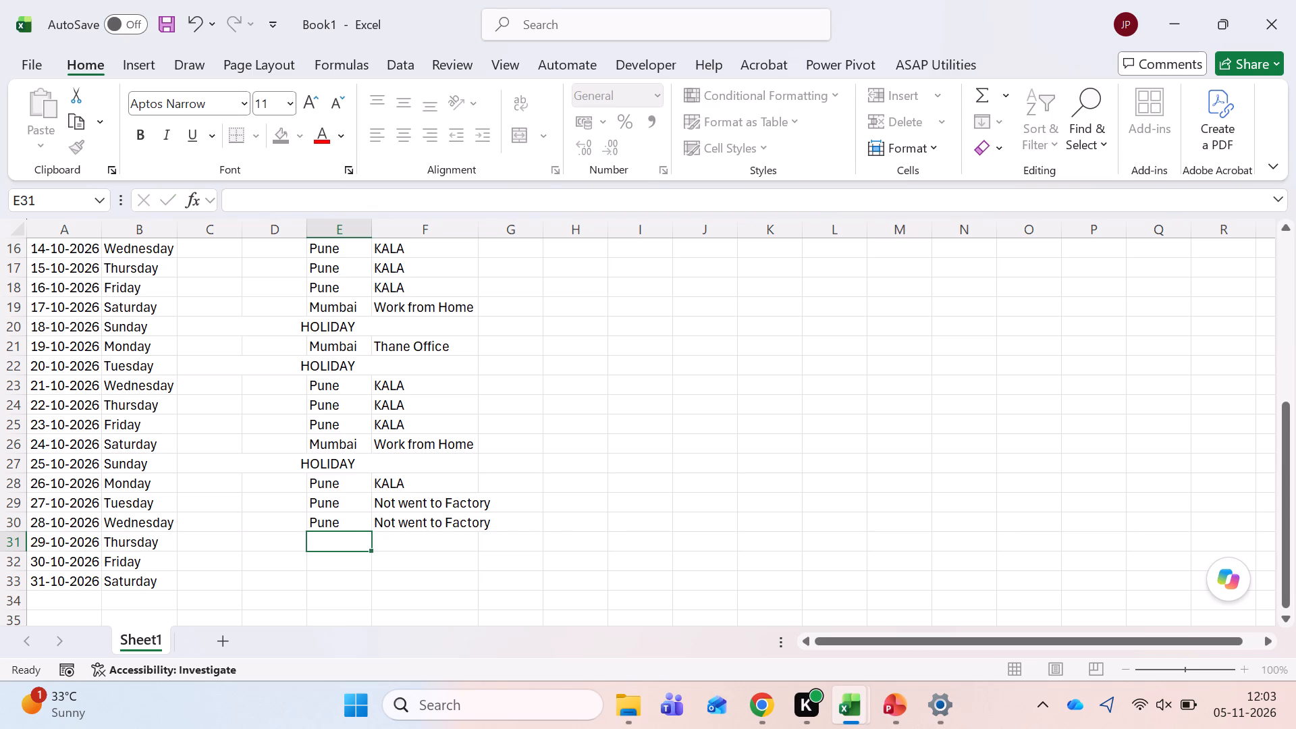
# Enter Mumbai as the location and "Enroute to Wankaner for Stock Audit" as the client place for 29-10-2026.
pyautogui.hotkey('shift', 'm')
pyautogui.press('Tab')
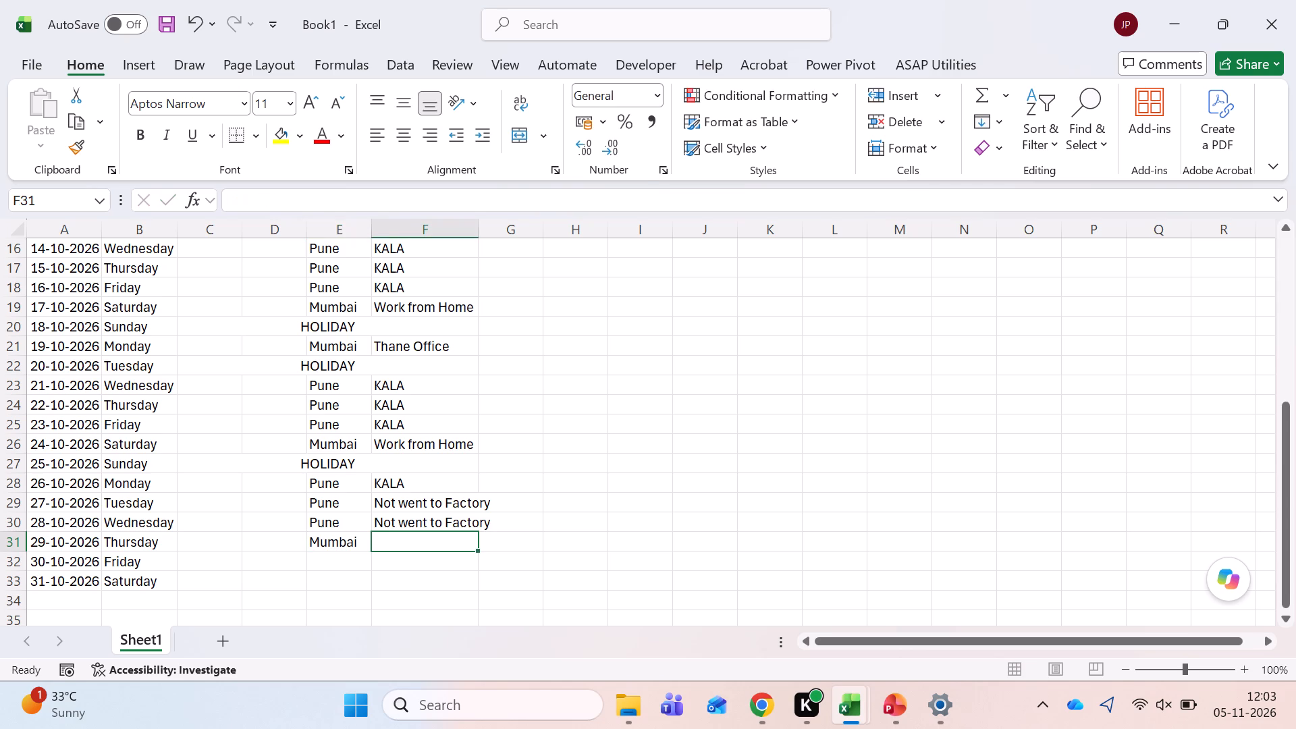
pyautogui.write('ENroute to Wankaner for Stock Aui')
pyautogui.press('BackSpace')
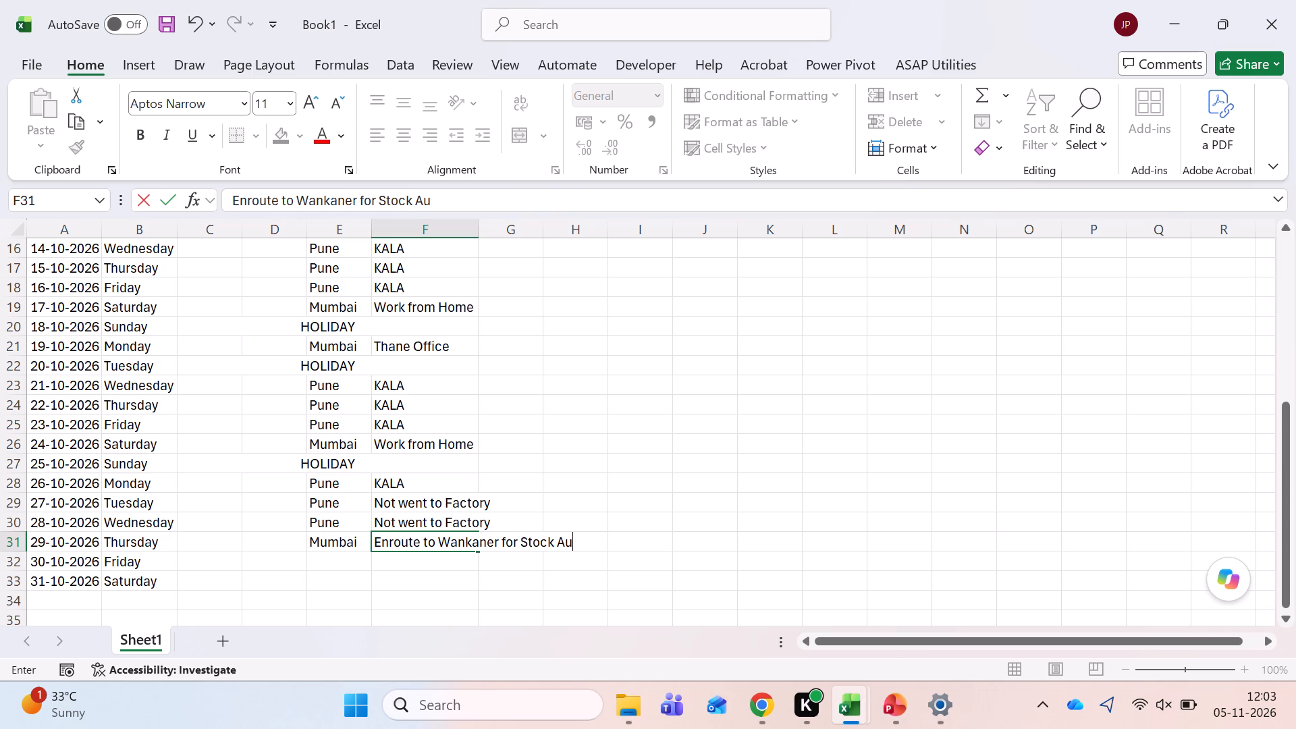
pyautogui.write('dit')
pyautogui.press('Return')
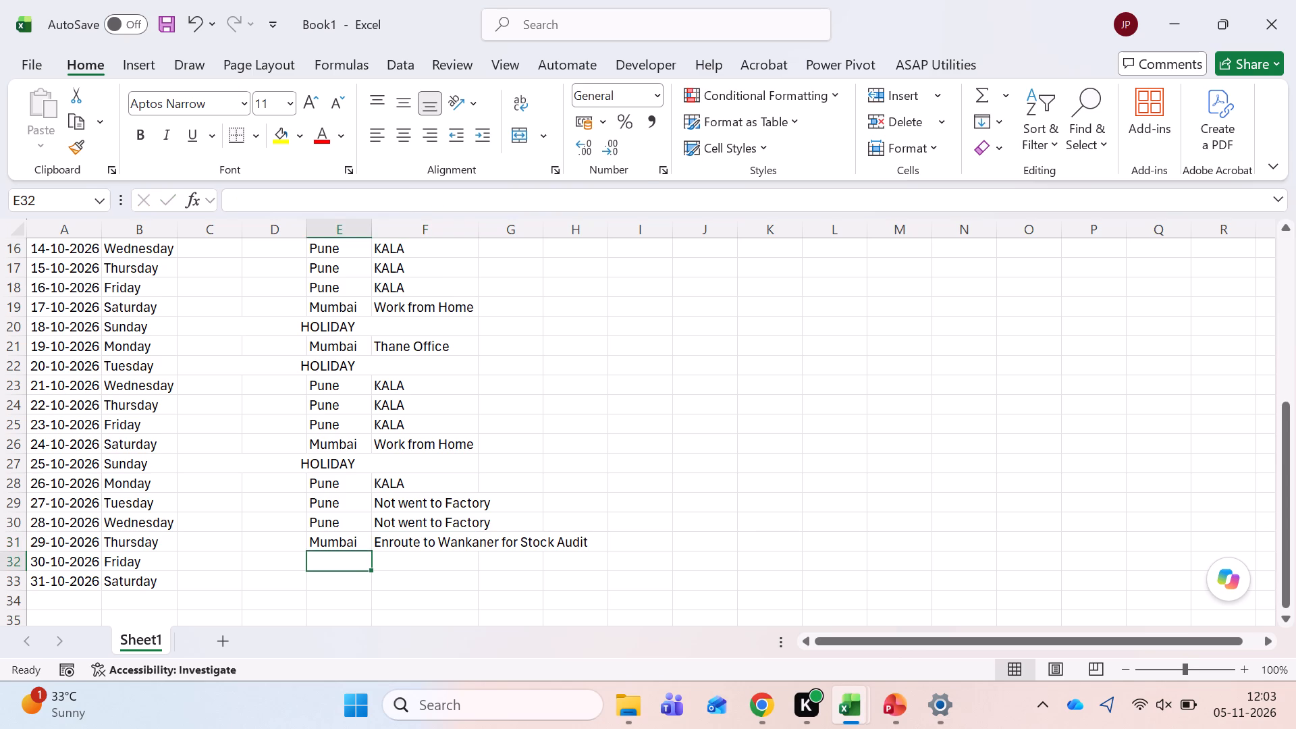
# Enter Wankaner as the location and "Asian Paints Stock Audit" as the client place for 30-10-2026.
pyautogui.write('Wankaner')
pyautogui.press('Tab')
pyautogui.write('Asian')
pyautogui.press('space')
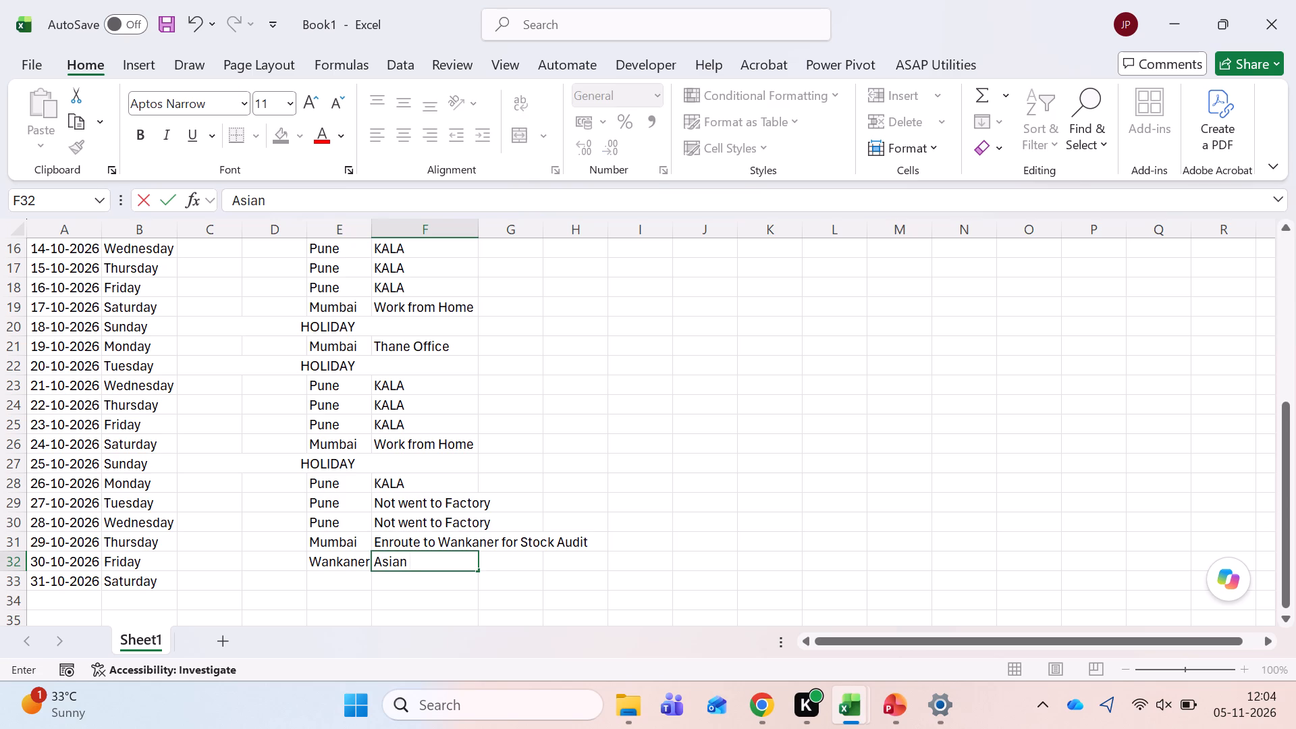
pyautogui.write('Paints Stock Audit')
pyautogui.press('Return')
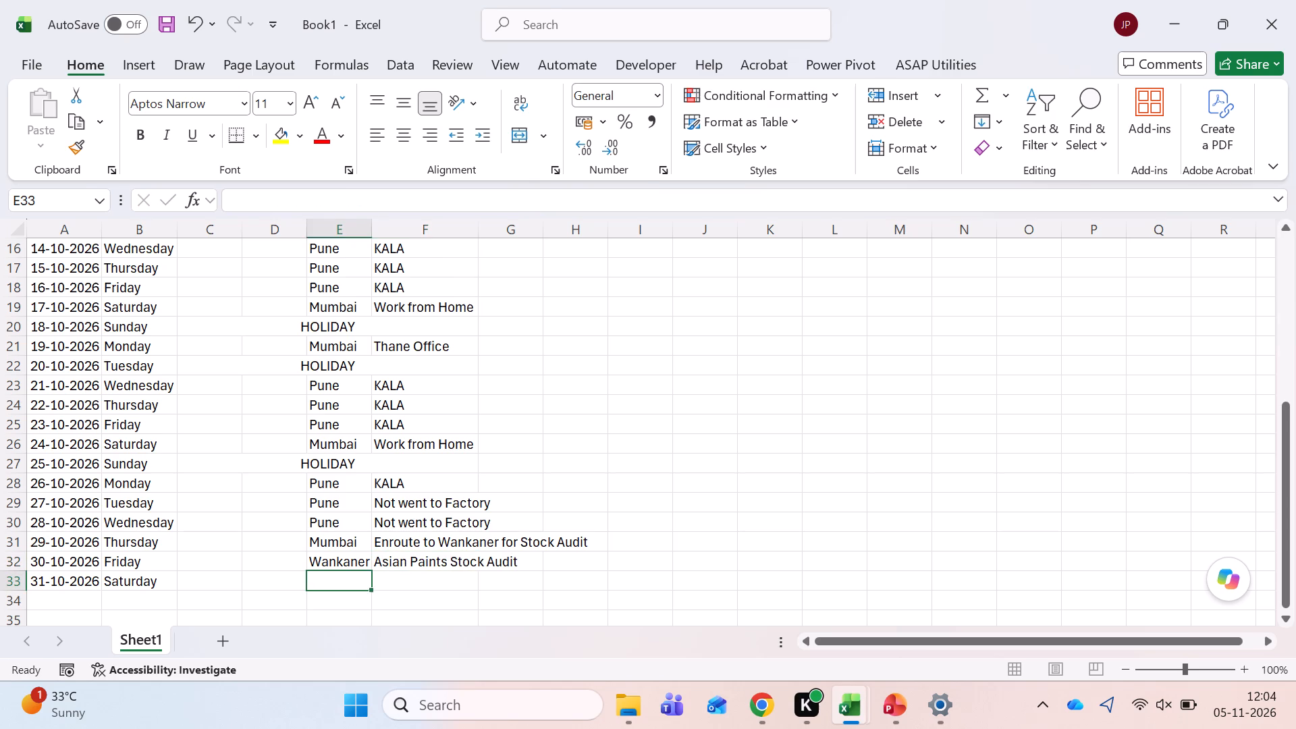
# Fill the Wankaner and "Asian Paints Stock Audit" entries down from 30-10-2026 to the 31-10-2026 row.
pyautogui.hotkey('ctrl', 'd')
pyautogui.press('Right')
pyautogui.hotkey('ctrl', 'd')
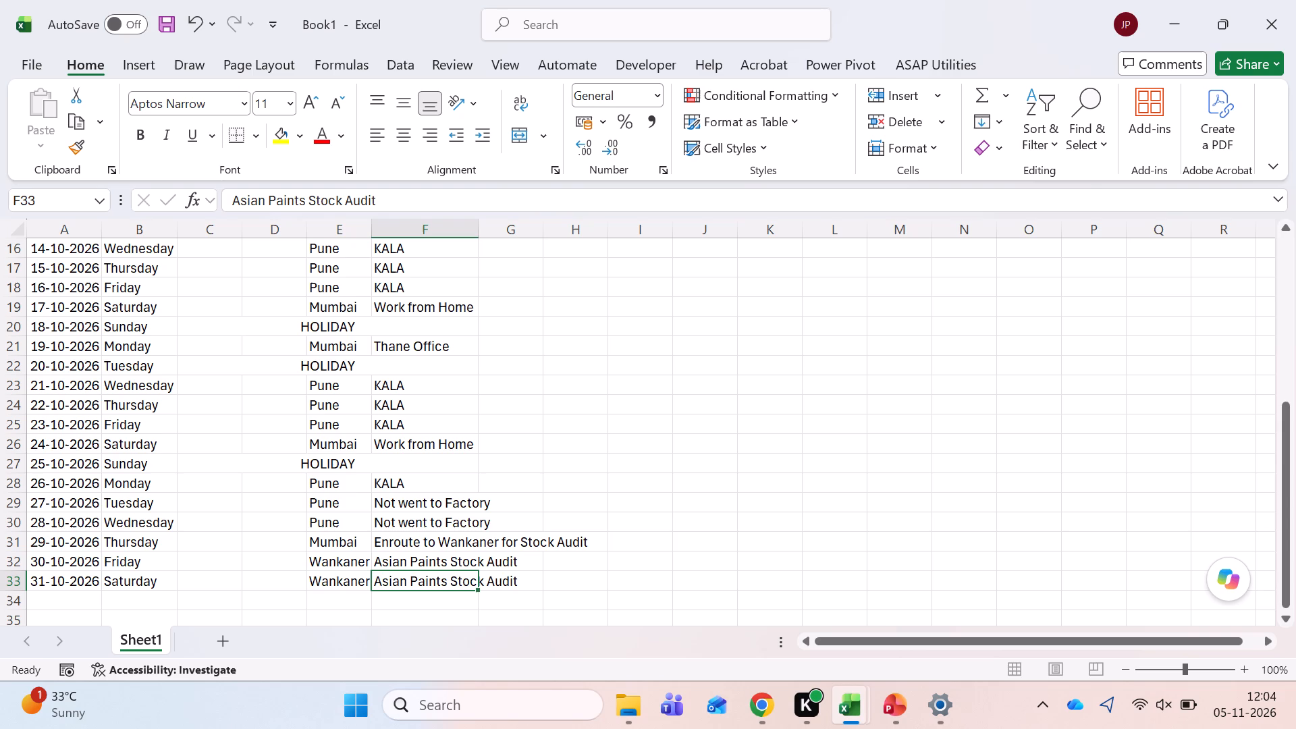
# Switch to Spine HR, filter the Attendance List from 17-Oct-26 to 17-Oct-26, and examine that day's punches and locations.
pyautogui.click(758, 706)
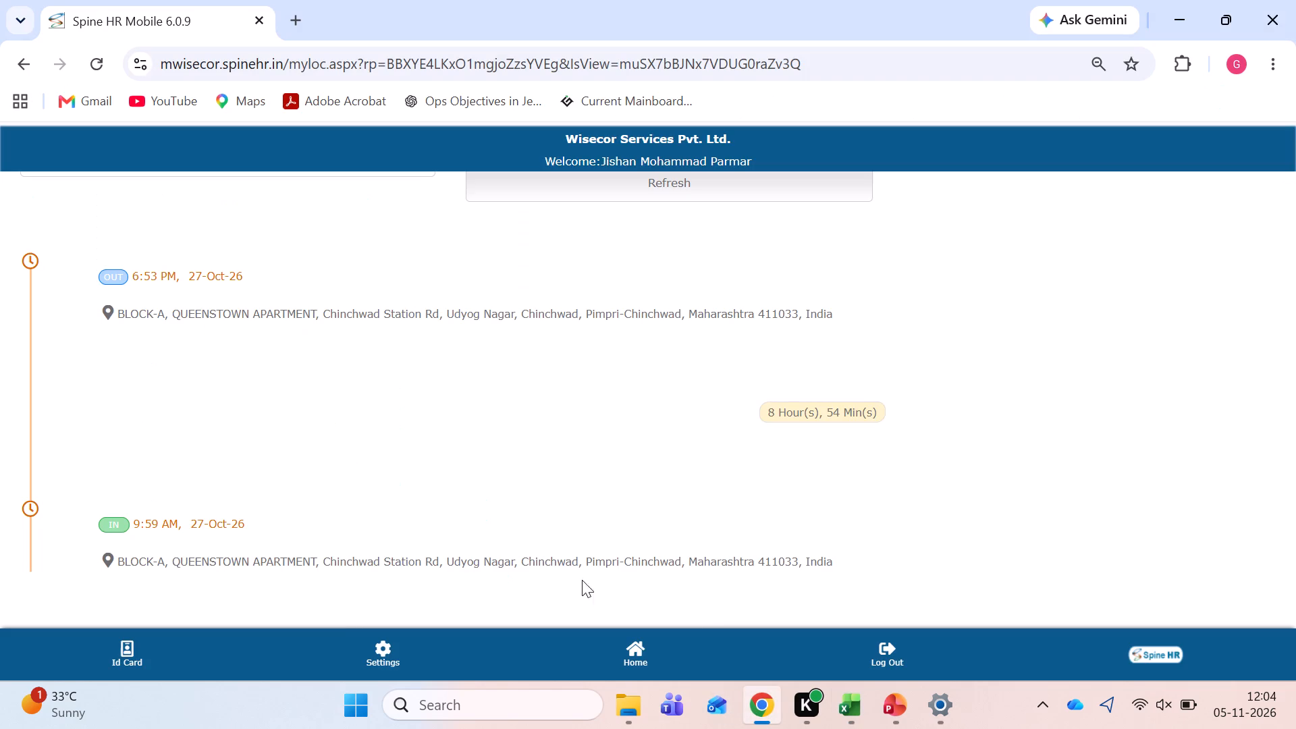
pyautogui.scroll(1, 616, 527)
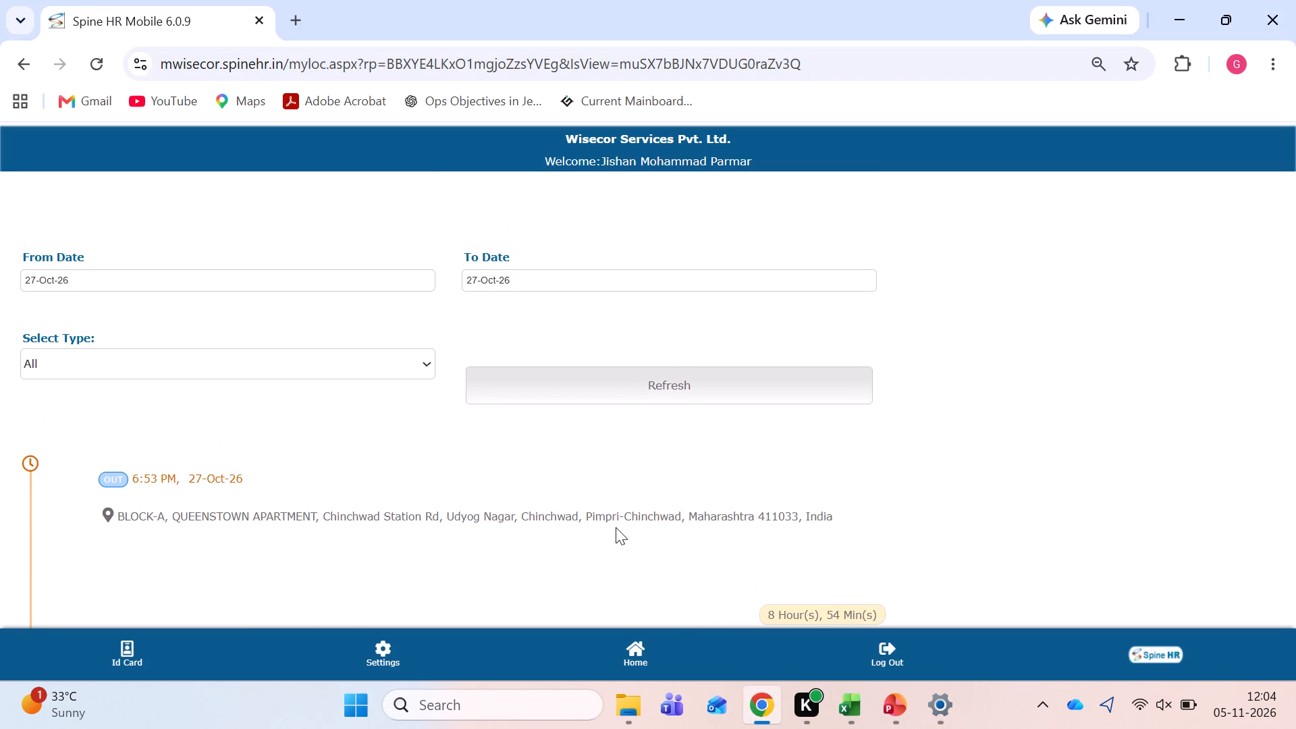
pyautogui.click(232, 286)
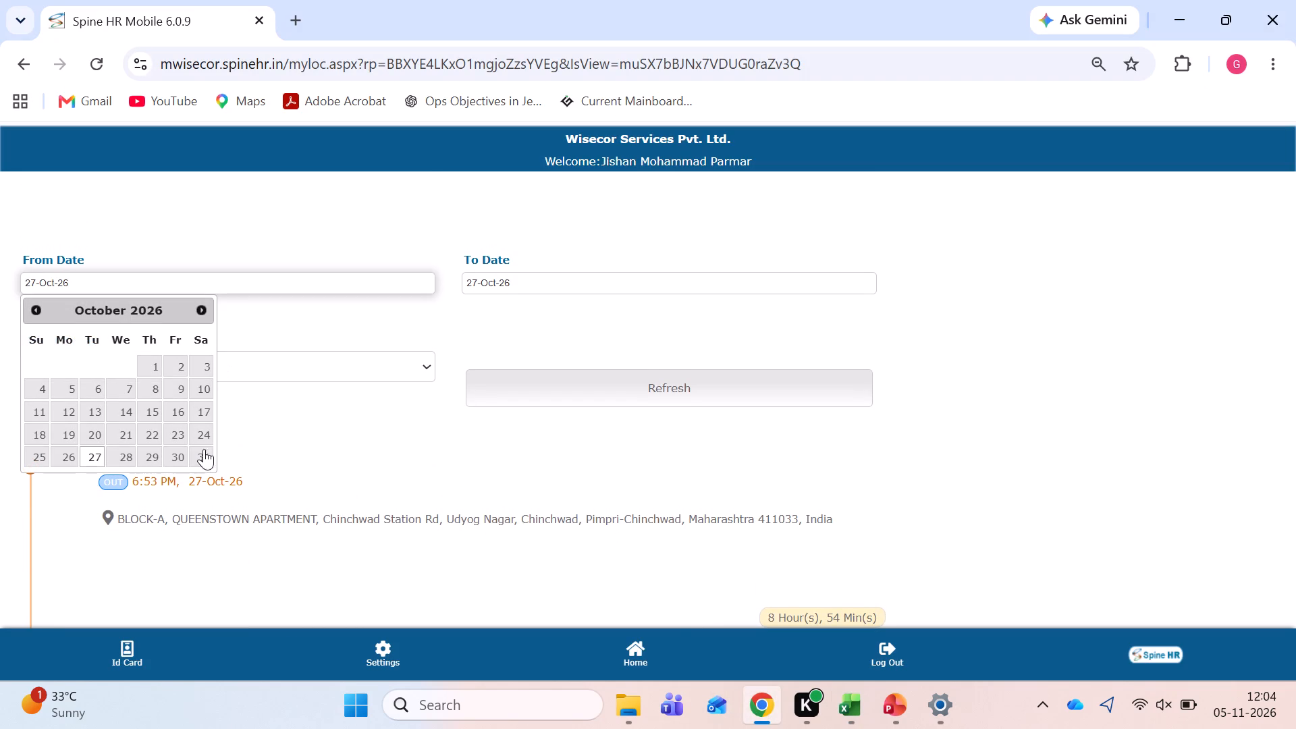
pyautogui.click(204, 456)
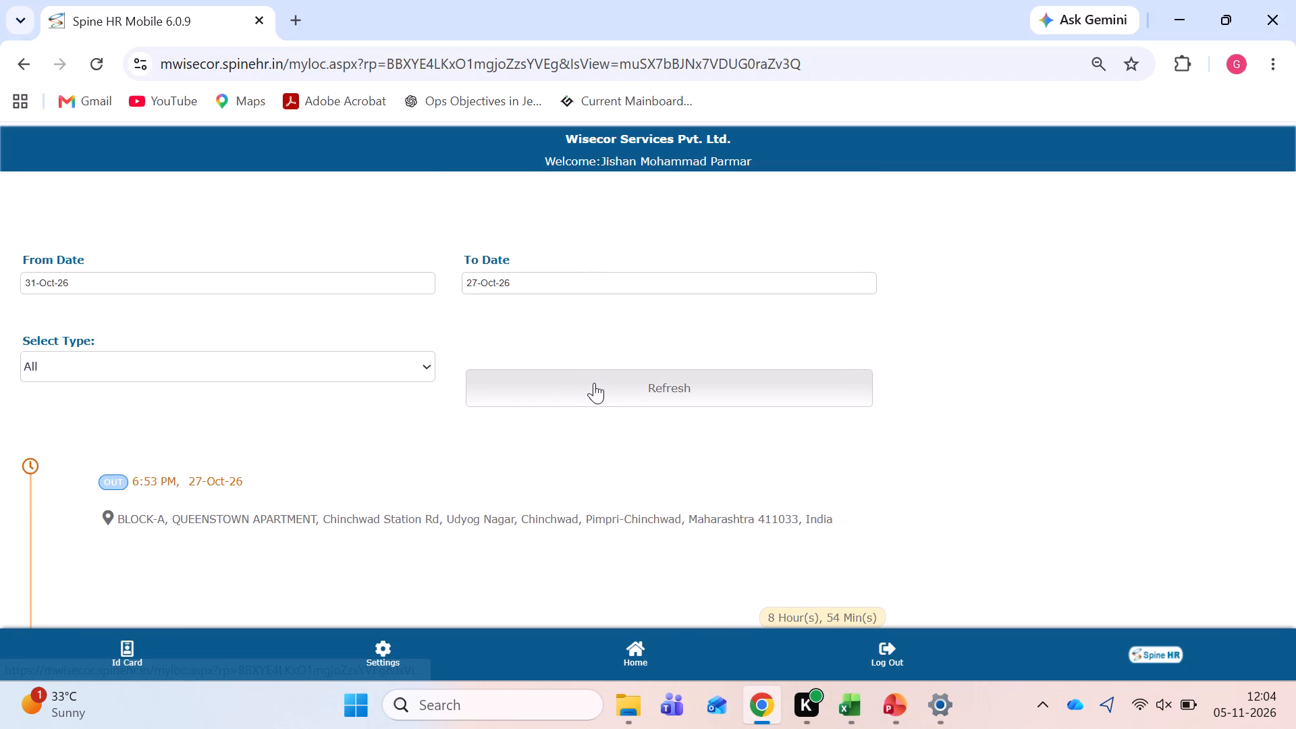
pyautogui.click(322, 286)
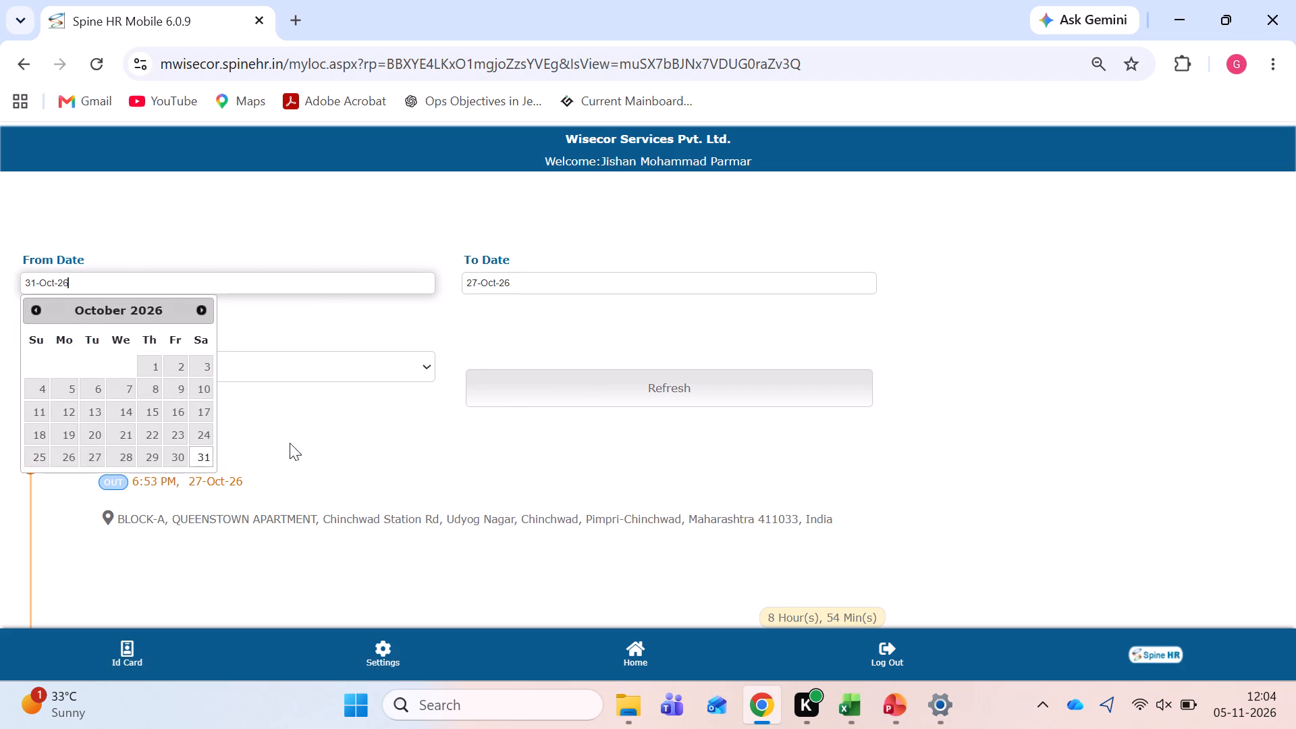
pyautogui.click(204, 411)
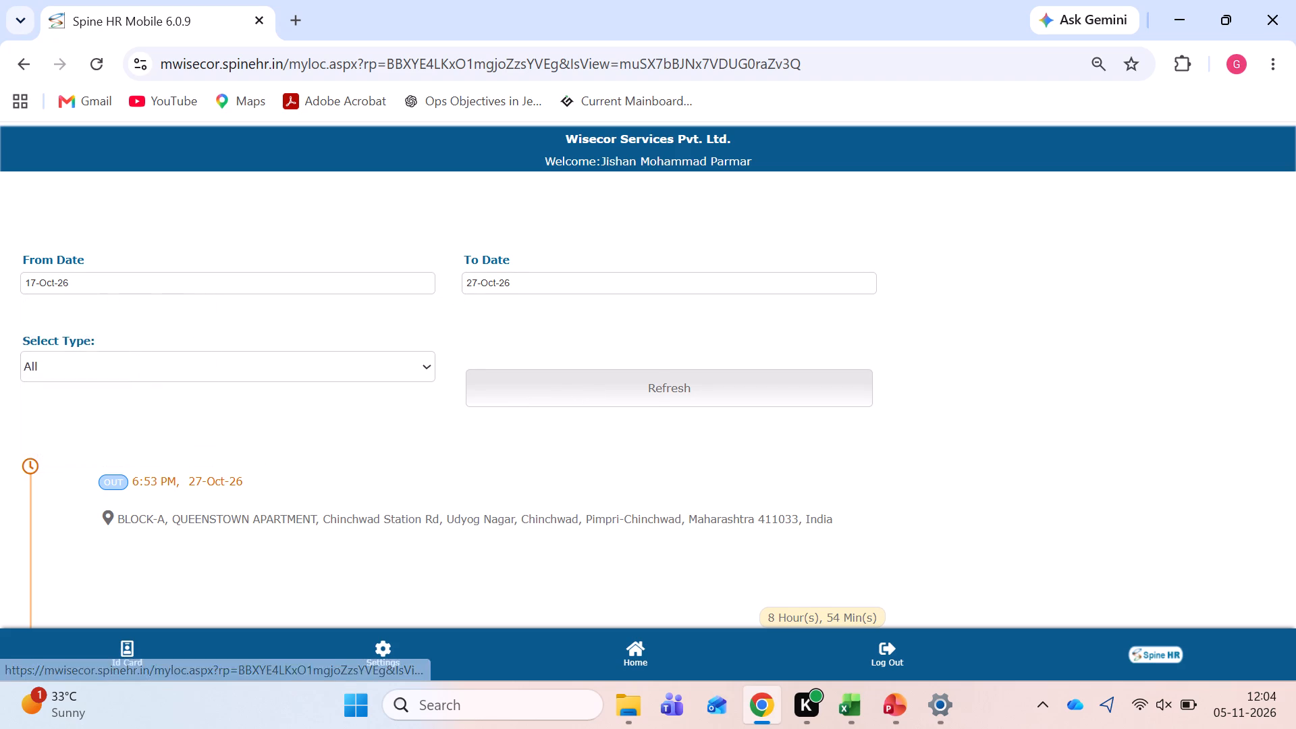
pyautogui.click(488, 291)
pyautogui.click(646, 413)
pyautogui.click(614, 373)
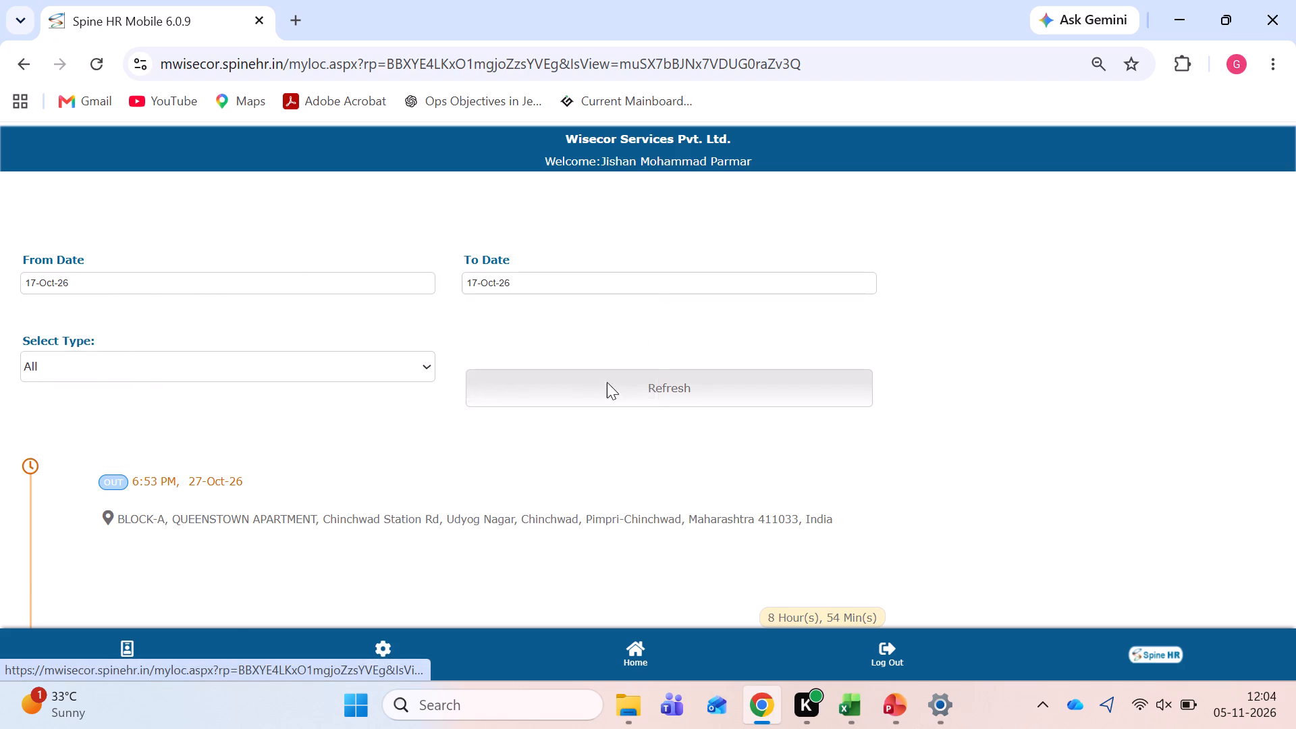
pyautogui.scroll(-2, 458, 518)
# Filter the Attendance List from 24-Oct-26 to 24-Oct-26 and examine that day's punches and locations.
pyautogui.scroll(3, 458, 518)
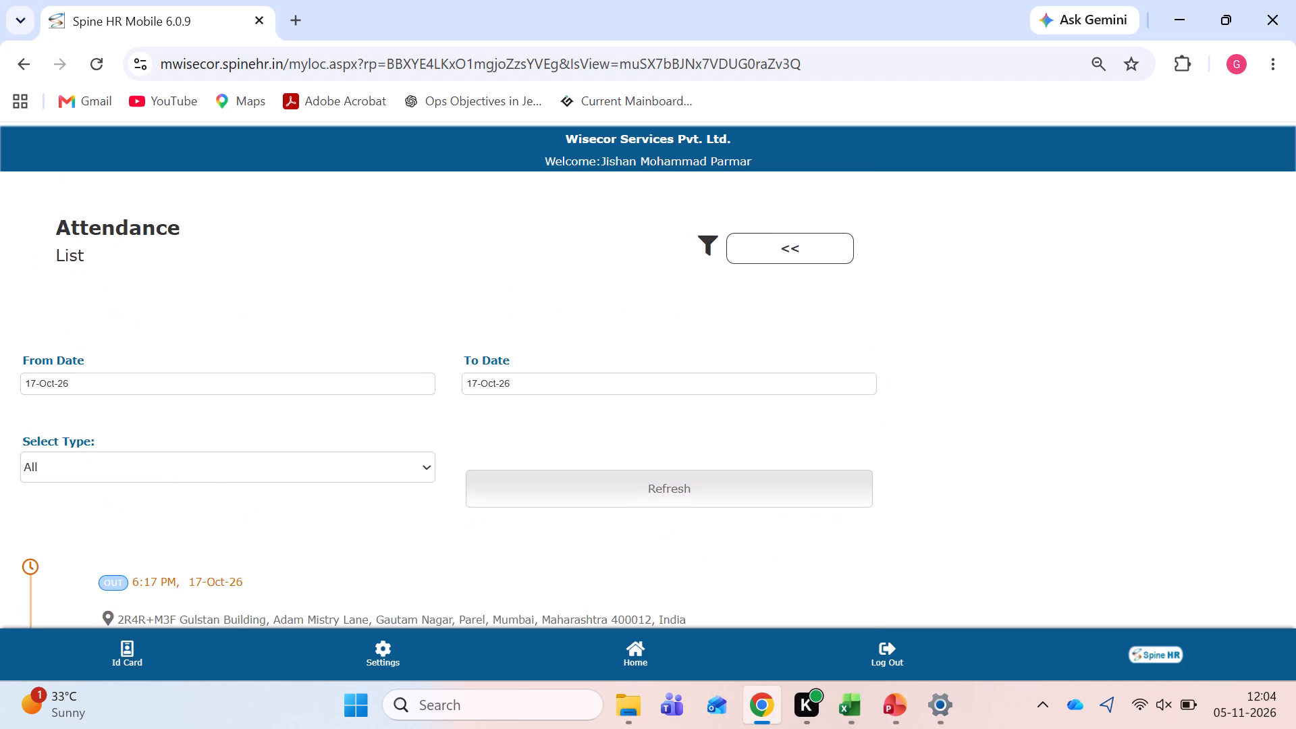
pyautogui.click(118, 376)
pyautogui.click(201, 535)
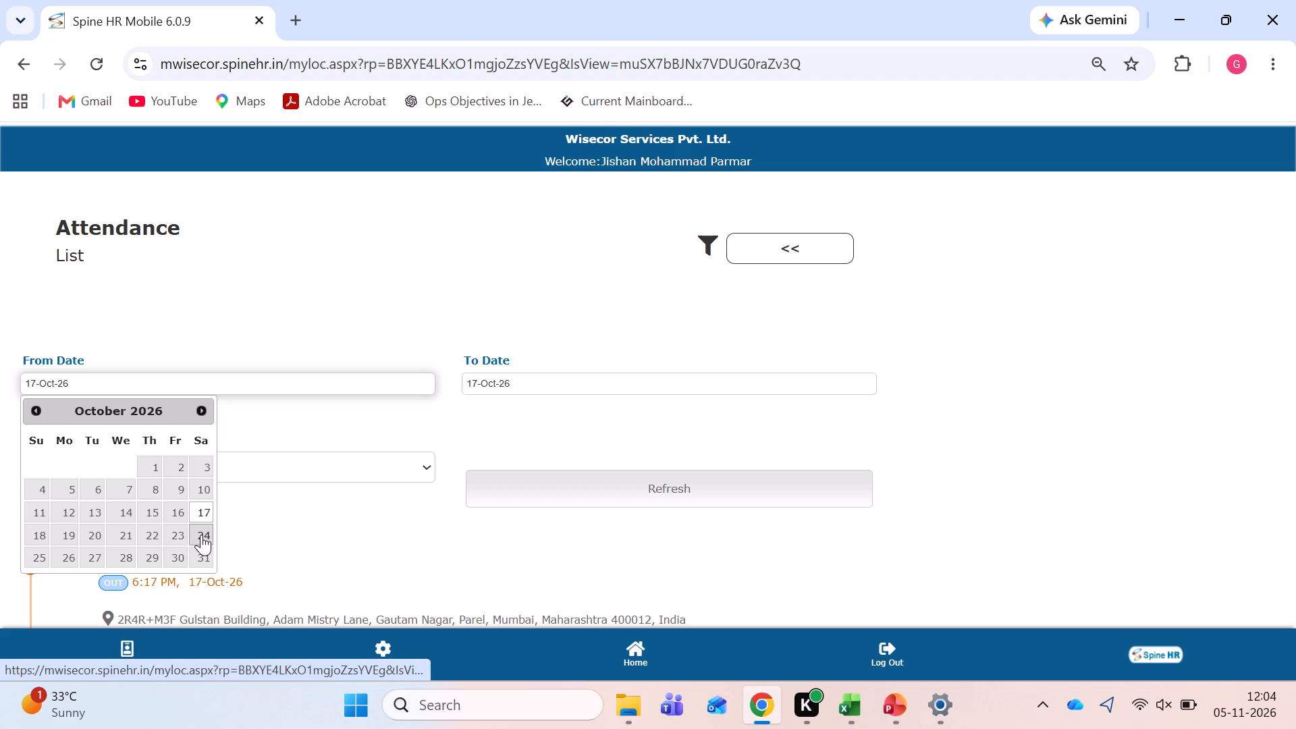
pyautogui.click(495, 392)
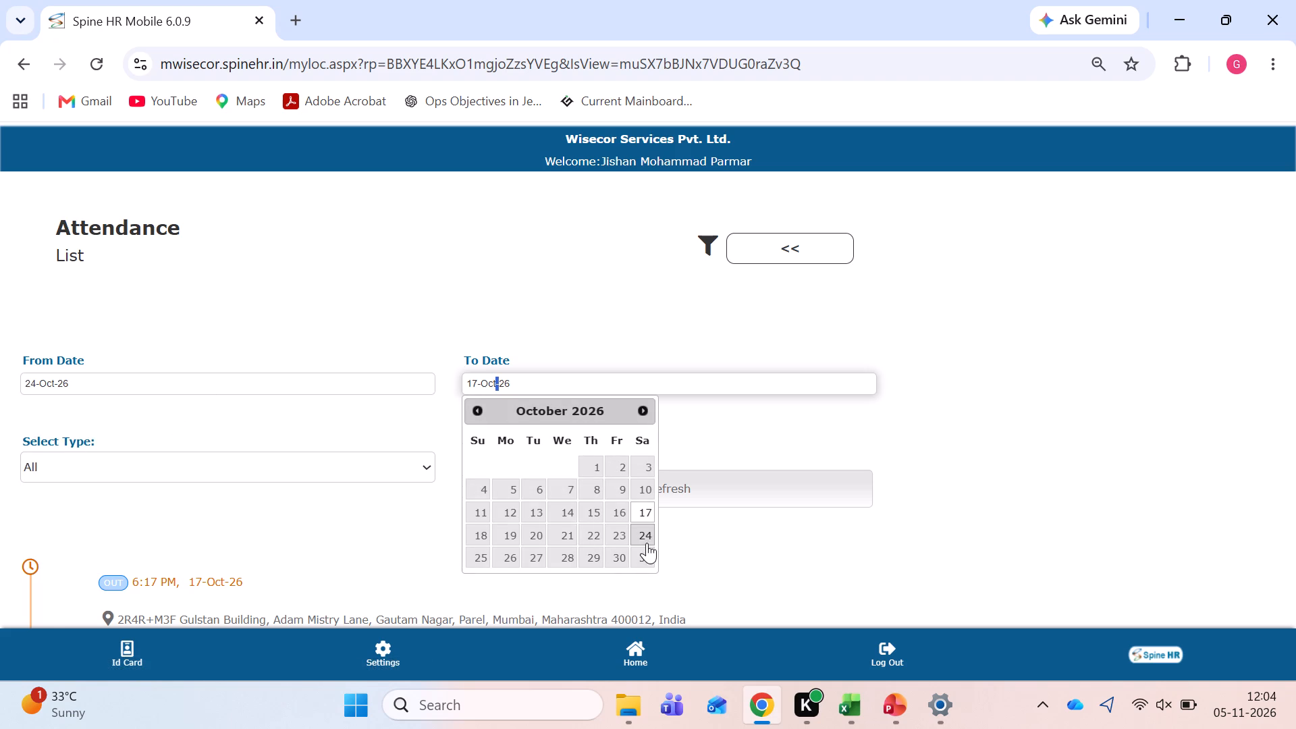
pyautogui.click(647, 539)
pyautogui.click(591, 481)
pyautogui.scroll(-2, 487, 503)
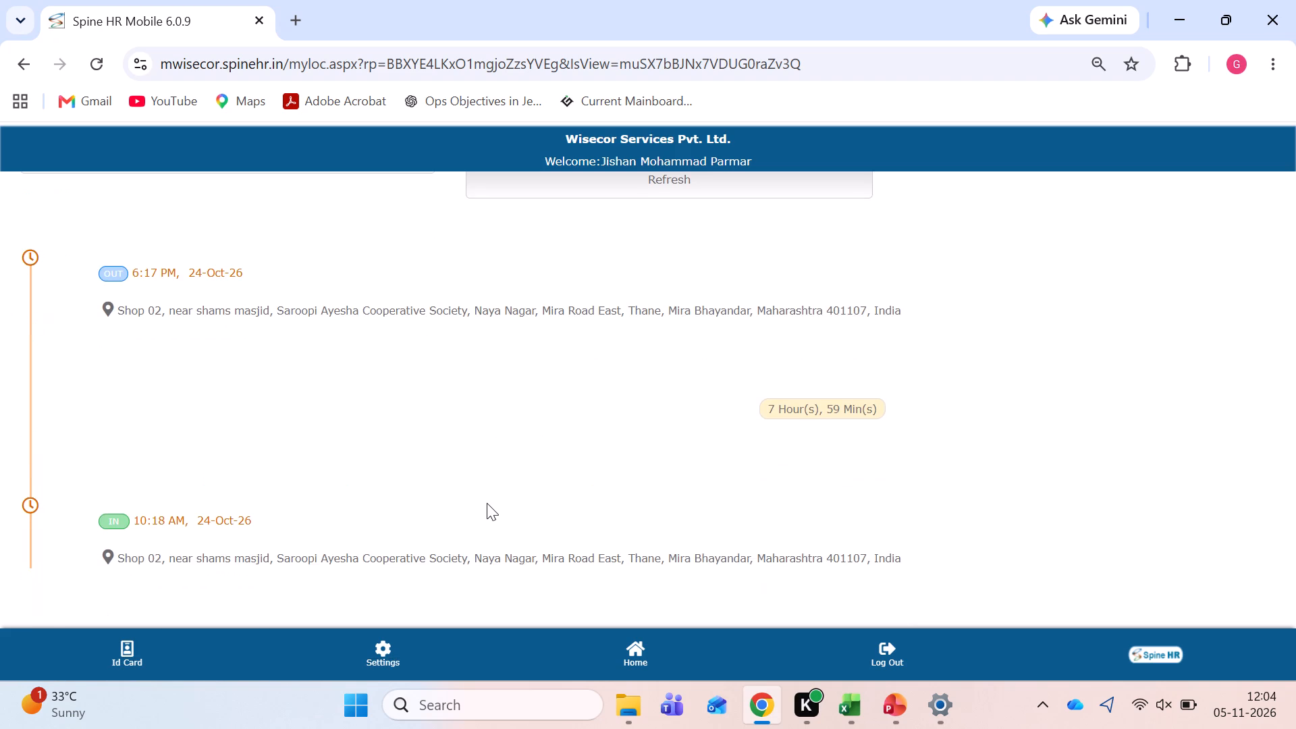
pyautogui.scroll(-2, 487, 503)
# Filter the Attendance List to the whole month, from 01-Oct-26 to 31-Oct-26.
pyautogui.scroll(5, 487, 503)
pyautogui.click(168, 389)
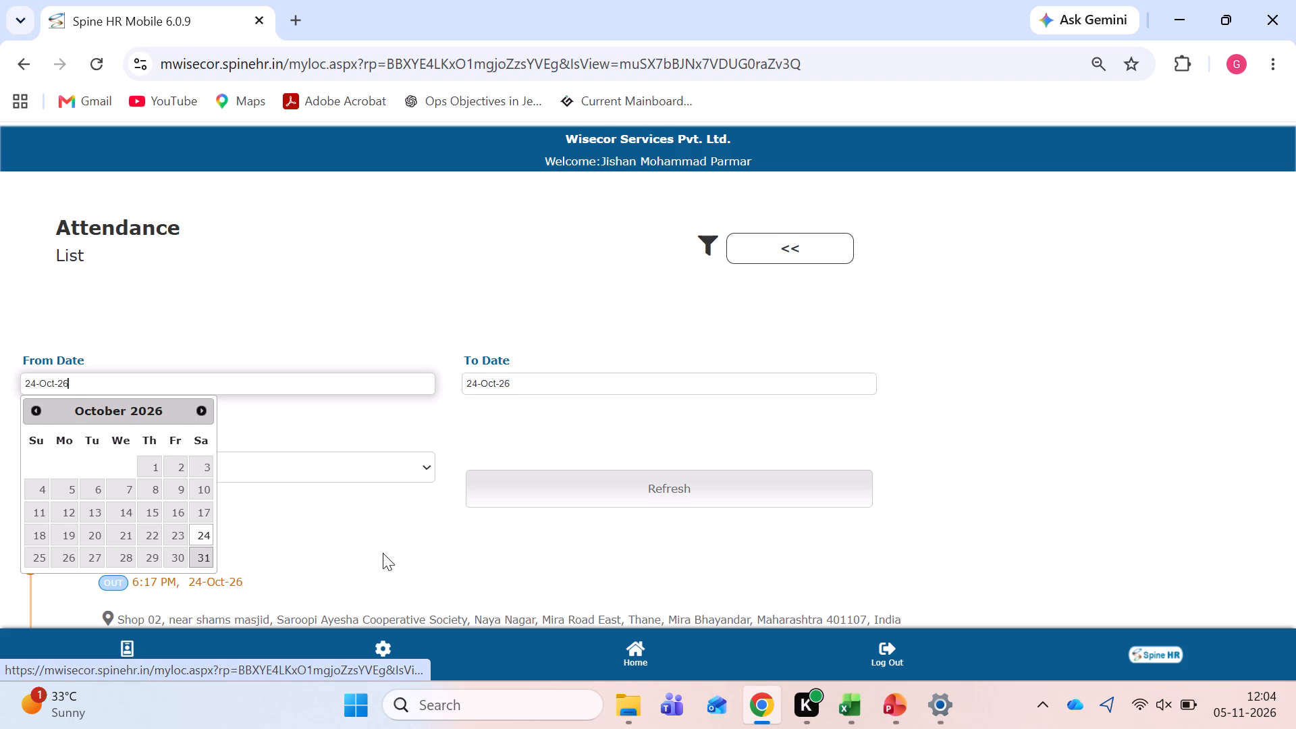
pyautogui.scroll(-1, 383, 553)
pyautogui.click(255, 342)
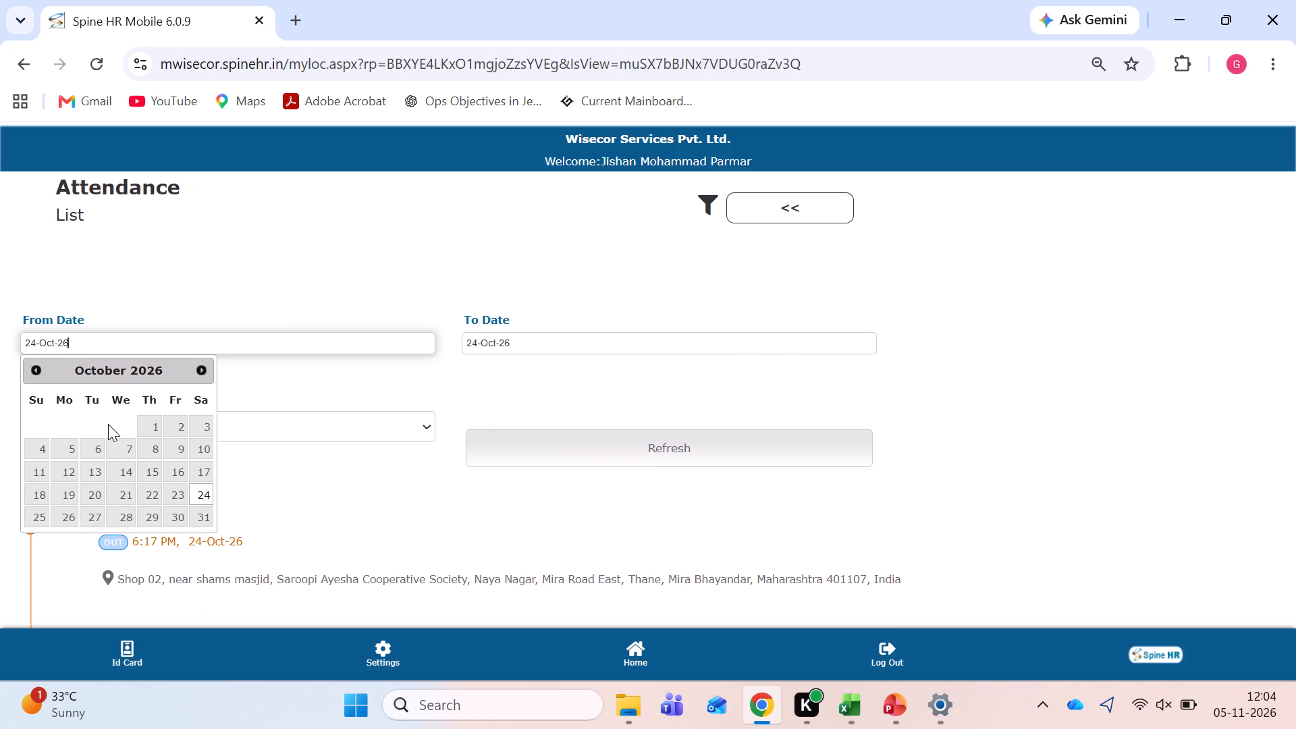
pyautogui.click(148, 421)
pyautogui.click(518, 343)
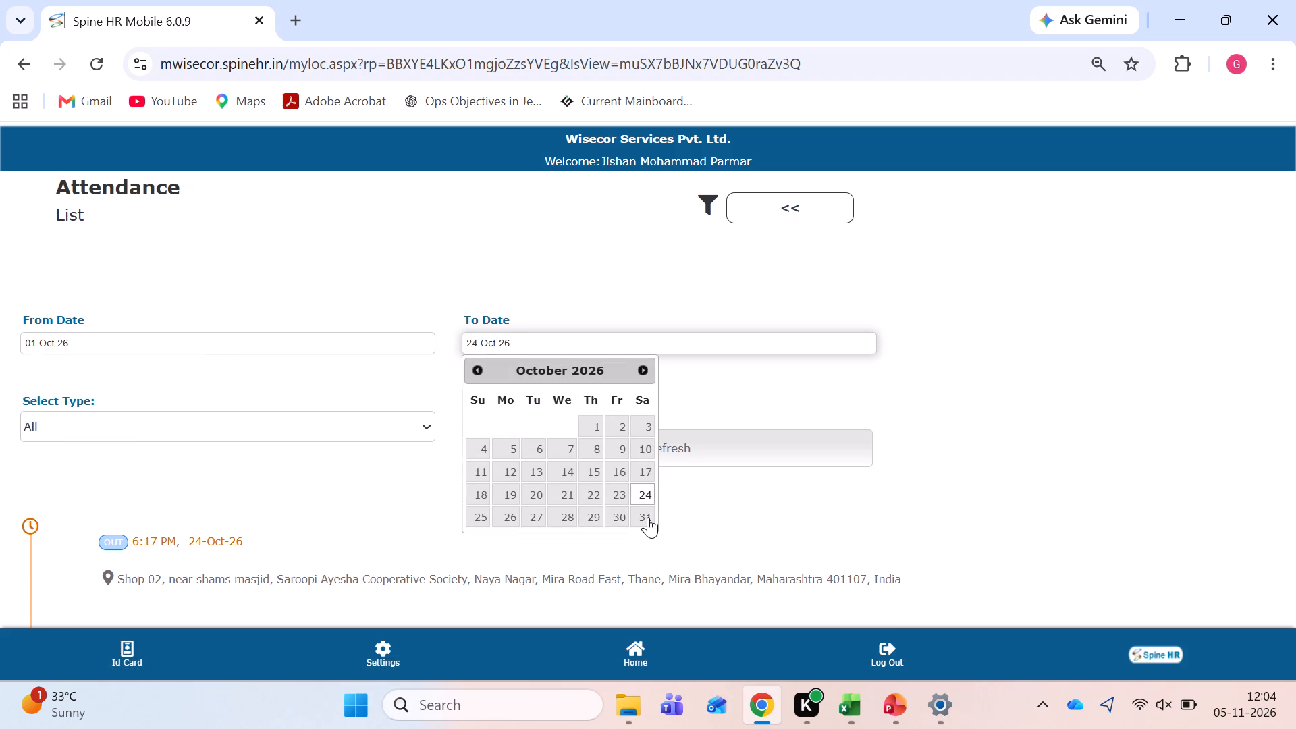
pyautogui.click(648, 517)
pyautogui.click(618, 452)
# Examine the punch times and locations on the first page of the October attendance results.
pyautogui.scroll(-1, 537, 457)
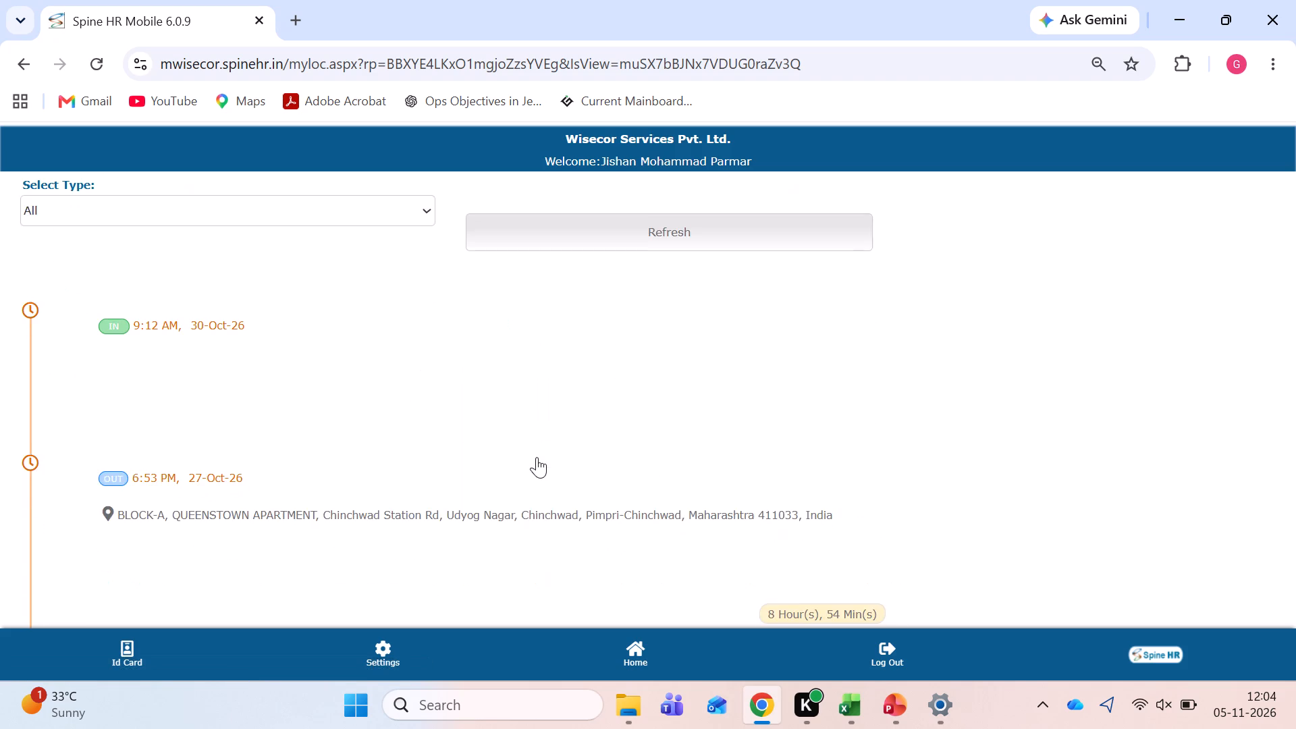
pyautogui.scroll(-4, 537, 457)
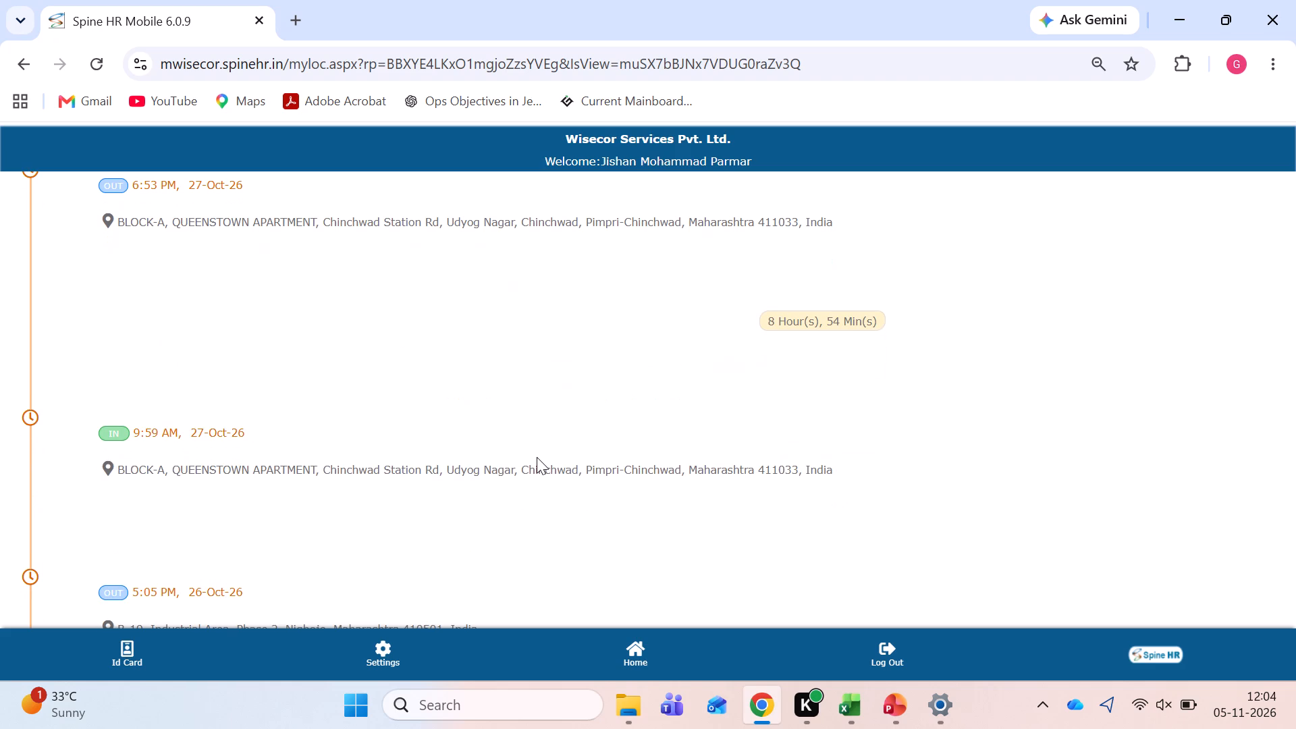
pyautogui.scroll(2, 537, 457)
pyautogui.scroll(-1, 537, 457)
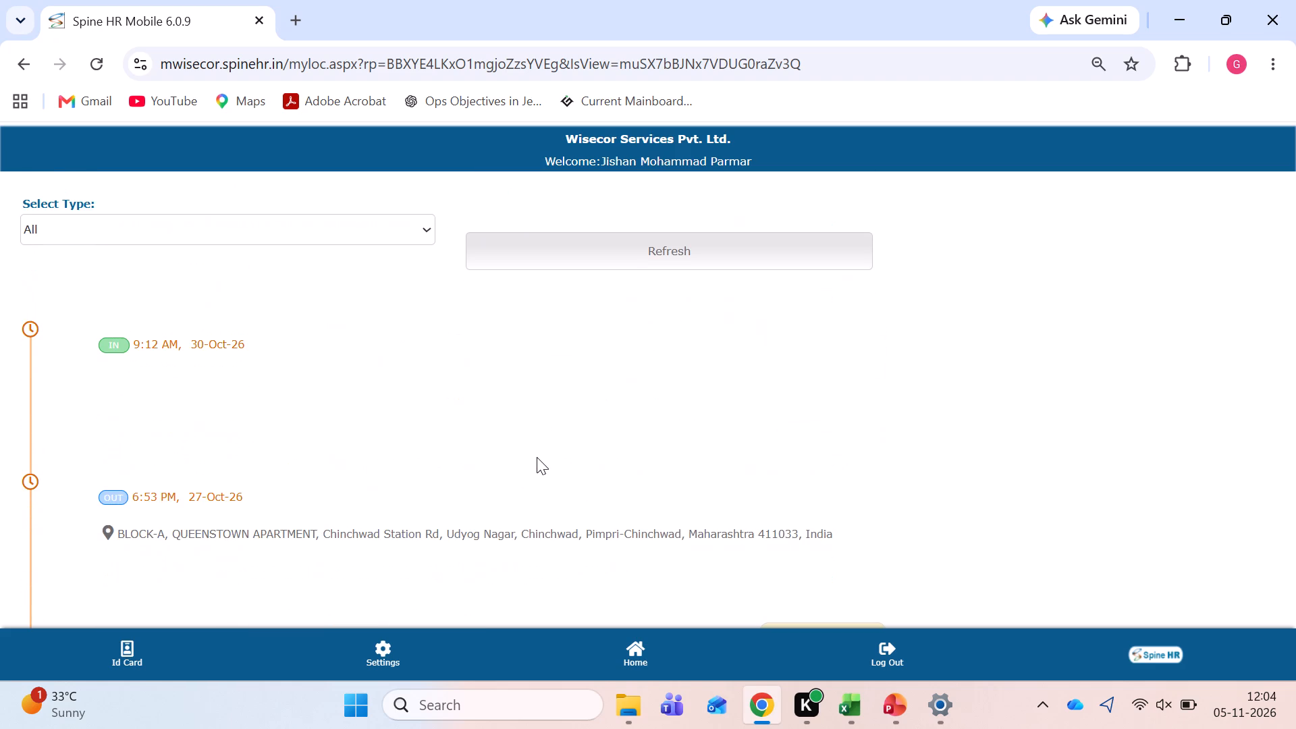
pyautogui.scroll(-1, 537, 457)
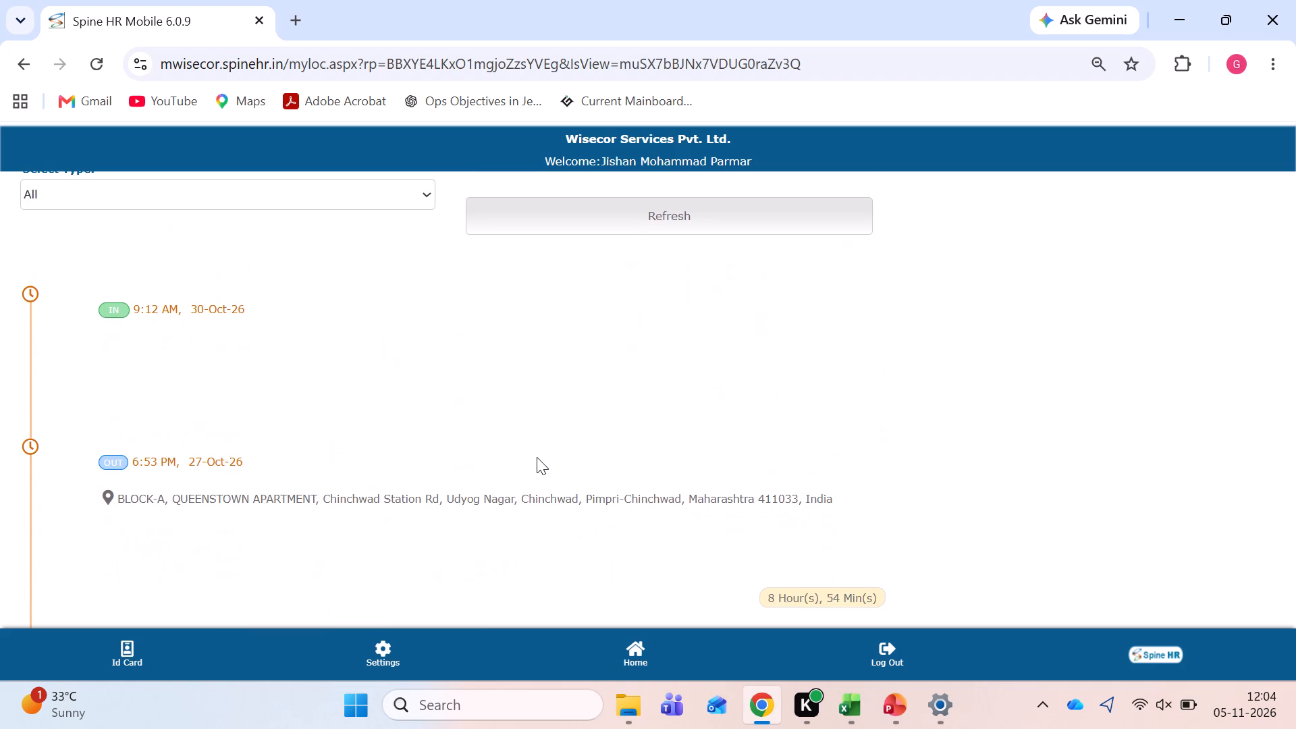
pyautogui.scroll(-6, 537, 457)
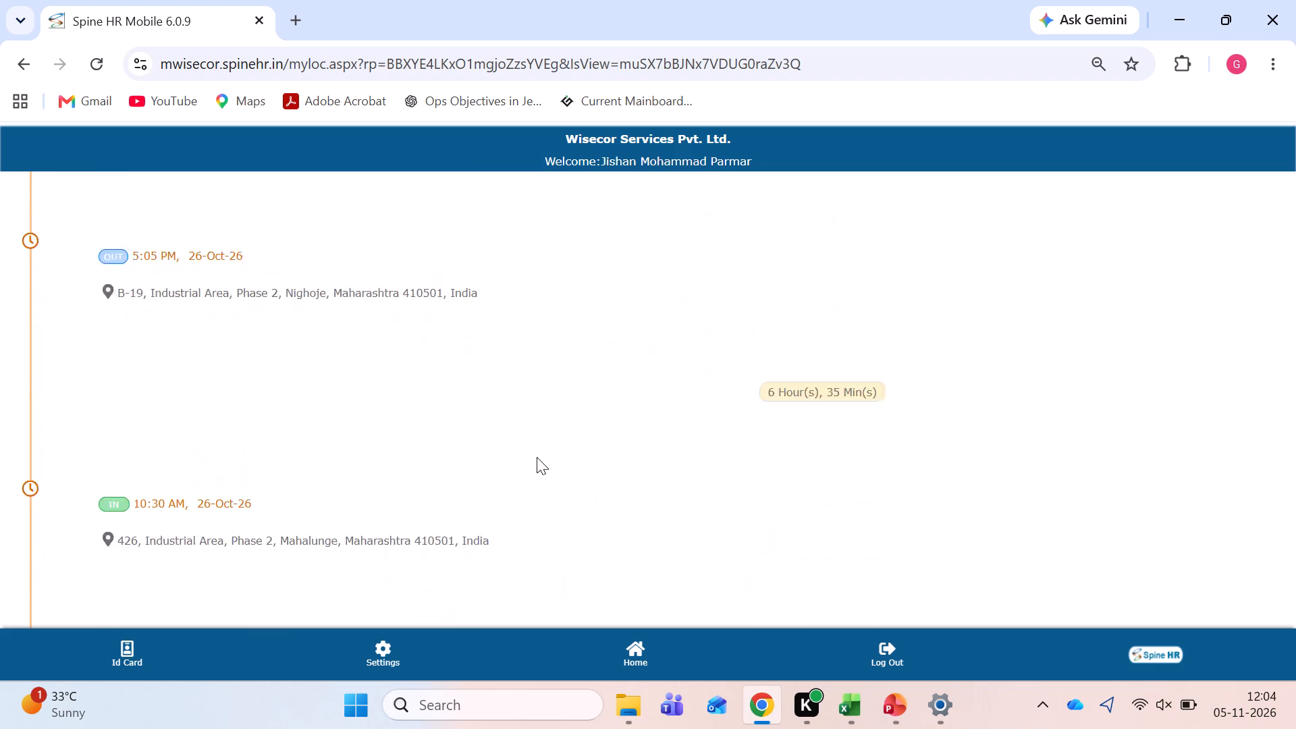
pyautogui.scroll(-3, 537, 457)
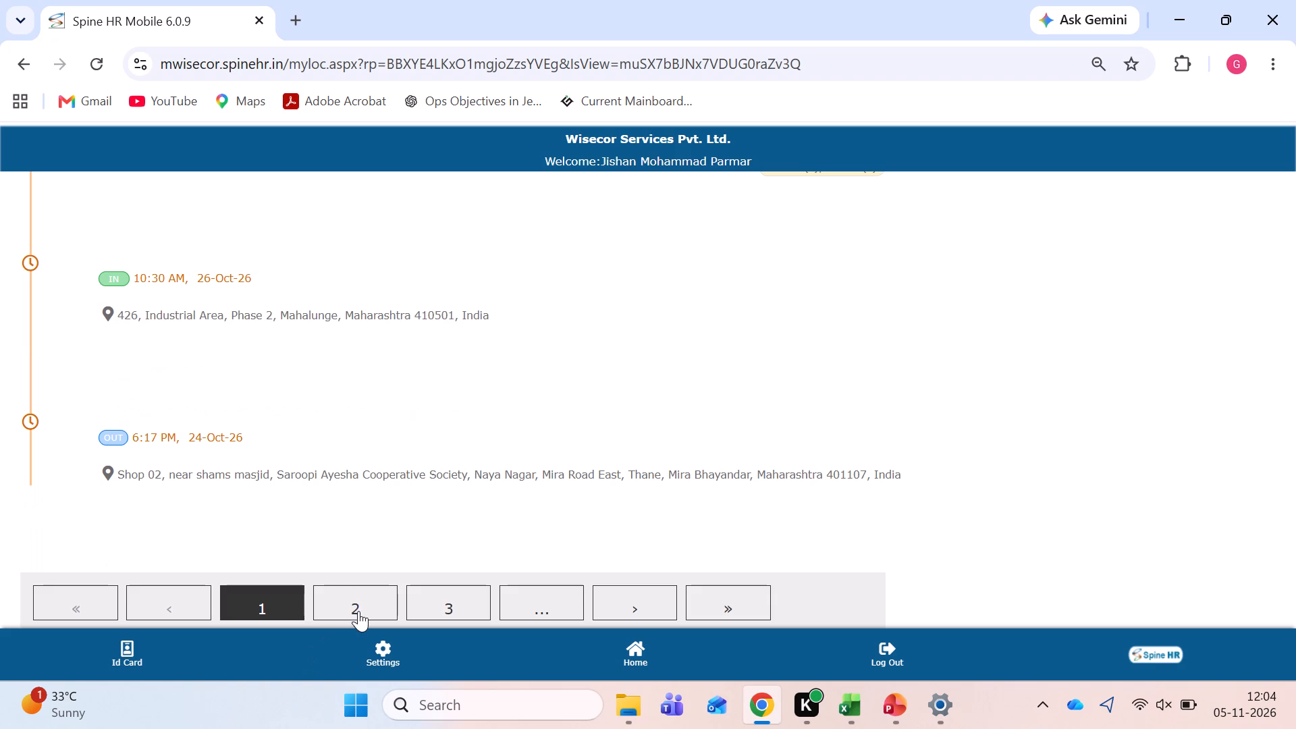
# Open page 2 of the October attendance results and examine its punch times and locations.
pyautogui.click(358, 611)
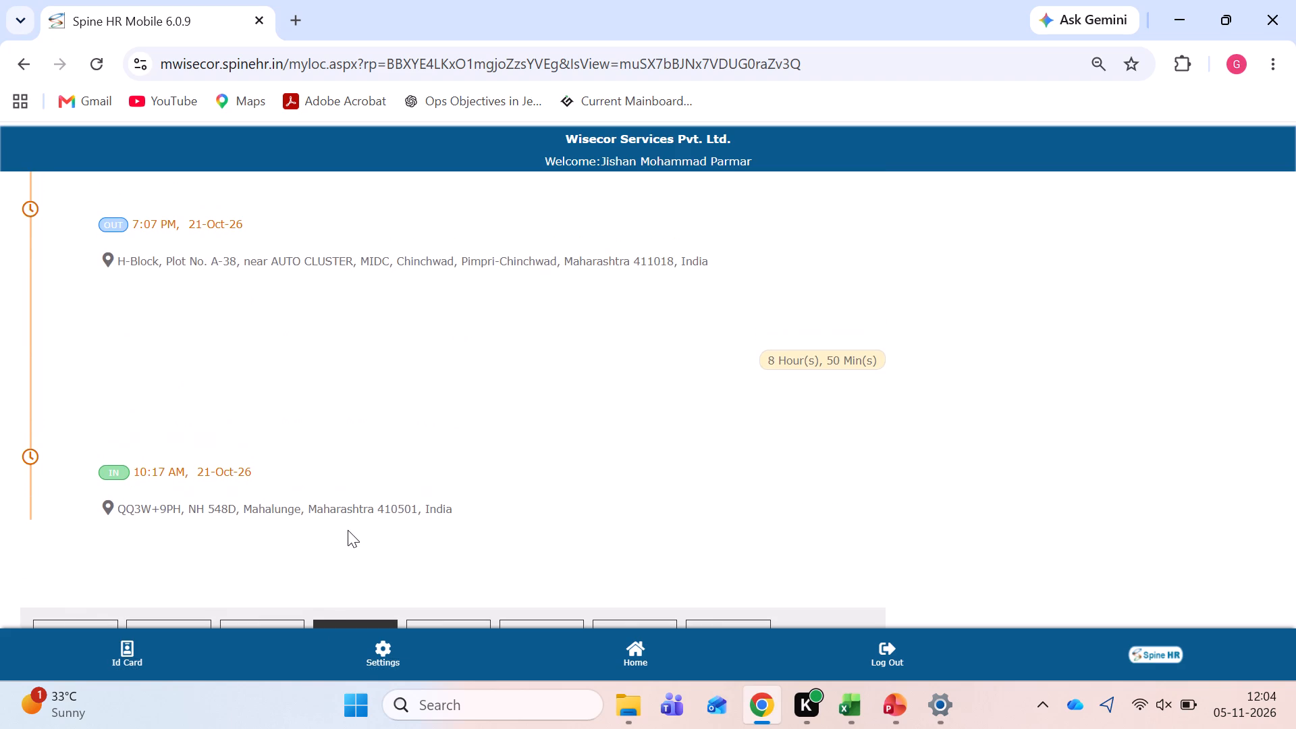
pyautogui.scroll(2, 348, 530)
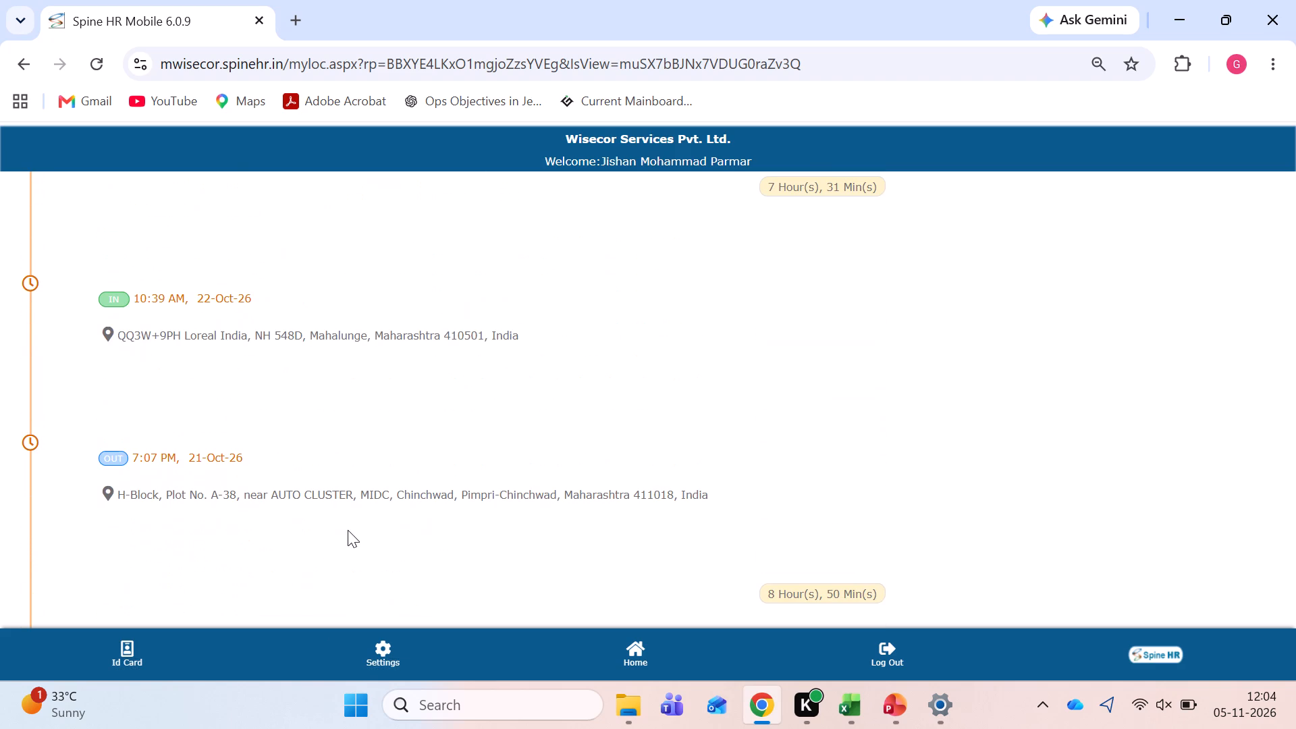
pyautogui.scroll(5, 348, 530)
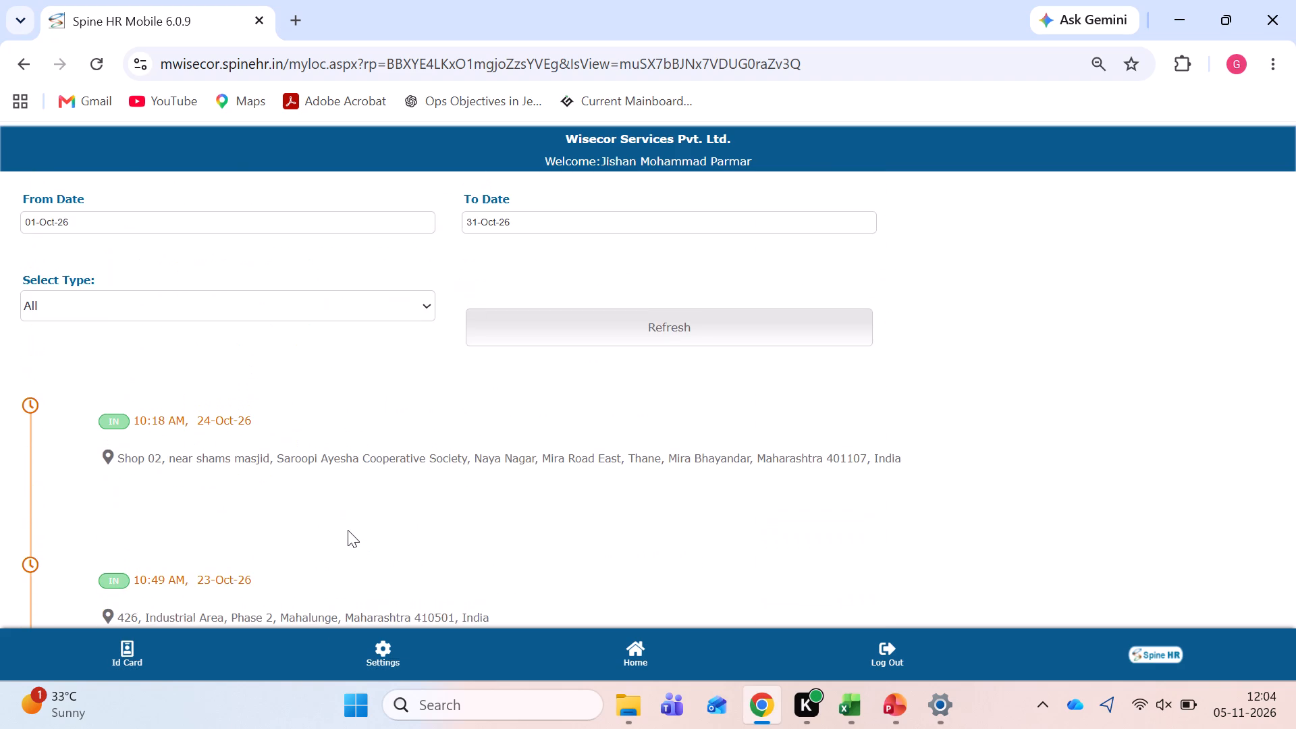
# Open page 3 of the October attendance results and examine its punch times and locations.
pyautogui.scroll(-5, 348, 530)
pyautogui.click(448, 615)
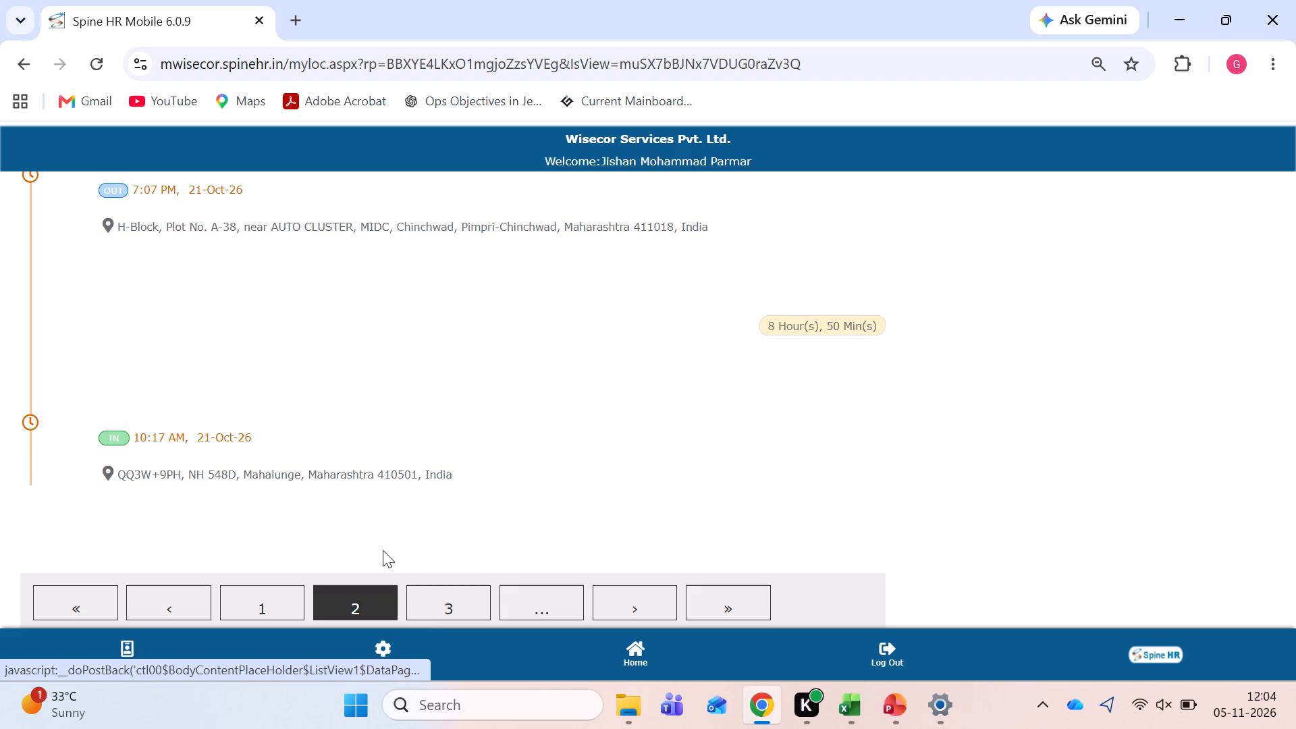
pyautogui.click(456, 603)
pyautogui.scroll(-2, 383, 458)
pyautogui.scroll(5, 383, 458)
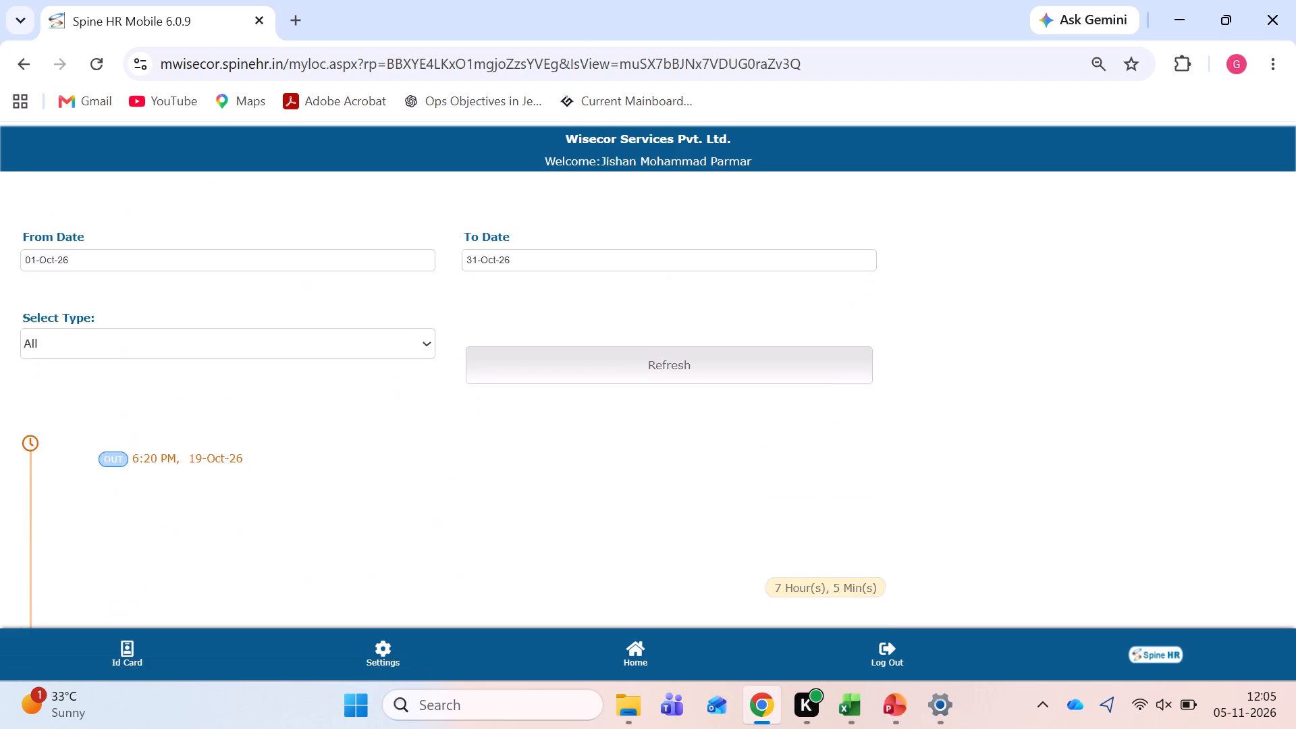
pyautogui.scroll(4, 383, 458)
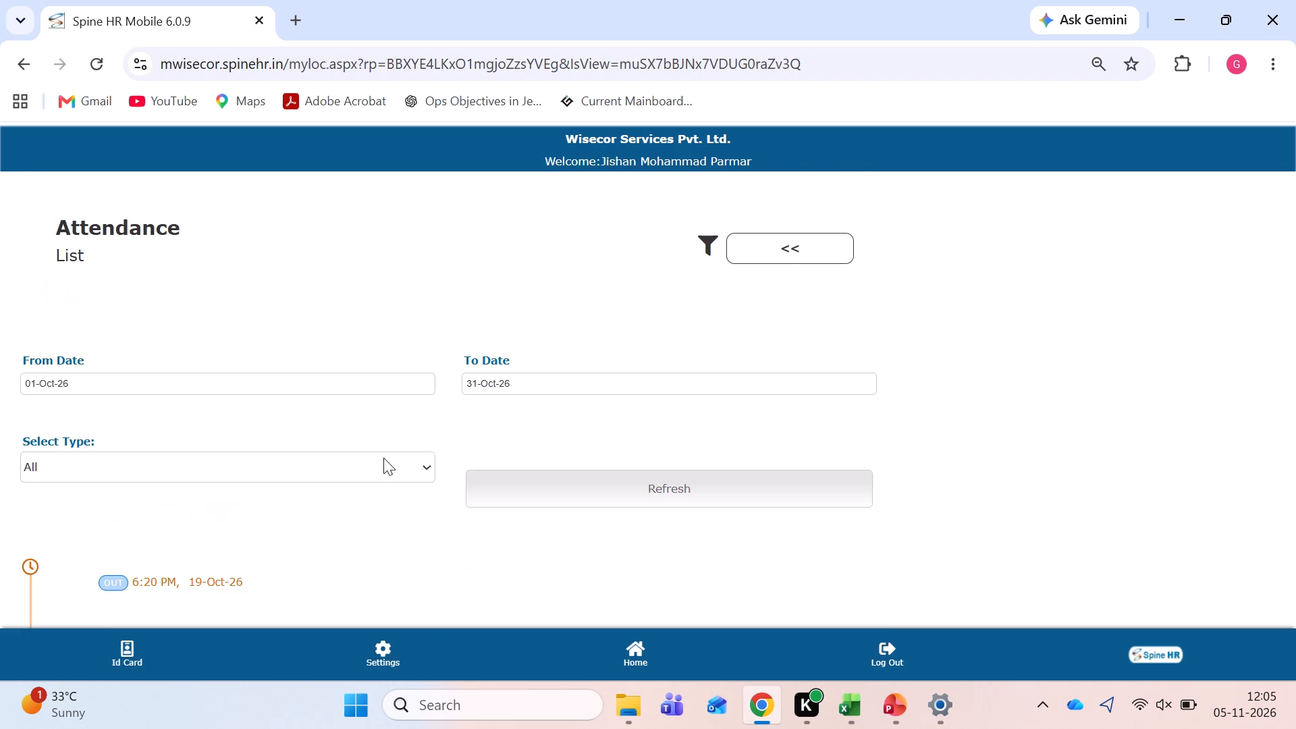
pyautogui.scroll(-3, 383, 458)
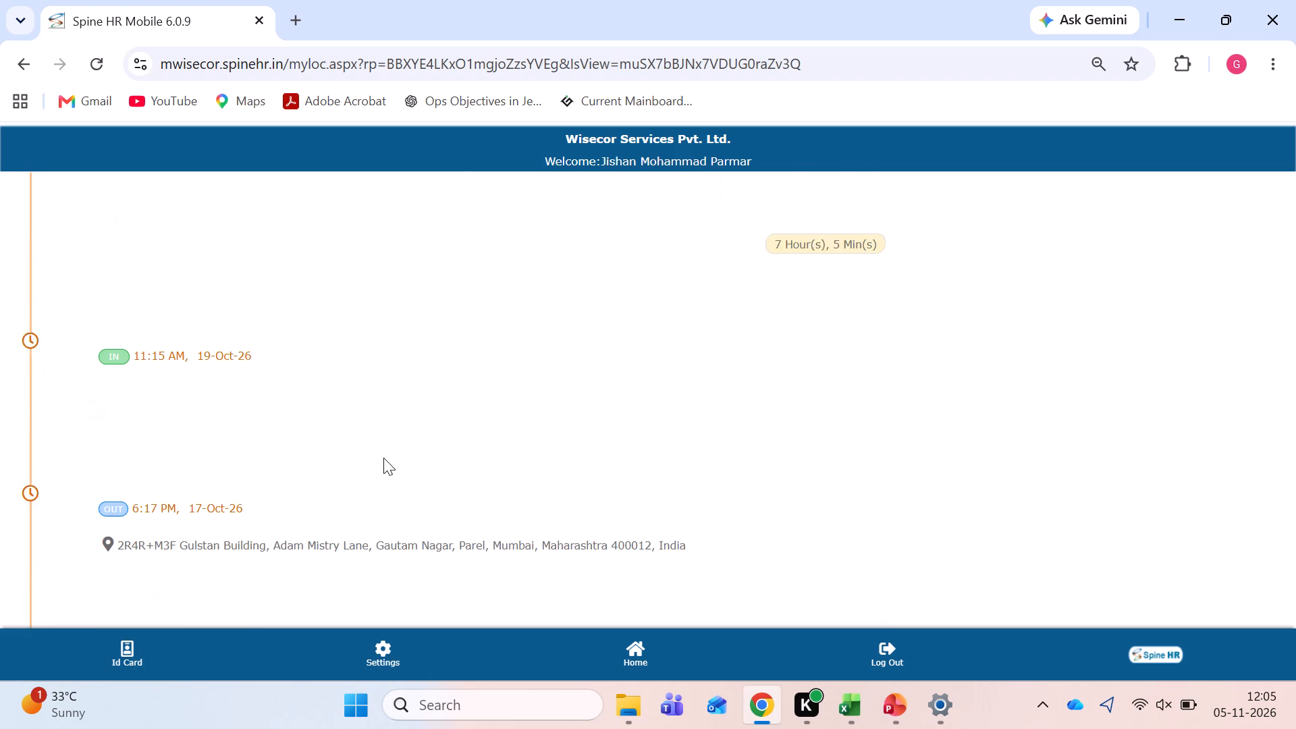
pyautogui.scroll(-2, 383, 458)
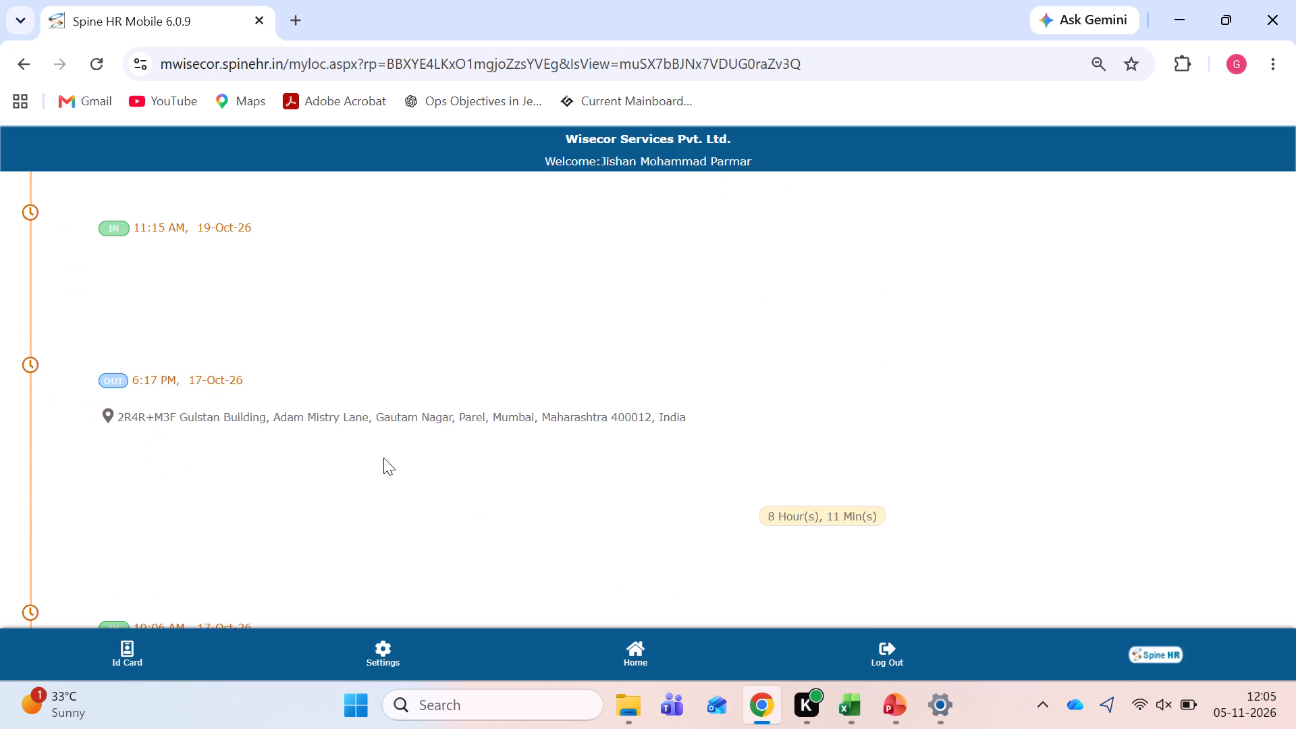
pyautogui.scroll(-5, 383, 458)
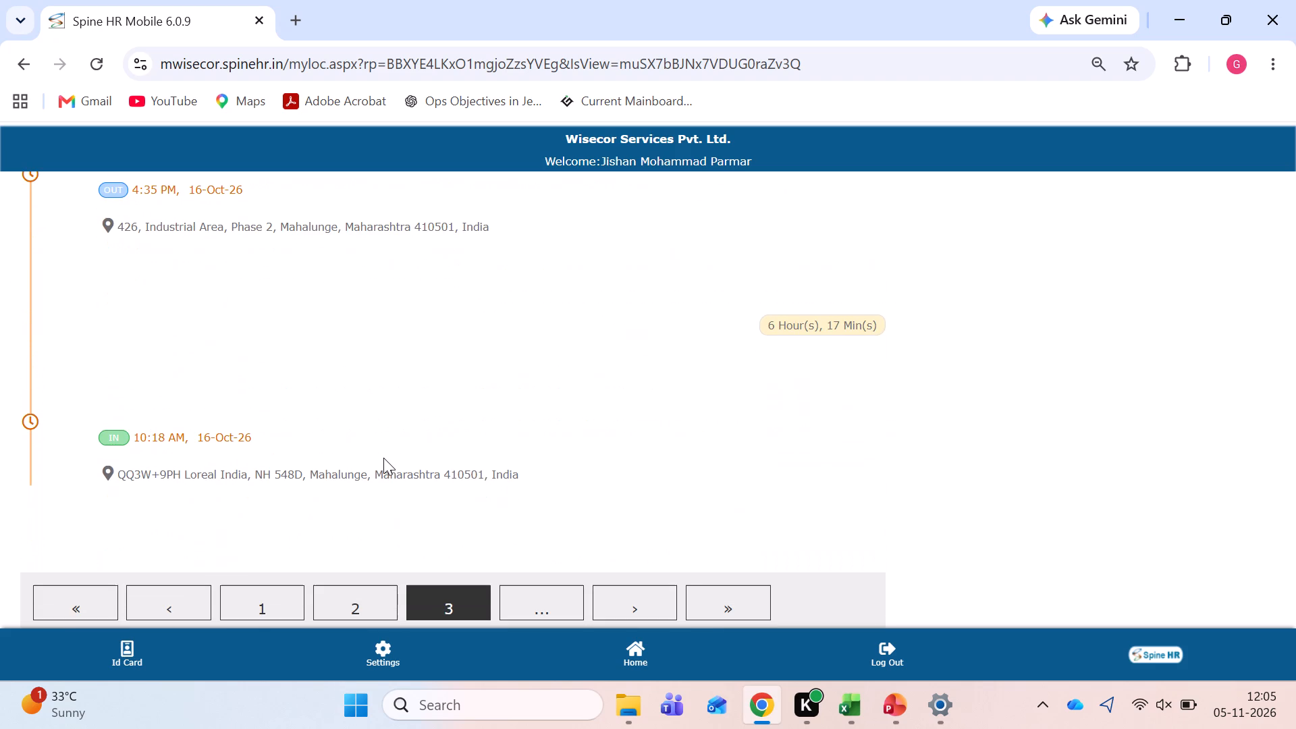
pyautogui.scroll(-1, 383, 458)
# Go to page 4 of the October attendance results and examine its punch times and locations.
pyautogui.click(635, 607)
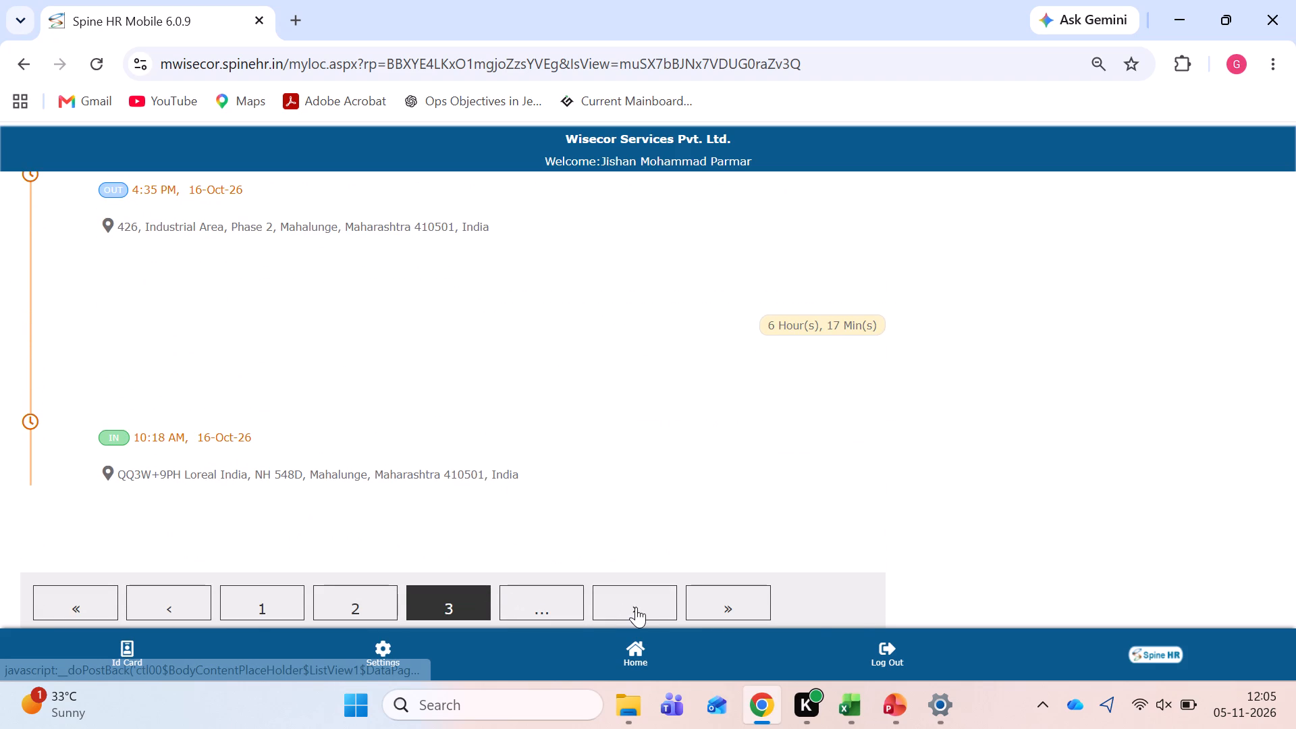
pyautogui.scroll(1, 421, 491)
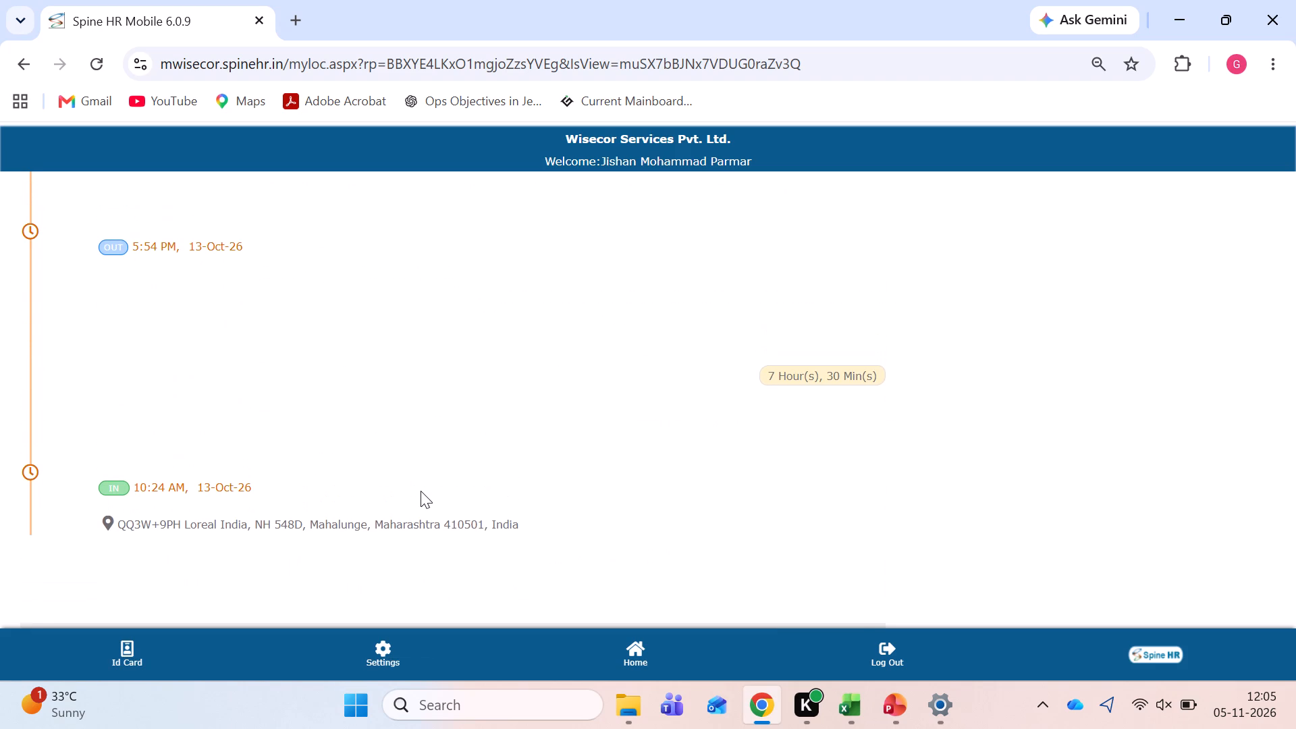
pyautogui.scroll(5, 421, 491)
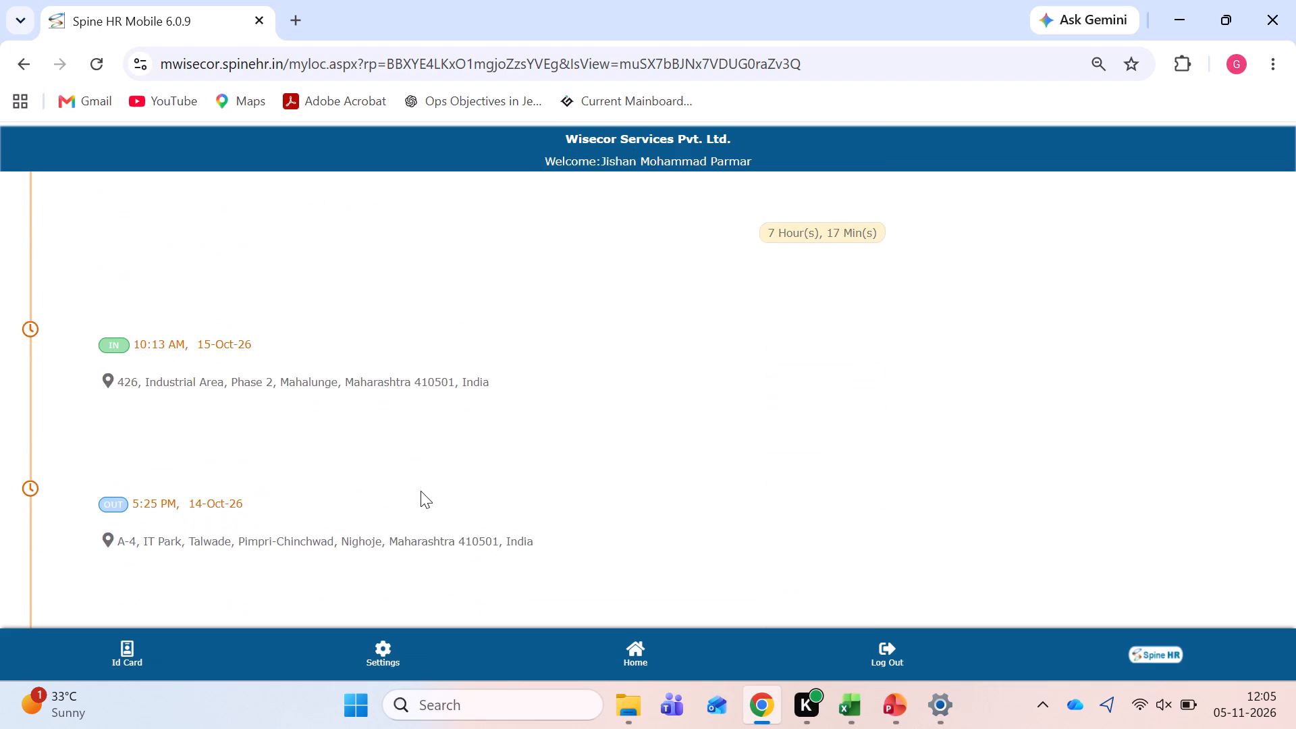
pyautogui.scroll(2, 421, 491)
pyautogui.scroll(-2, 421, 491)
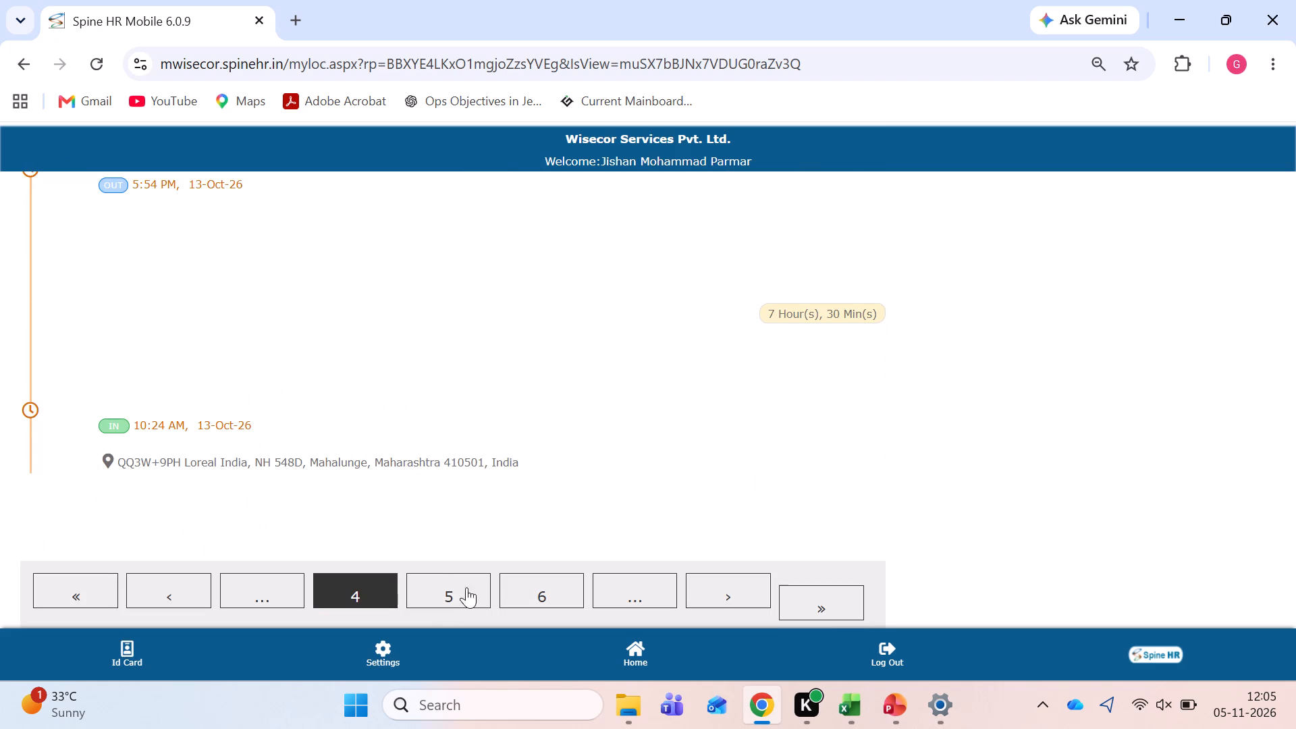
# Open page 5 of the October attendance results and examine its punch times and locations.
pyautogui.click(446, 597)
pyautogui.scroll(1, 377, 423)
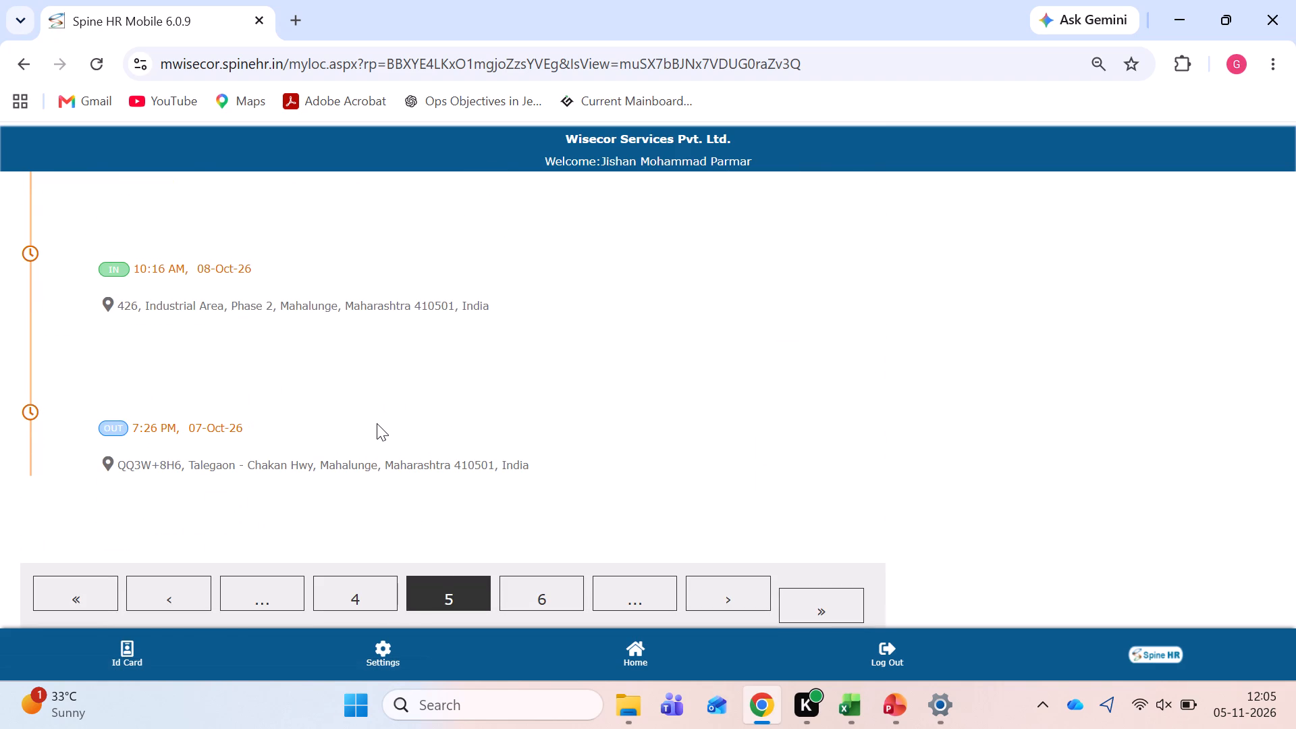
pyautogui.scroll(7, 377, 423)
pyautogui.scroll(-5, 377, 423)
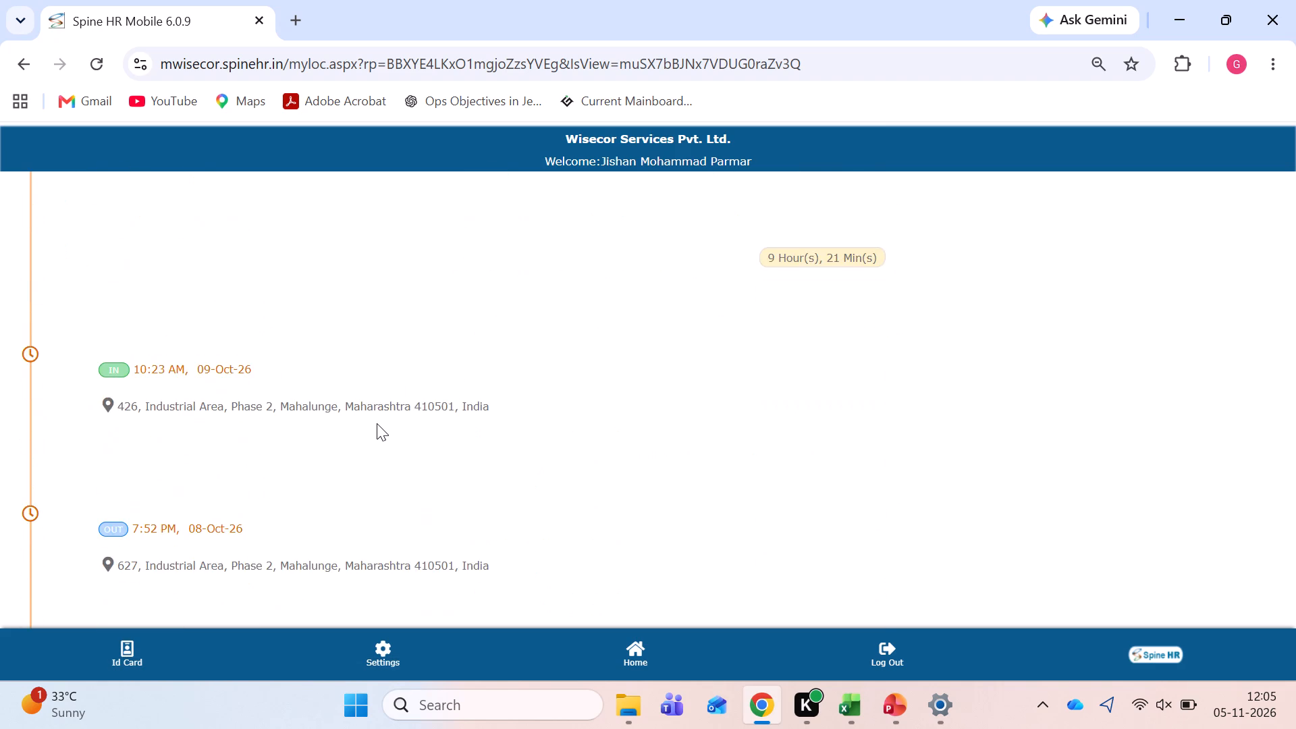
pyautogui.scroll(-5, 377, 423)
# Open page 6 of the October attendance results and examine its punch times and locations.
pyautogui.click(523, 593)
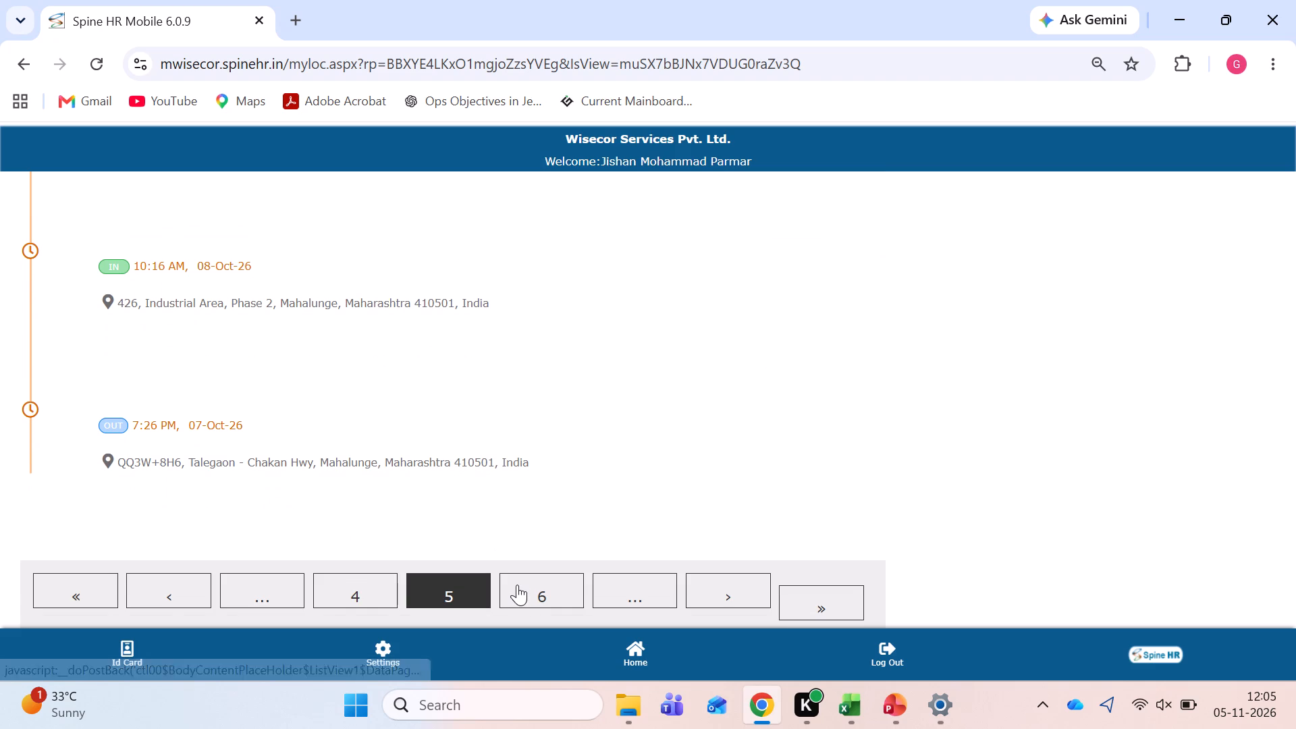
pyautogui.click(517, 585)
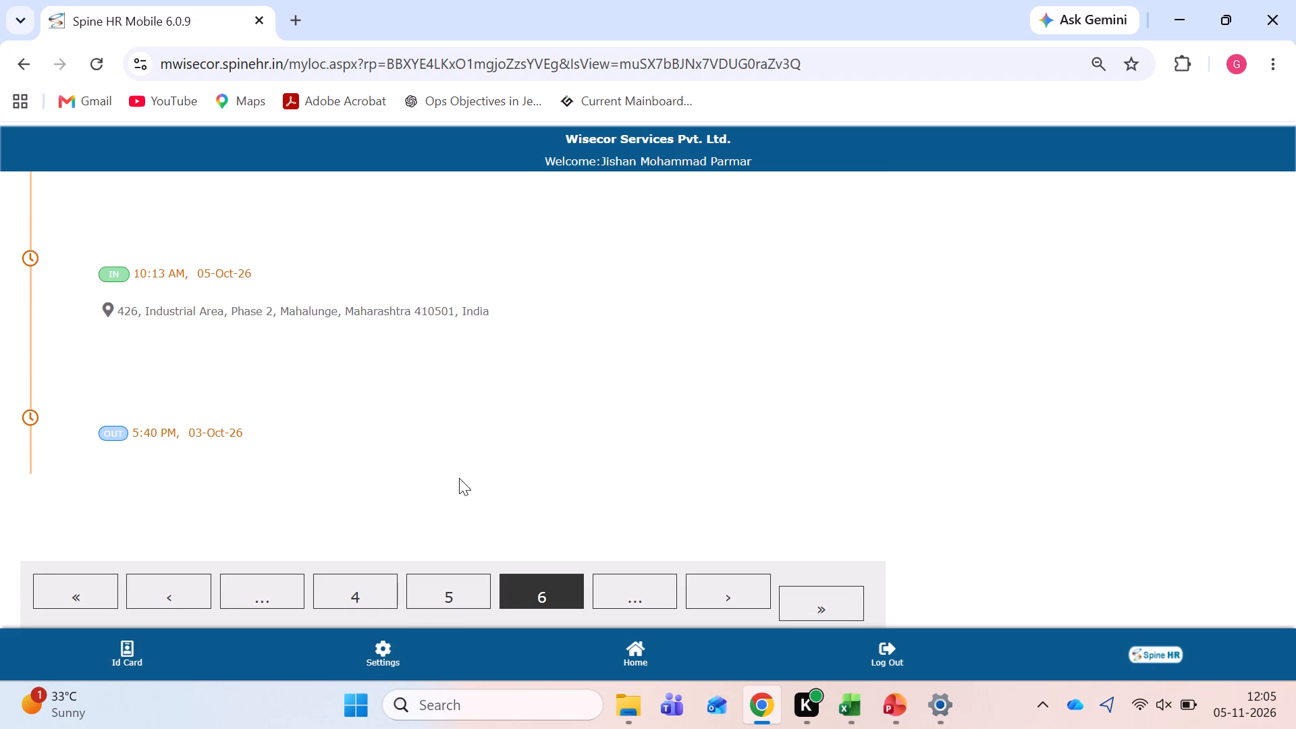
pyautogui.scroll(5, 459, 478)
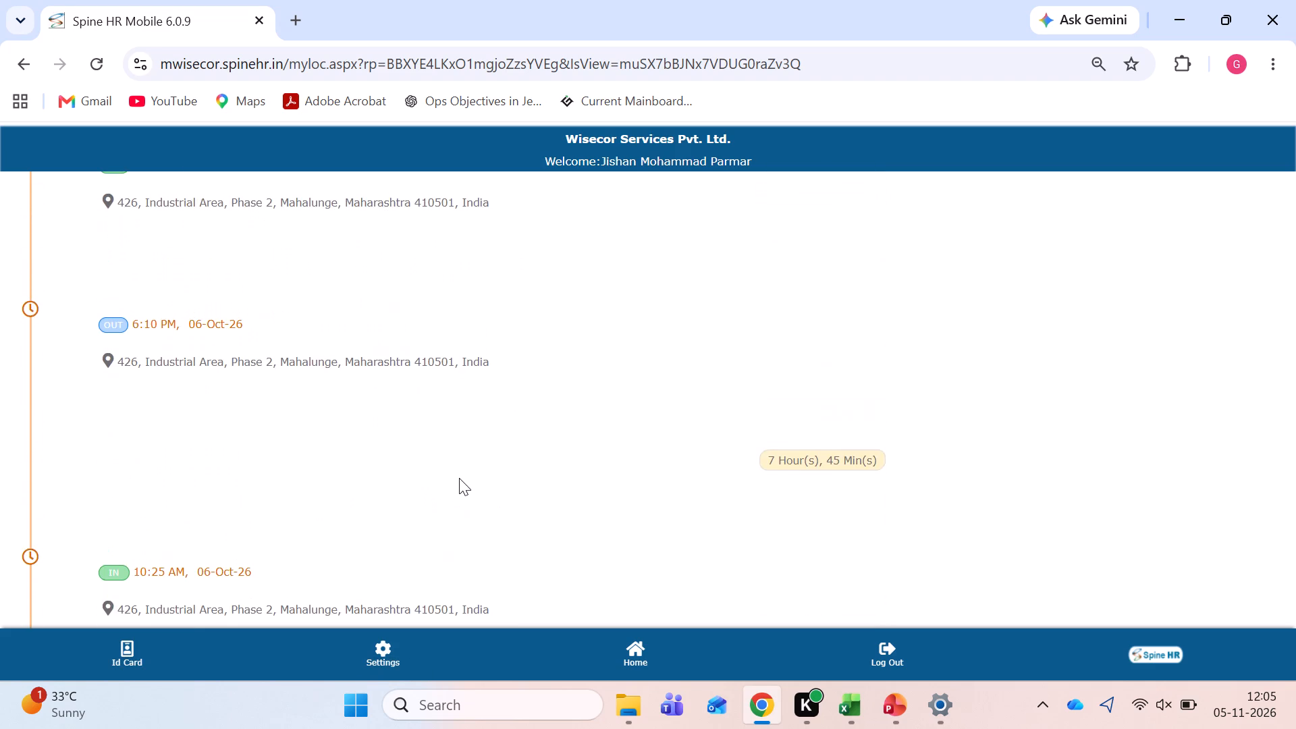
pyautogui.scroll(2, 459, 478)
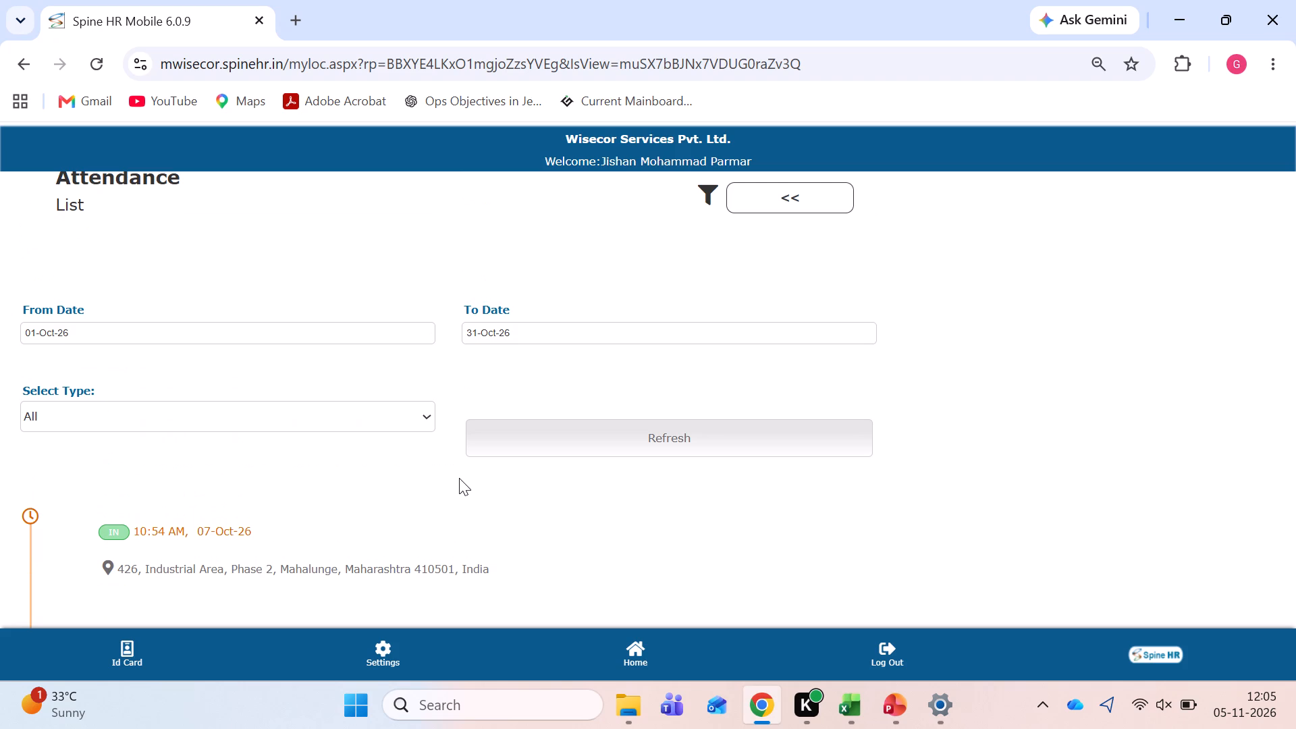
# Switch to the Excel attendance sheet and check the location entry for 19-10-2026.
pyautogui.hotkey('alt', 'Tab')
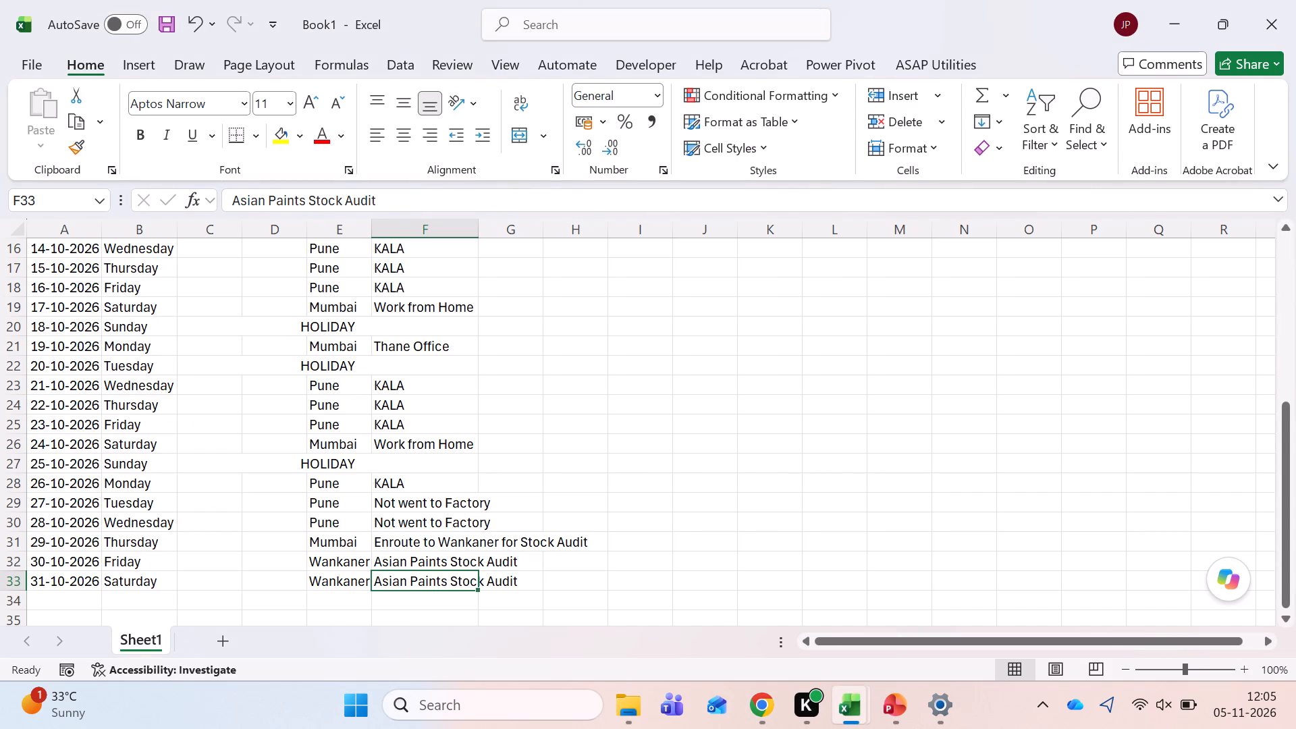
pyautogui.scroll(1, 361, 453)
pyautogui.click(329, 412)
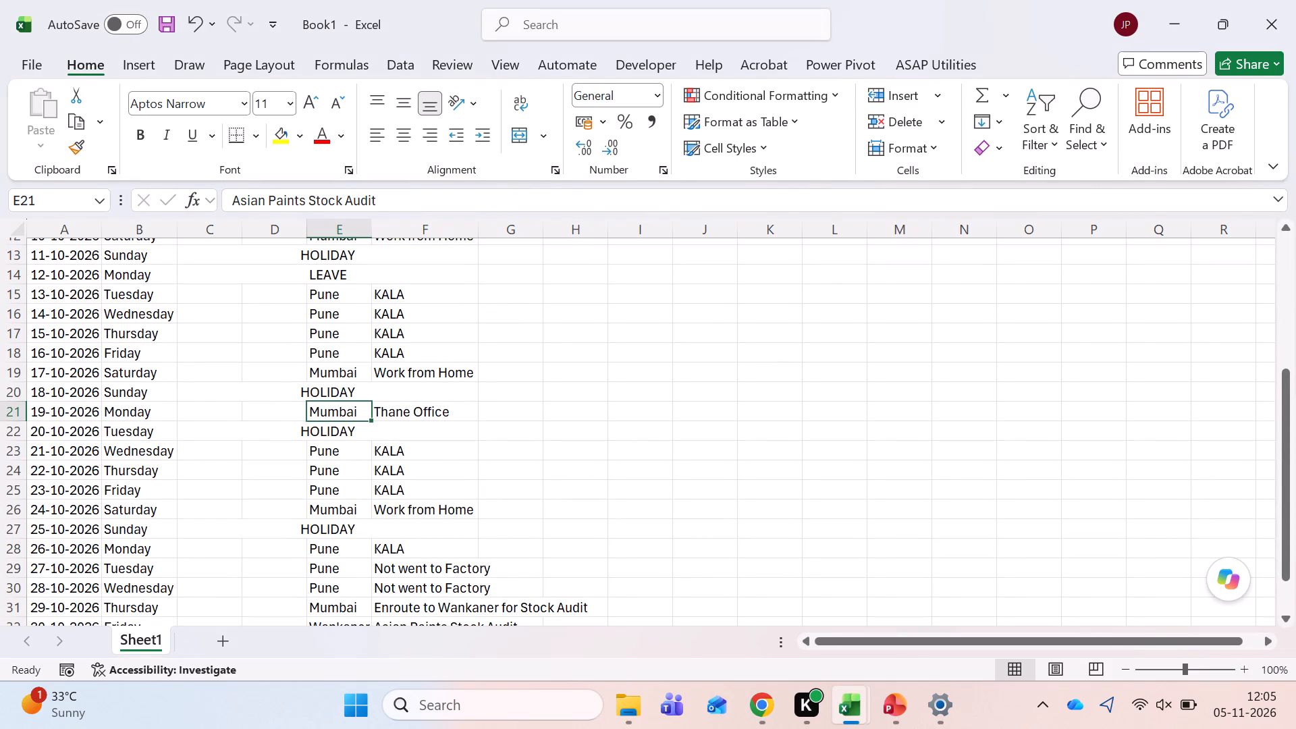
# Switch to Spine HR in Chrome, filter the Attendance List from 19-Oct-26 to 19-Oct-26 and examine that day's punches.
pyautogui.click(758, 709)
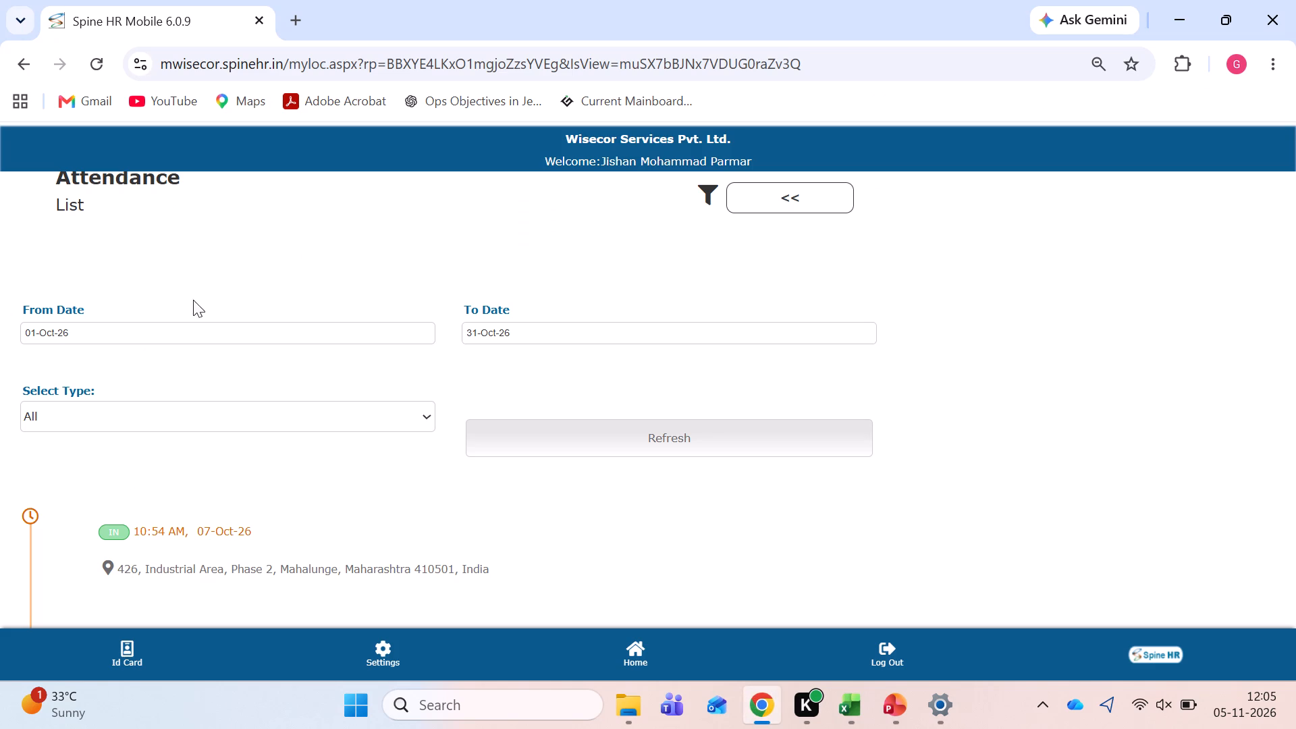
pyautogui.click(205, 326)
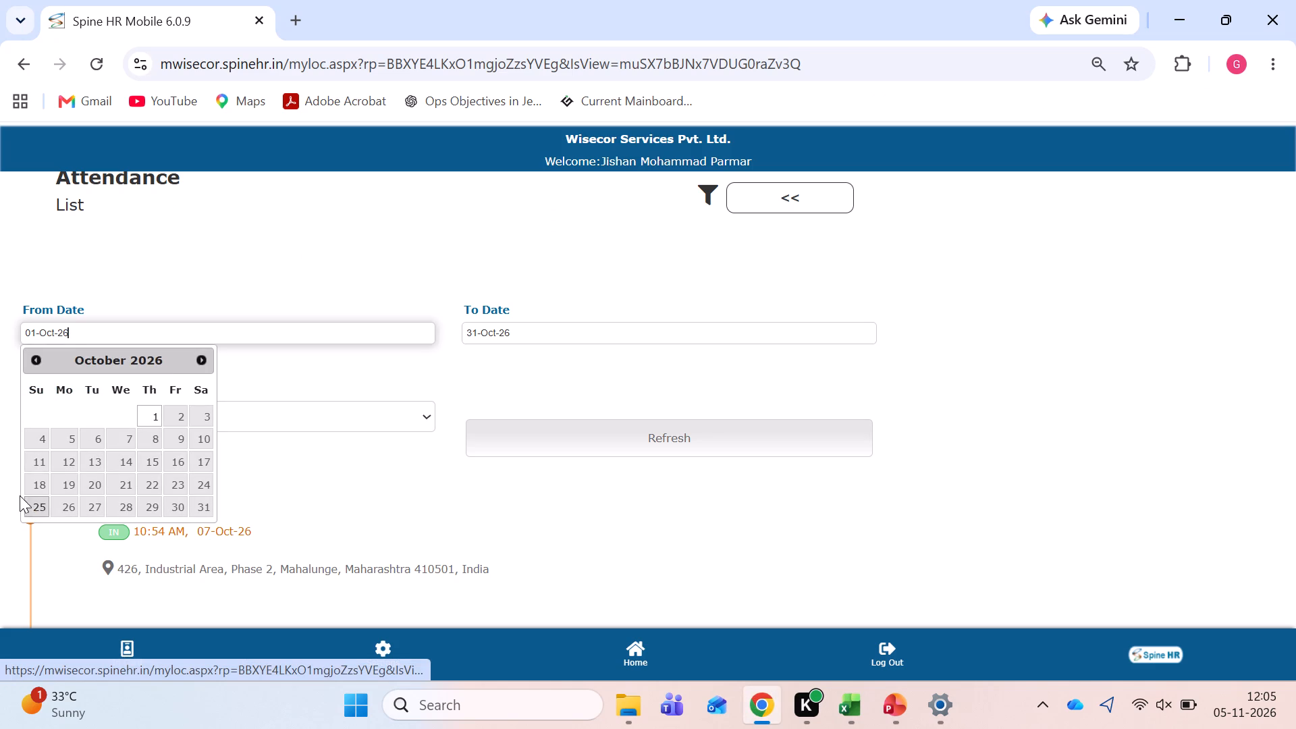
pyautogui.click(65, 488)
pyautogui.click(503, 337)
pyautogui.click(508, 485)
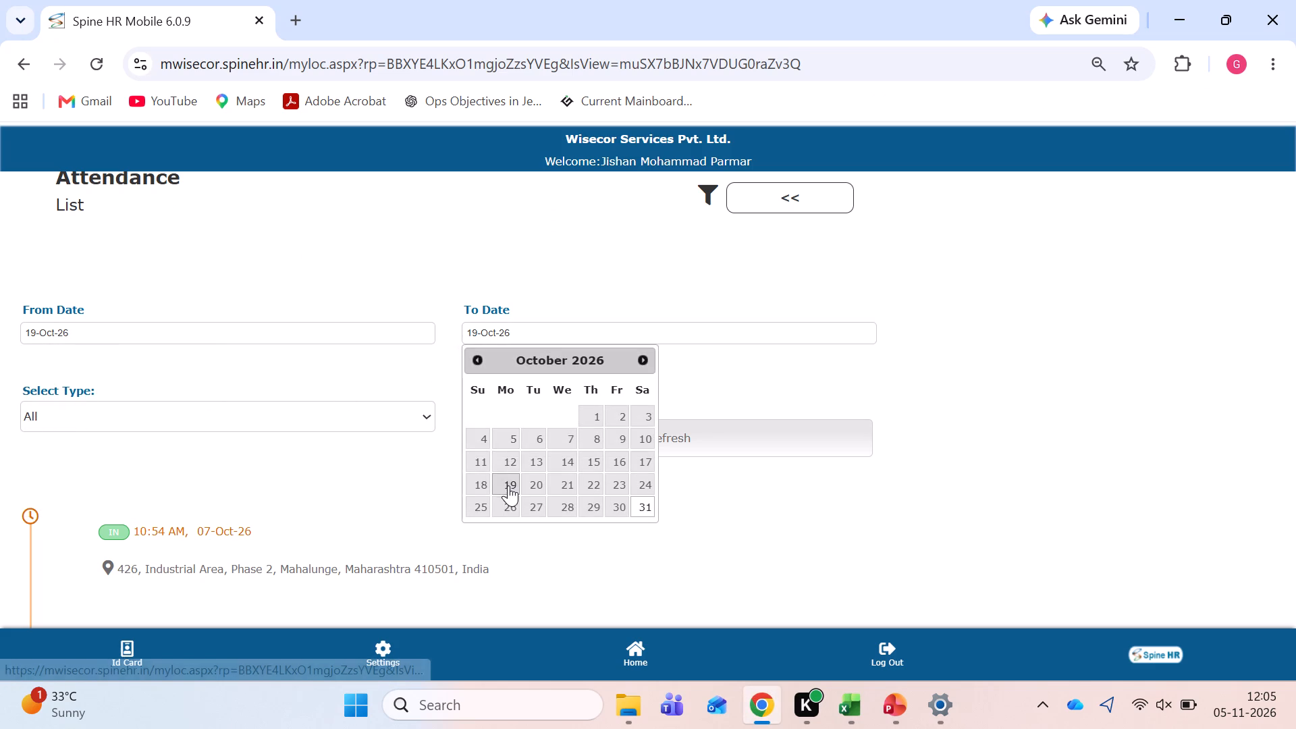
pyautogui.click(550, 458)
pyautogui.click(554, 455)
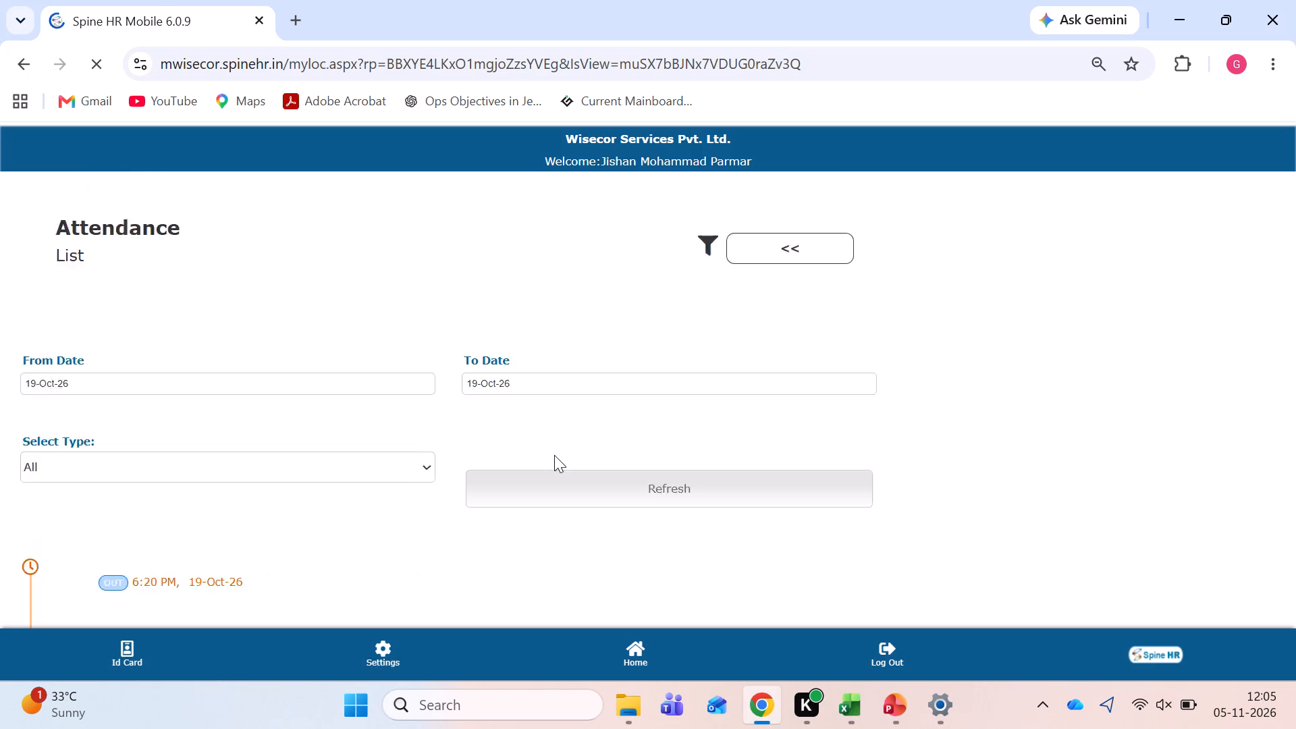
pyautogui.scroll(-2, 525, 480)
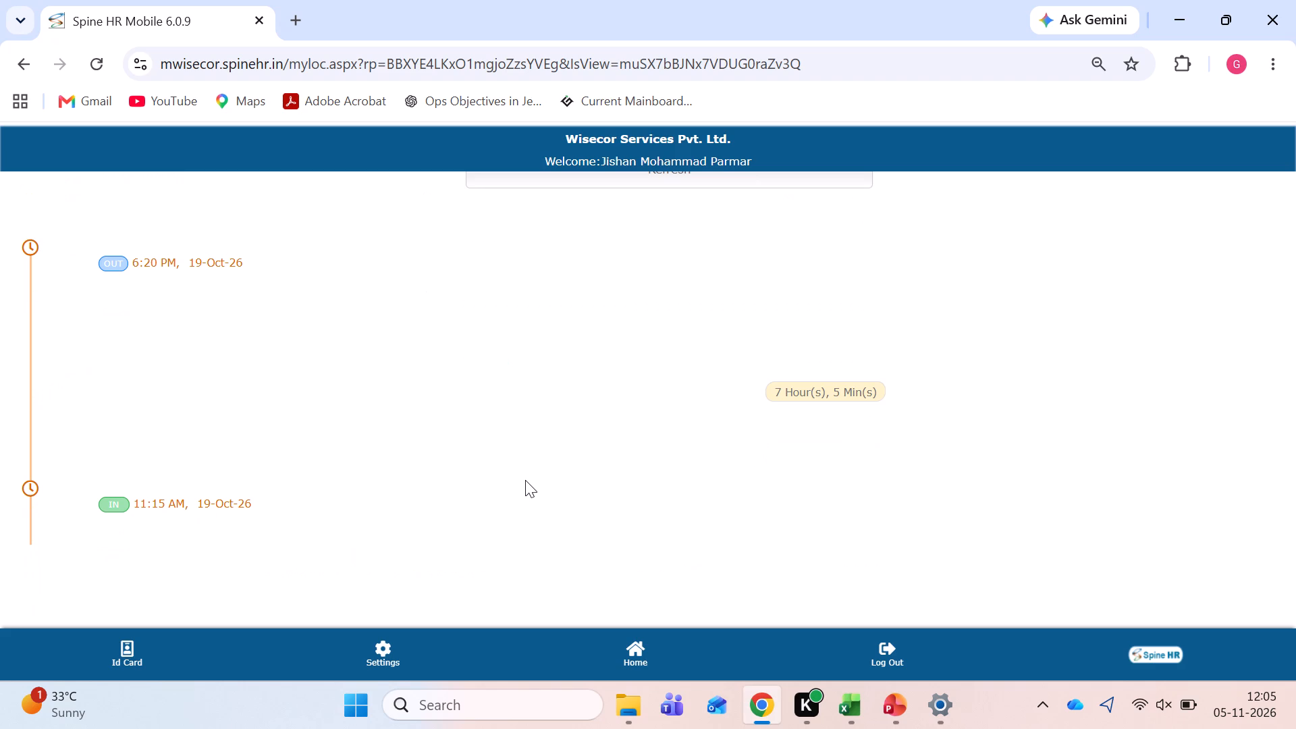
# In the Excel attendance sheet, append "+ Sorbe" to the Thane Office client place for 19-10-2026.
pyautogui.hotkey('alt', 'Tab')
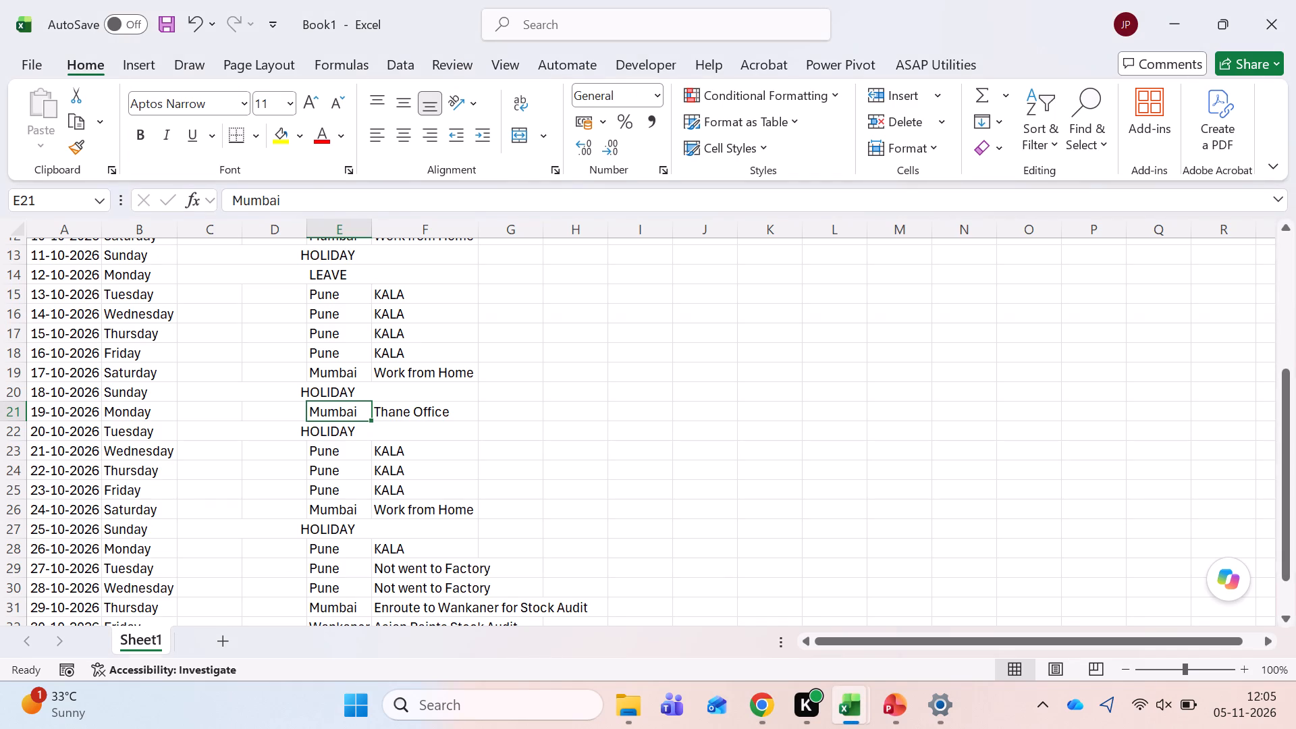
pyautogui.press('Right')
pyautogui.press('F2')
pyautogui.press('space')
pyautogui.write('+ Sorbe')
pyautogui.press('Return')
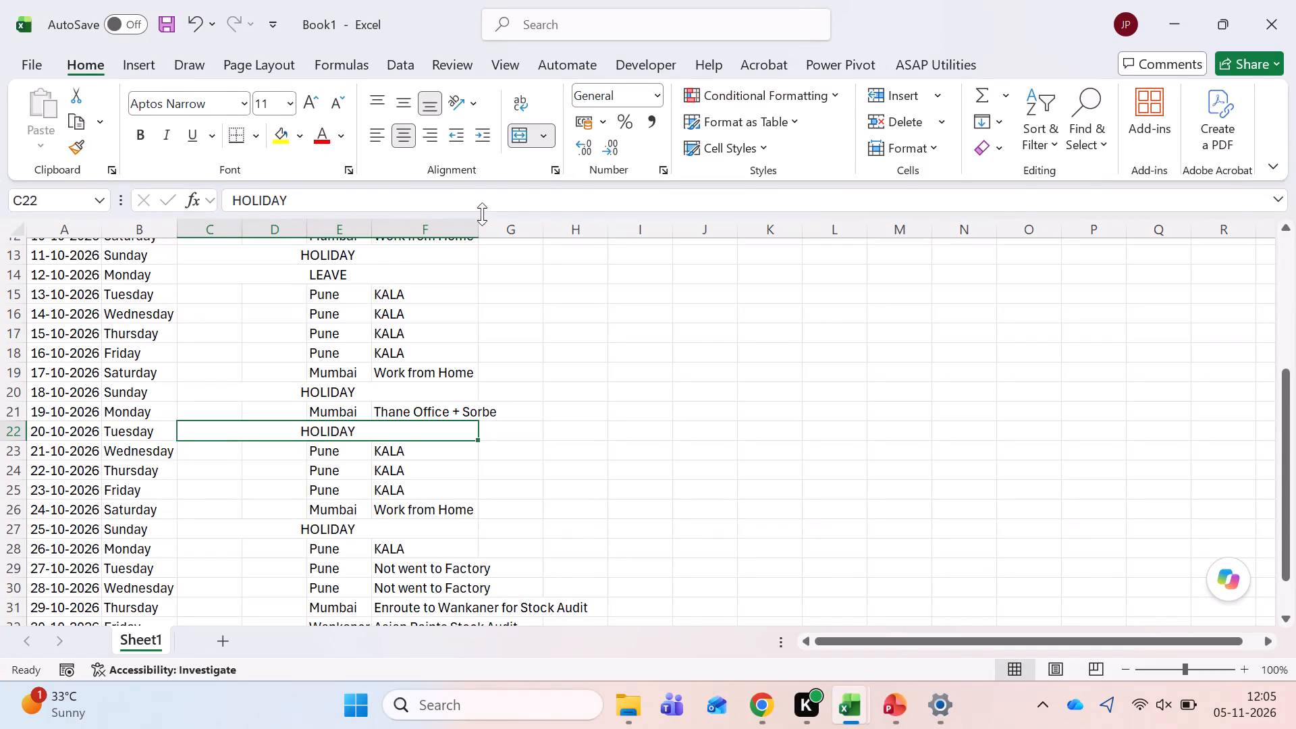
# Autofit the width of the Client Place column to its contents.
pyautogui.click(482, 212)
pyautogui.doubleClick(485, 228)
# Apply all borders to the whole attendance table, from the Date header row through the 31-10-2026 row.
pyautogui.click(72, 375)
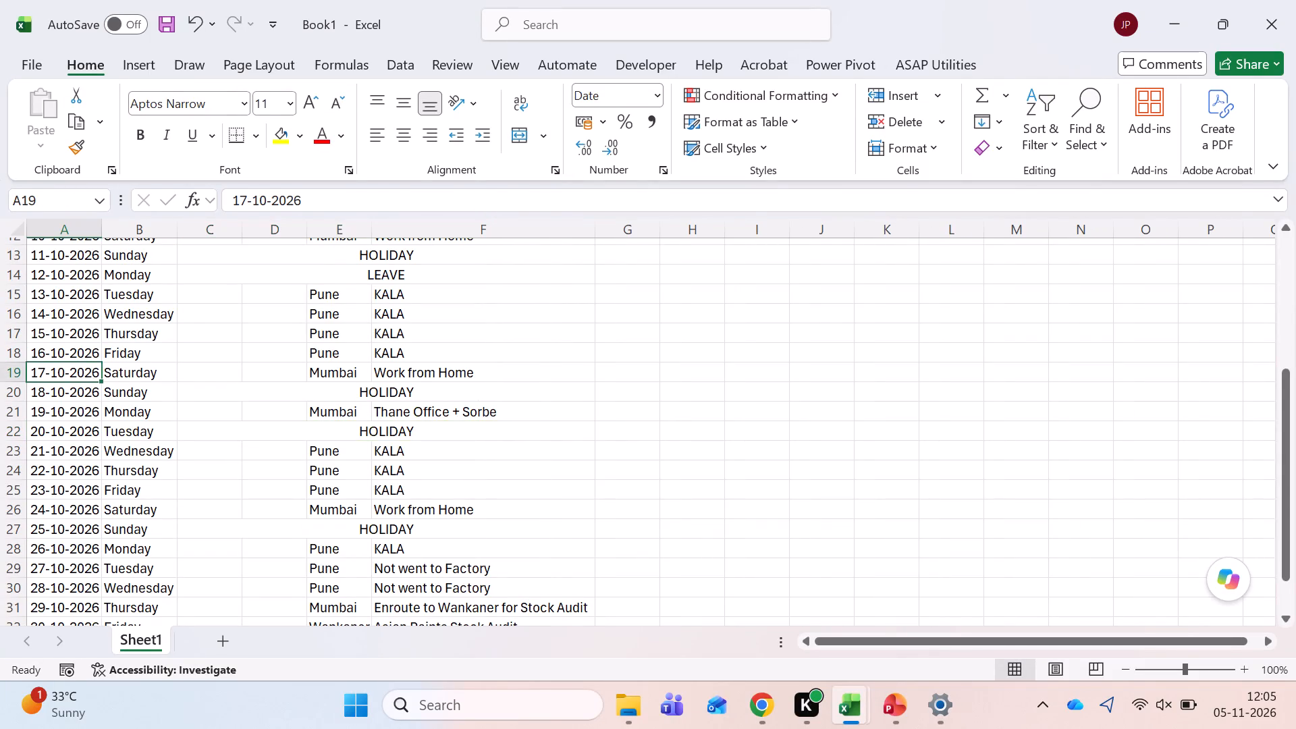
pyautogui.hotkey('ctrl', 'Up')
pyautogui.hotkey('ctrl', 'Up')
pyautogui.press('Down')
pyautogui.hotkey('ctrl', 'shift', 'Right')
pyautogui.hotkey('ctrl', 'shift', 'Down')
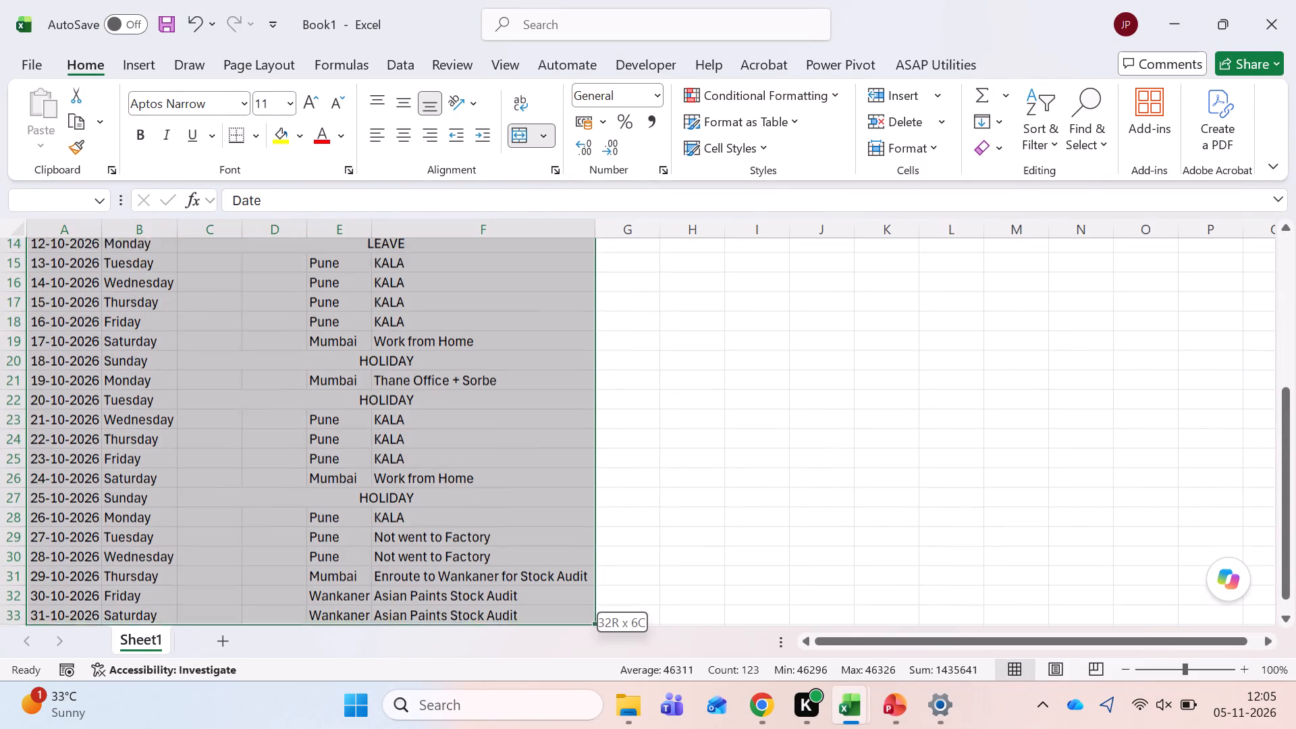
pyautogui.hotkey('alt', 'h')
pyautogui.hotkey('alt', 'b')
pyautogui.press('a')
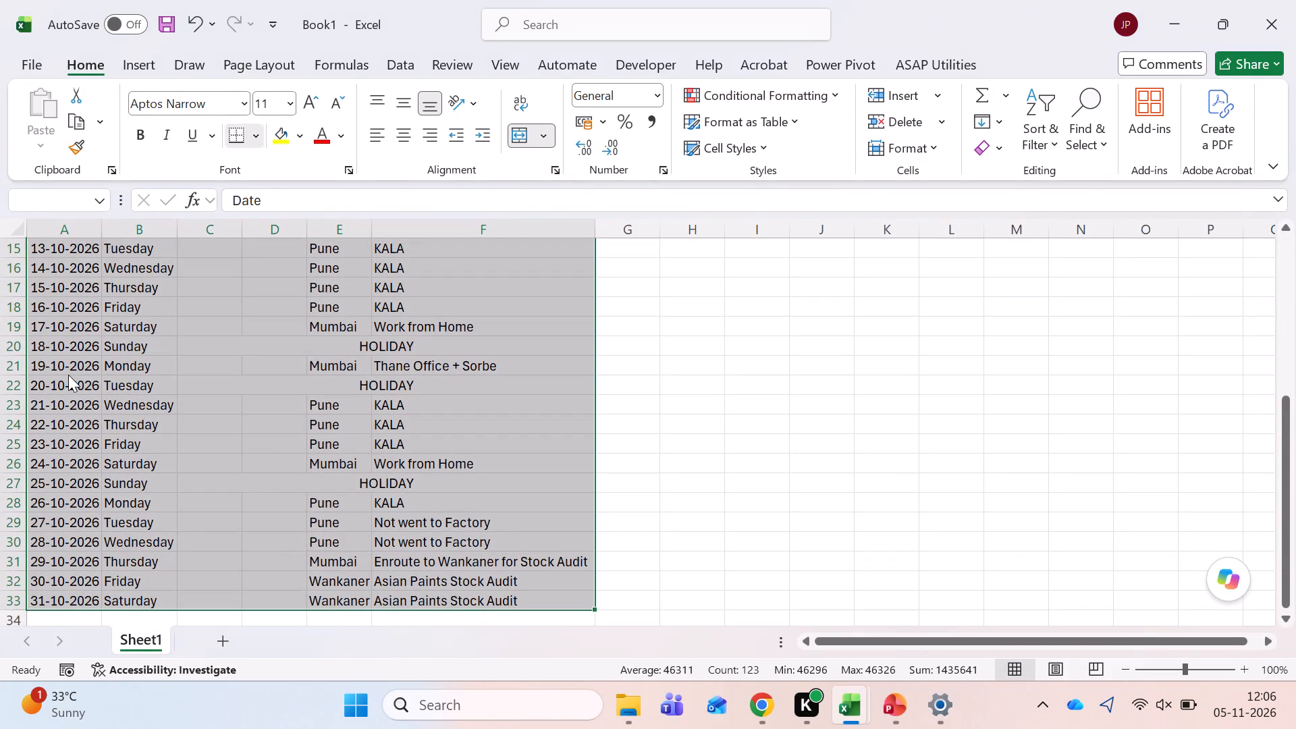
# Make the table's header row bold, from Date to Client Place.
pyautogui.click(59, 271)
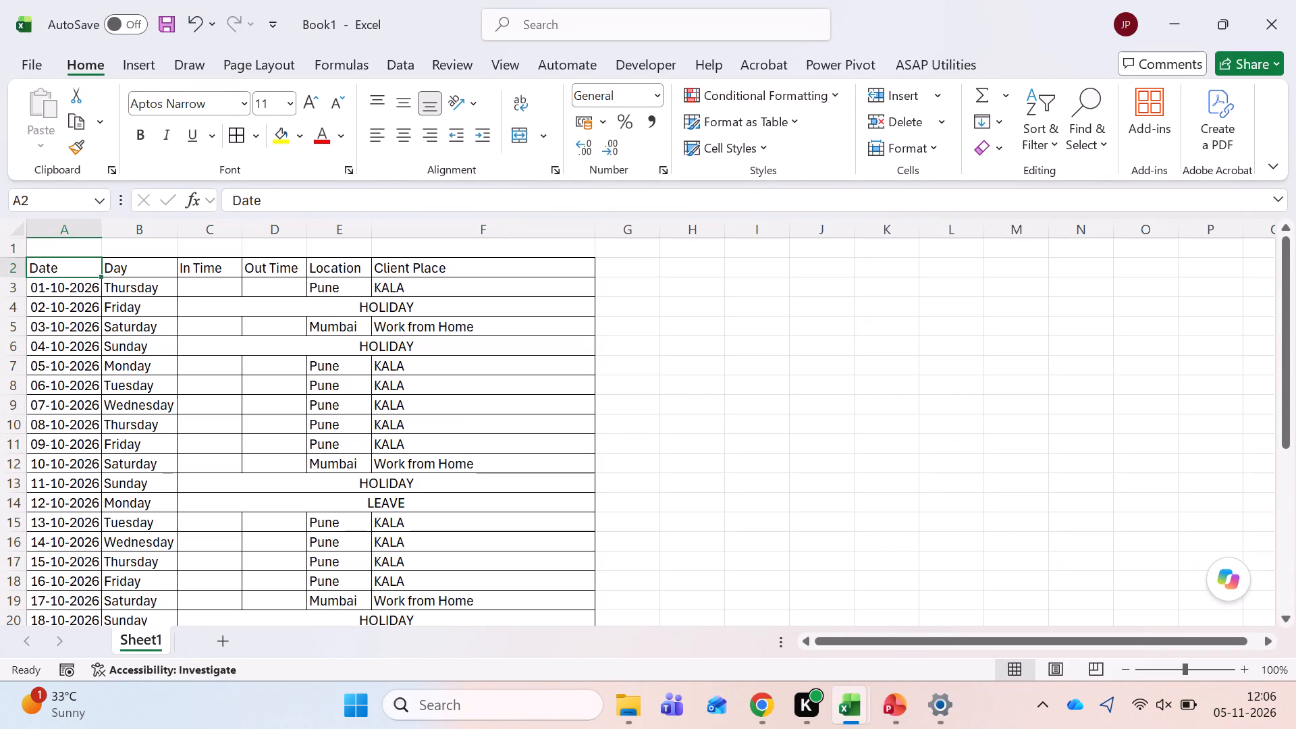
pyautogui.hotkey('ctrl', 'shift', 'Right')
pyautogui.hotkey('ctrl', 'b')
# Set the font of the entire sheet to Calibri, size 10.
pyautogui.click(22, 235)
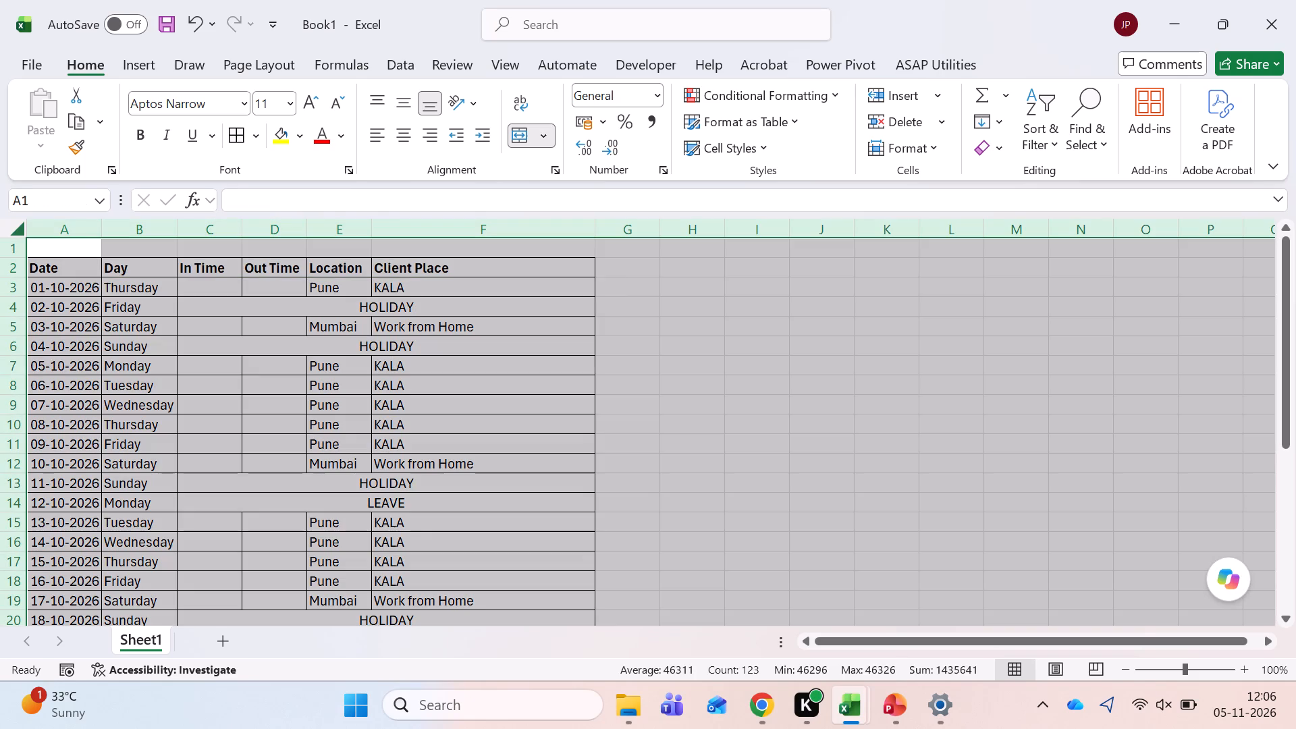
pyautogui.click(183, 98)
pyautogui.write('cali')
pyautogui.press('Return')
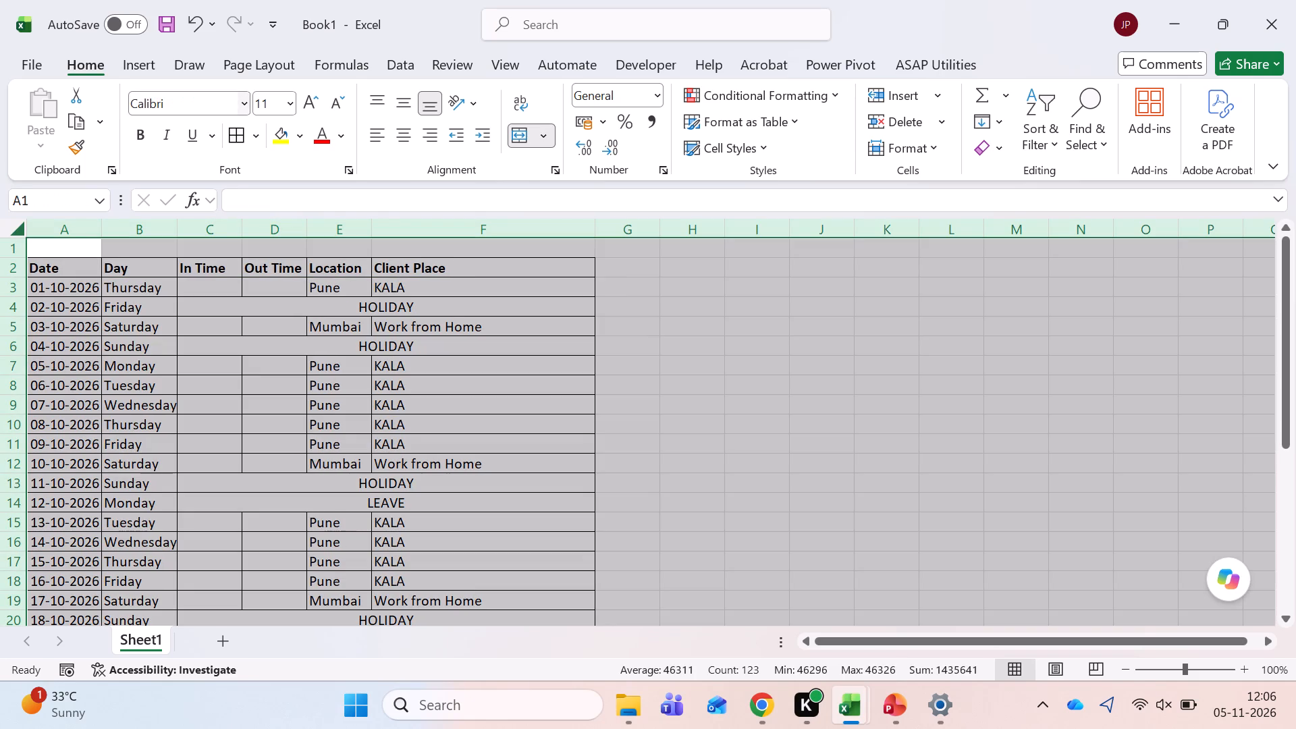
pyautogui.click(261, 103)
pyautogui.write('10')
pyautogui.press('Return')
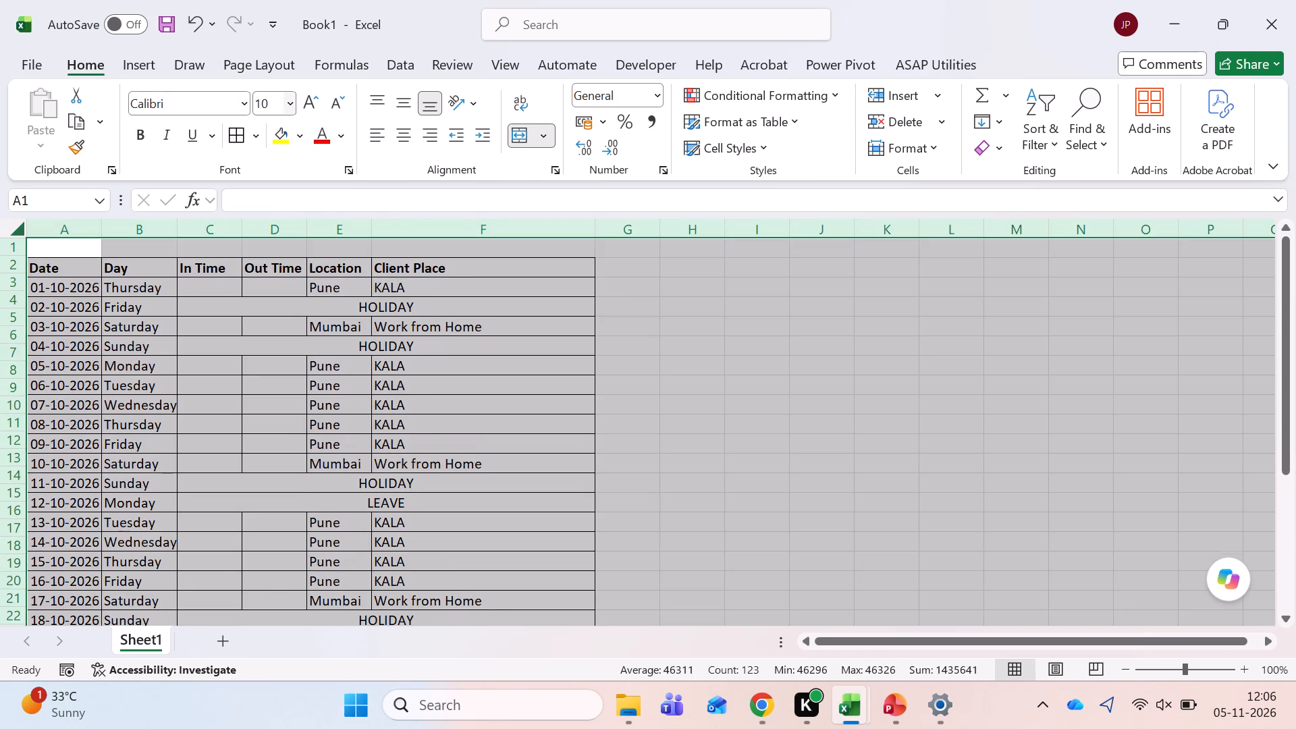
pyautogui.press('Down')
pyautogui.press('Up')
pyautogui.press('Down')
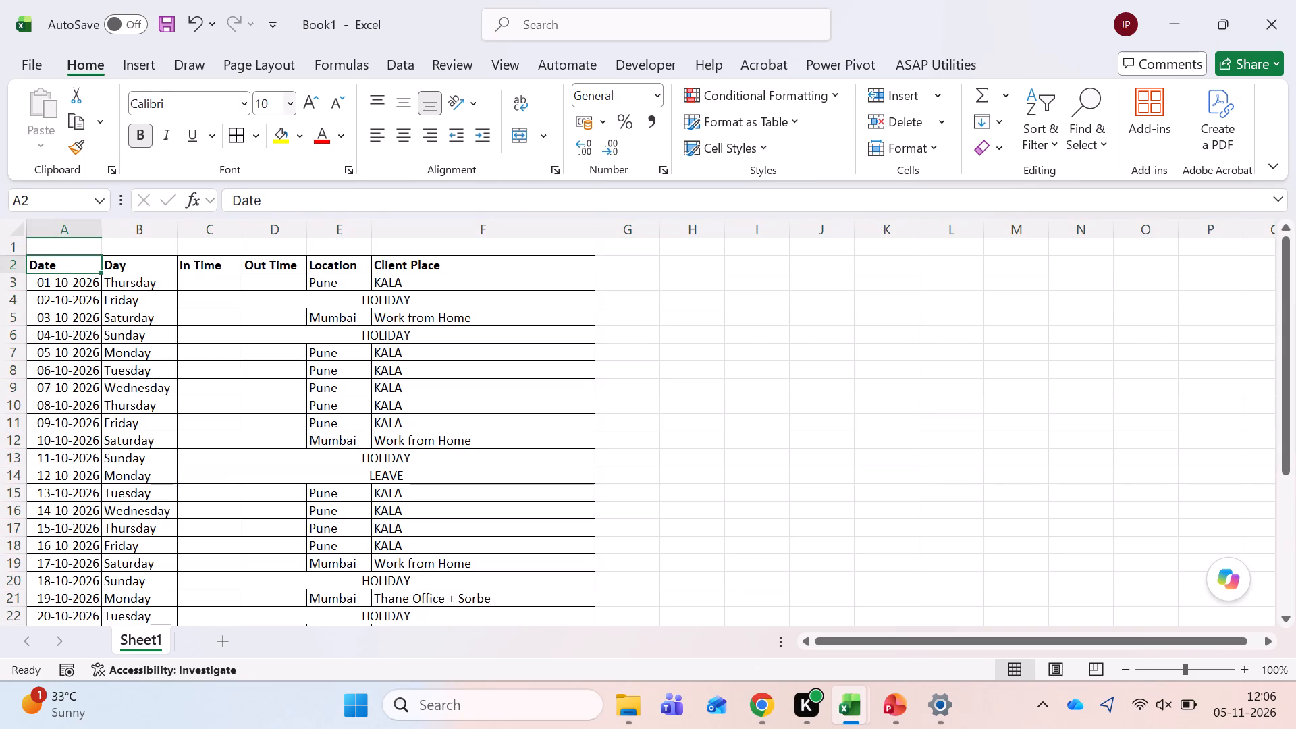
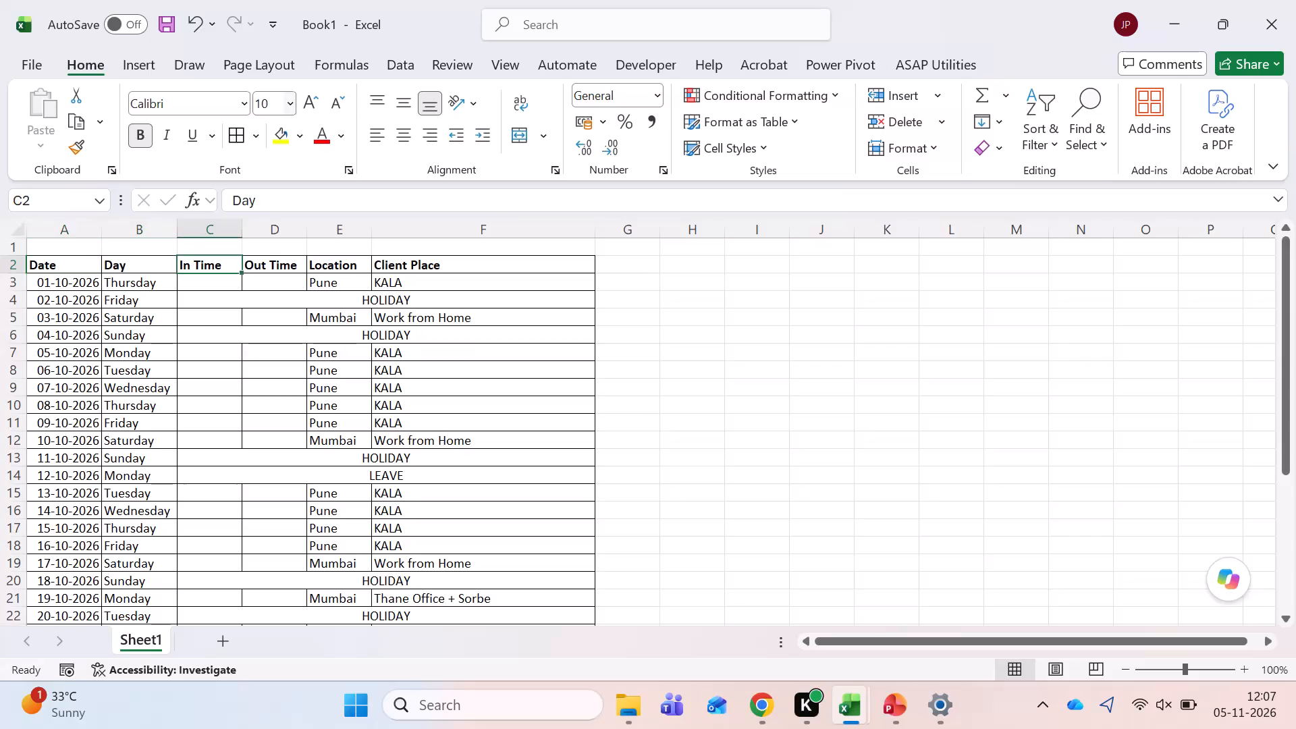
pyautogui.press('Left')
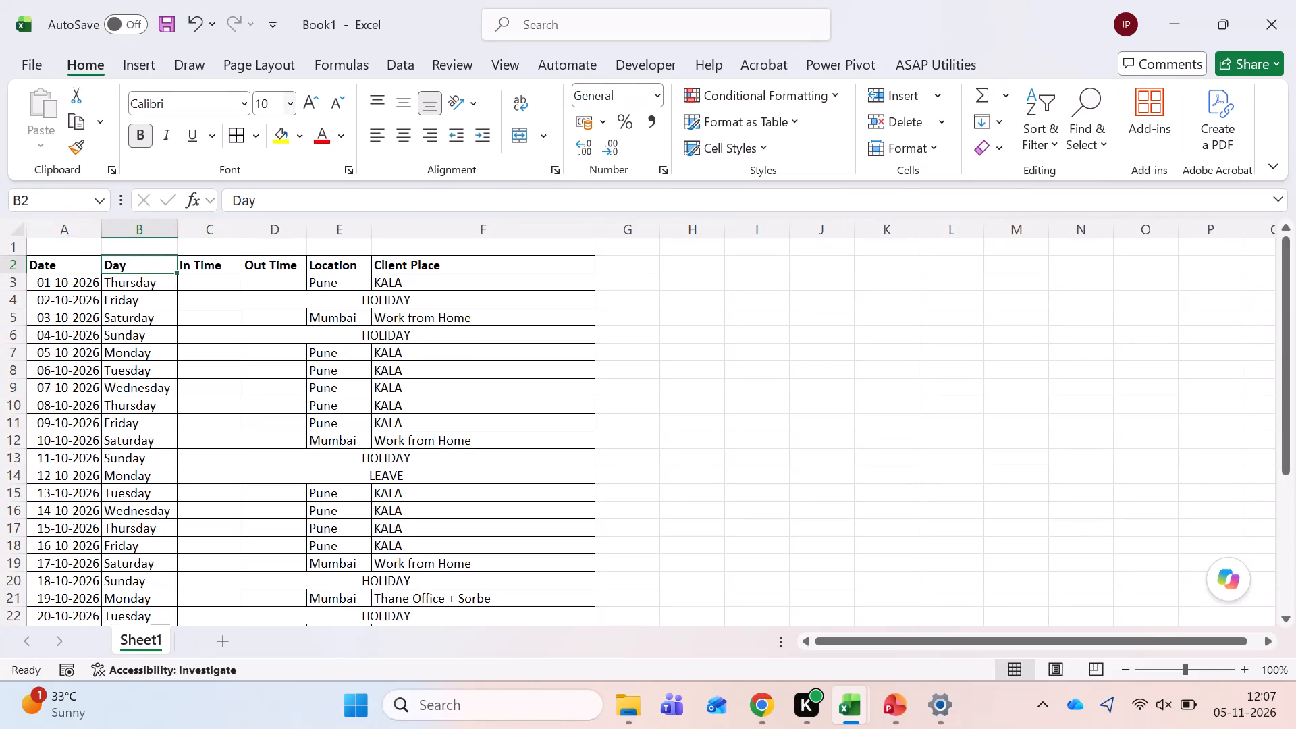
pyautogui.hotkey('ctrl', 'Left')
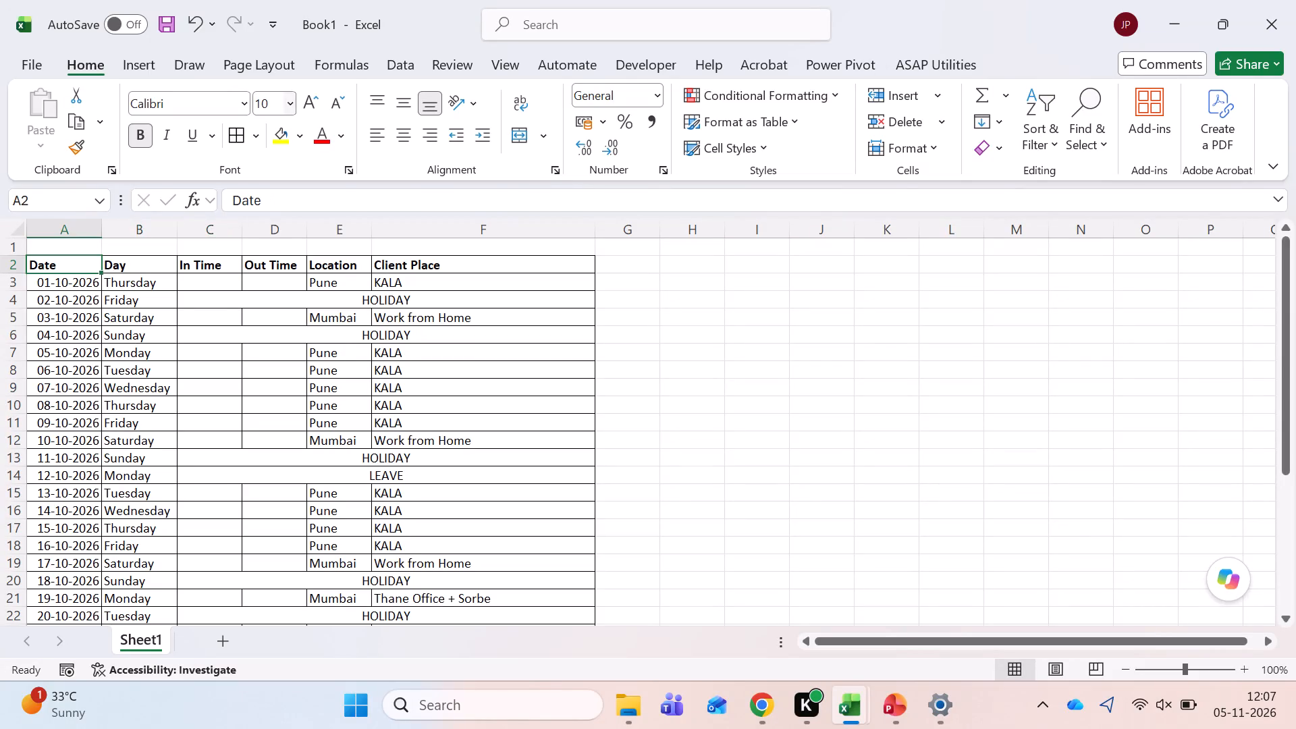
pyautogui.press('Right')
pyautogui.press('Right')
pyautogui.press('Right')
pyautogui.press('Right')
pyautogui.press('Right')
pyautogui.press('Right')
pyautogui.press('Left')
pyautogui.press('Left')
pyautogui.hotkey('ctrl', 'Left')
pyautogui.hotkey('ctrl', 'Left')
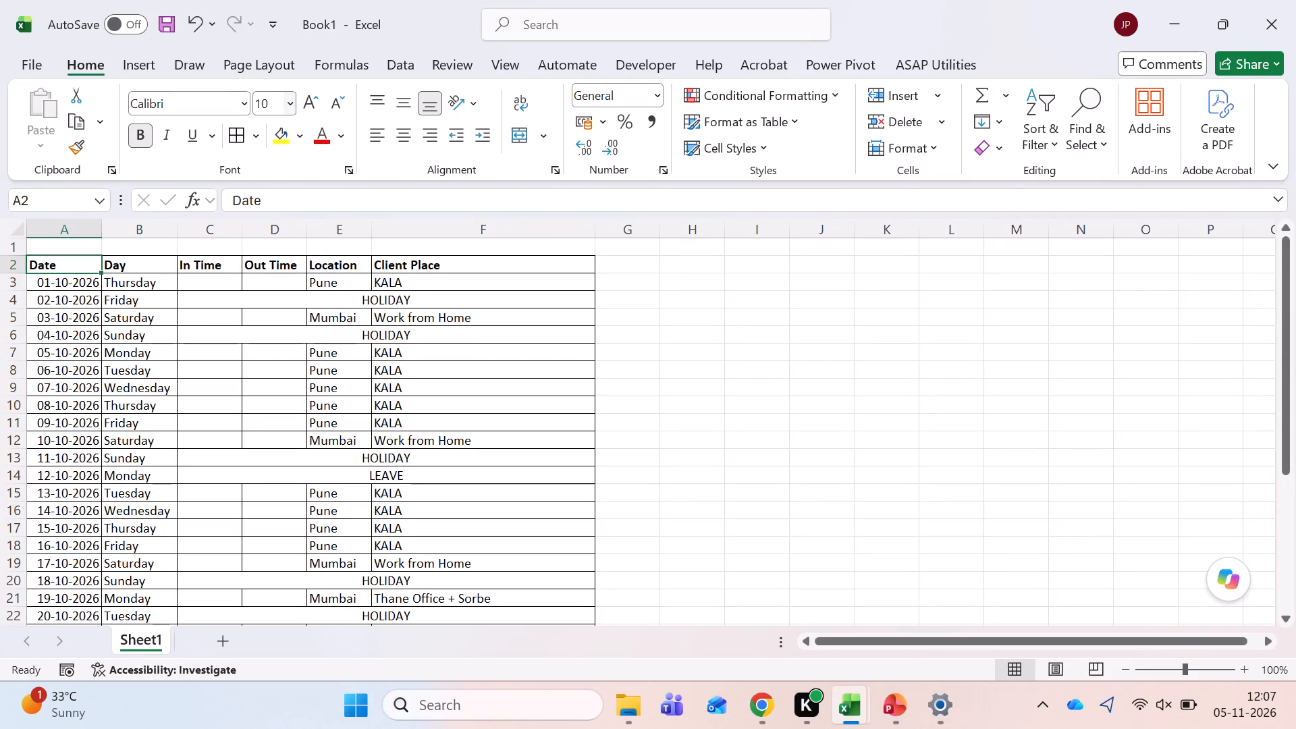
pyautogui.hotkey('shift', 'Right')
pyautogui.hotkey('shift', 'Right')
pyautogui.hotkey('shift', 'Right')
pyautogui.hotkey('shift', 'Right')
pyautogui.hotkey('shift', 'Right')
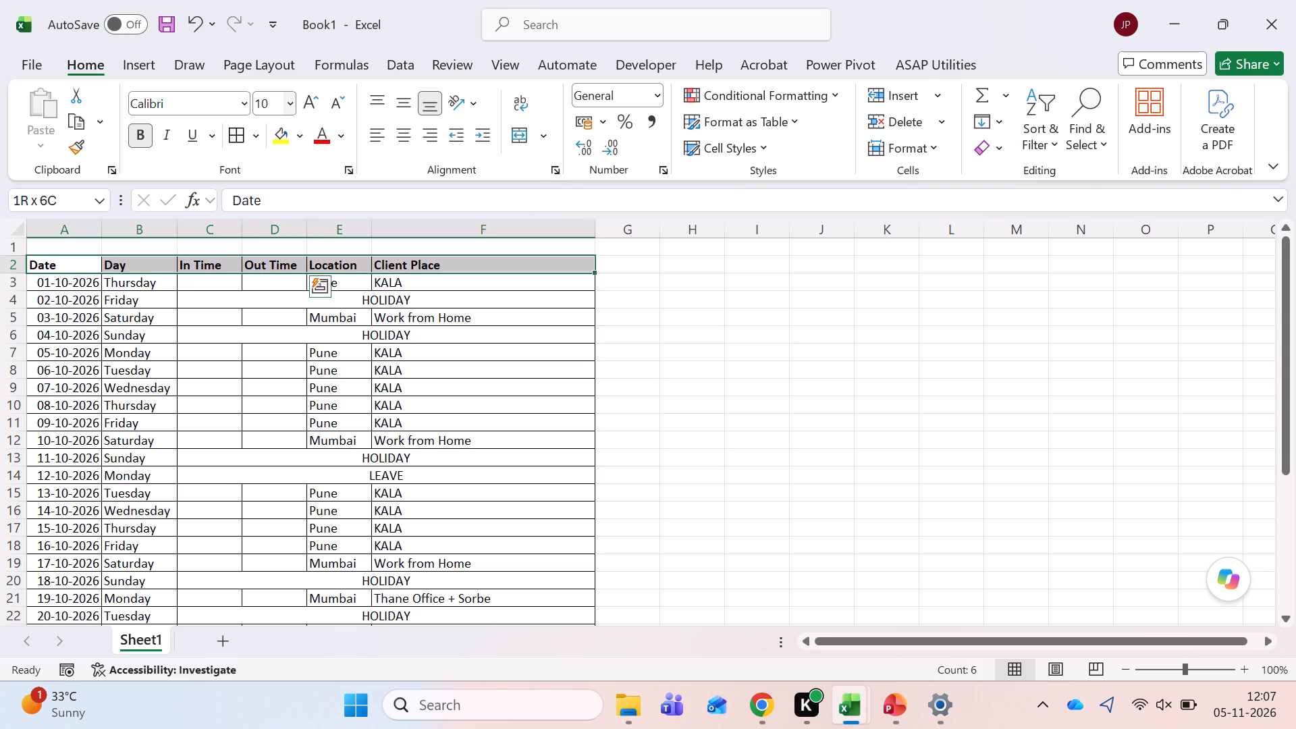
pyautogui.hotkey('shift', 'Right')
# Start a summary table beside the attendance table with the headers Client Place in I2 and Days Working in J2.
pyautogui.press('Right')
pyautogui.press('Right')
pyautogui.press('Right')
pyautogui.press('Right')
pyautogui.press('Right')
pyautogui.press('Right')
pyautogui.press('Right')
pyautogui.press('Right')
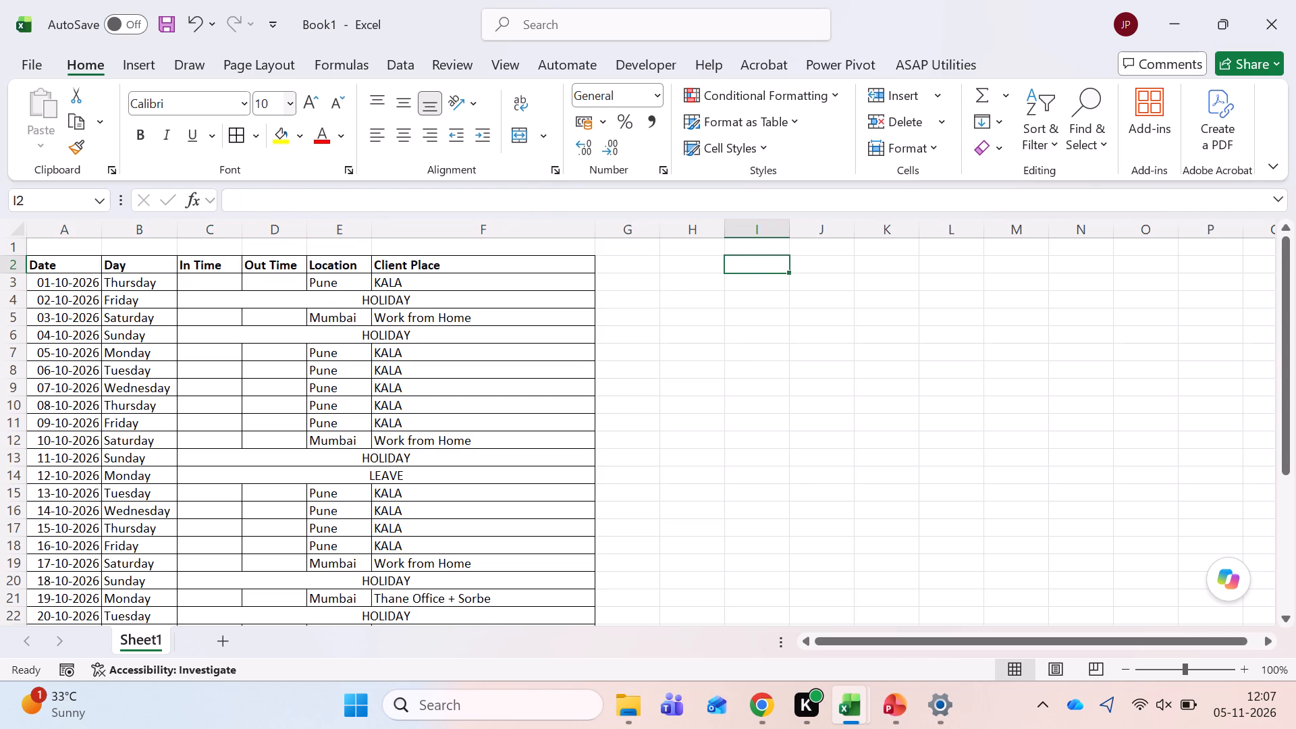
pyautogui.write('Clinet')
pyautogui.press('space')
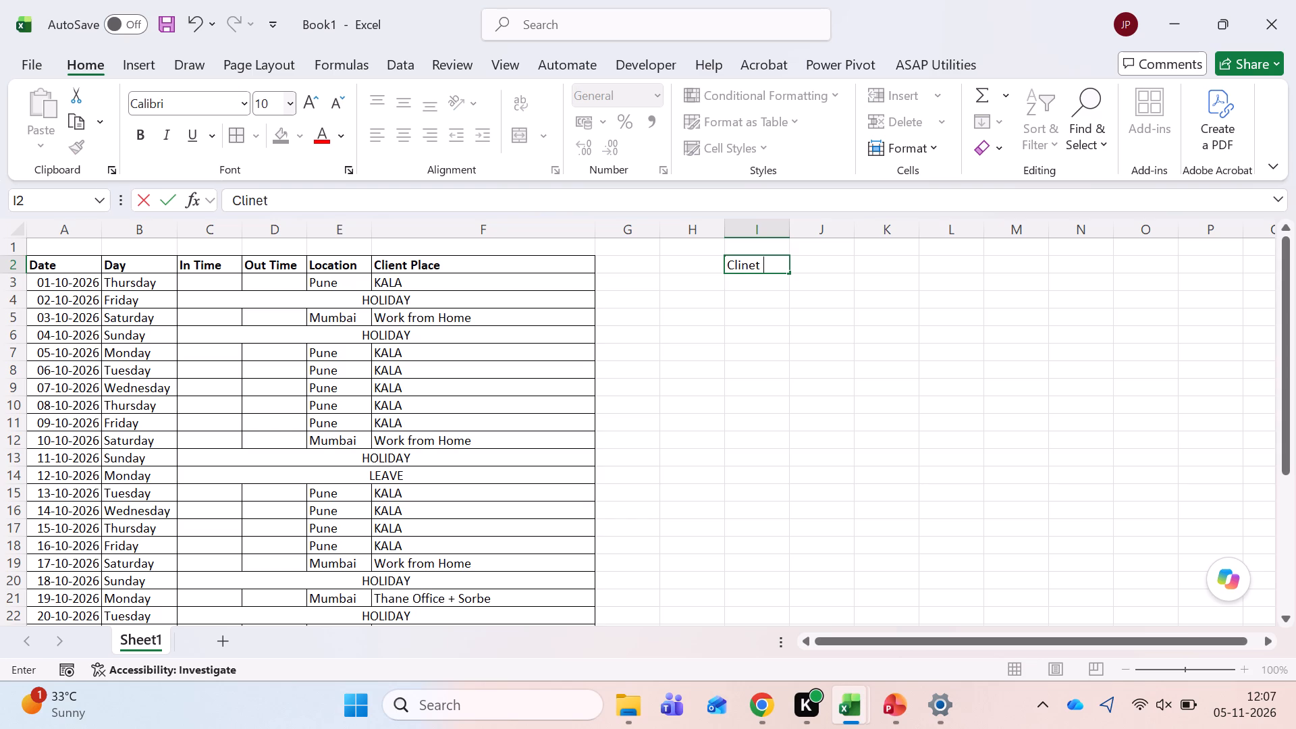
pyautogui.press('BackSpace')
pyautogui.press('BackSpace')
pyautogui.press('BackSpace')
pyautogui.press('BackSpace')
pyautogui.write('ent Place')
pyautogui.press('Tab')
pyautogui.write('Days Working')
pyautogui.press('Return')
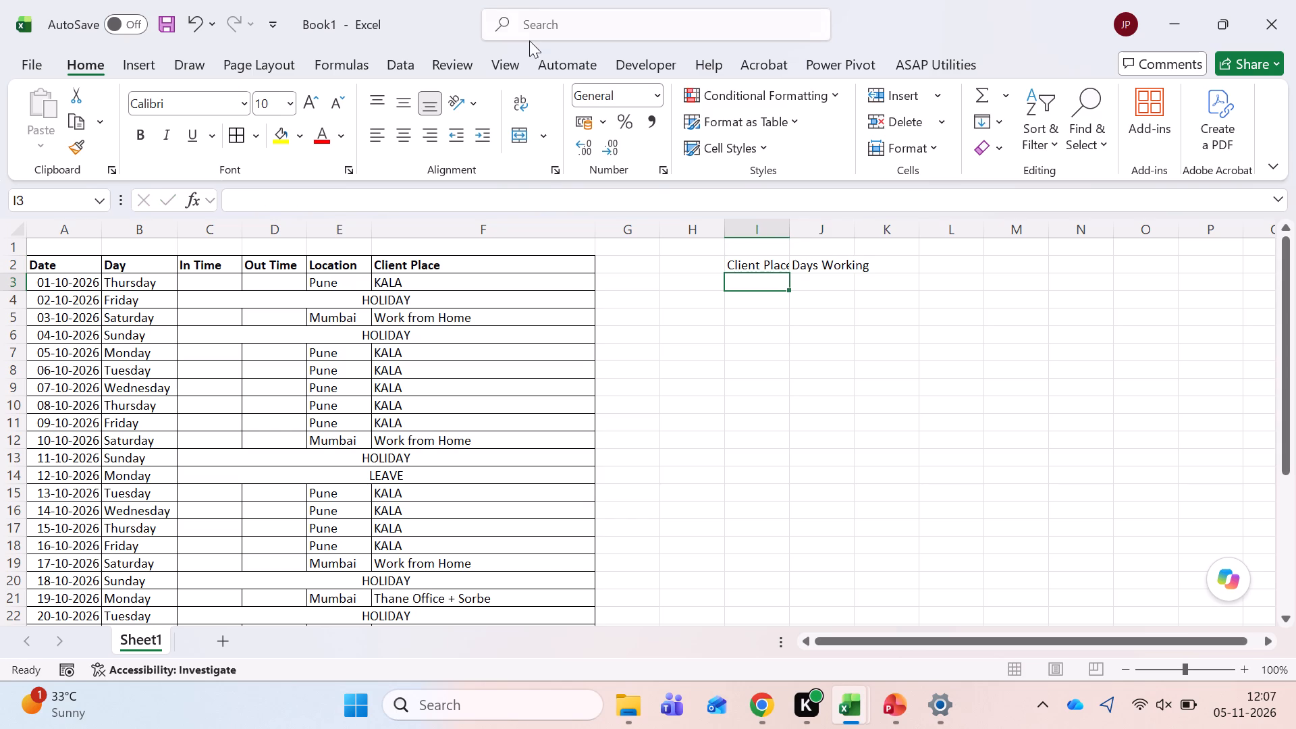
# Autofit the widths of the summary table's Client Place and Days Working columns.
pyautogui.doubleClick(787, 230)
pyautogui.doubleClick(860, 230)
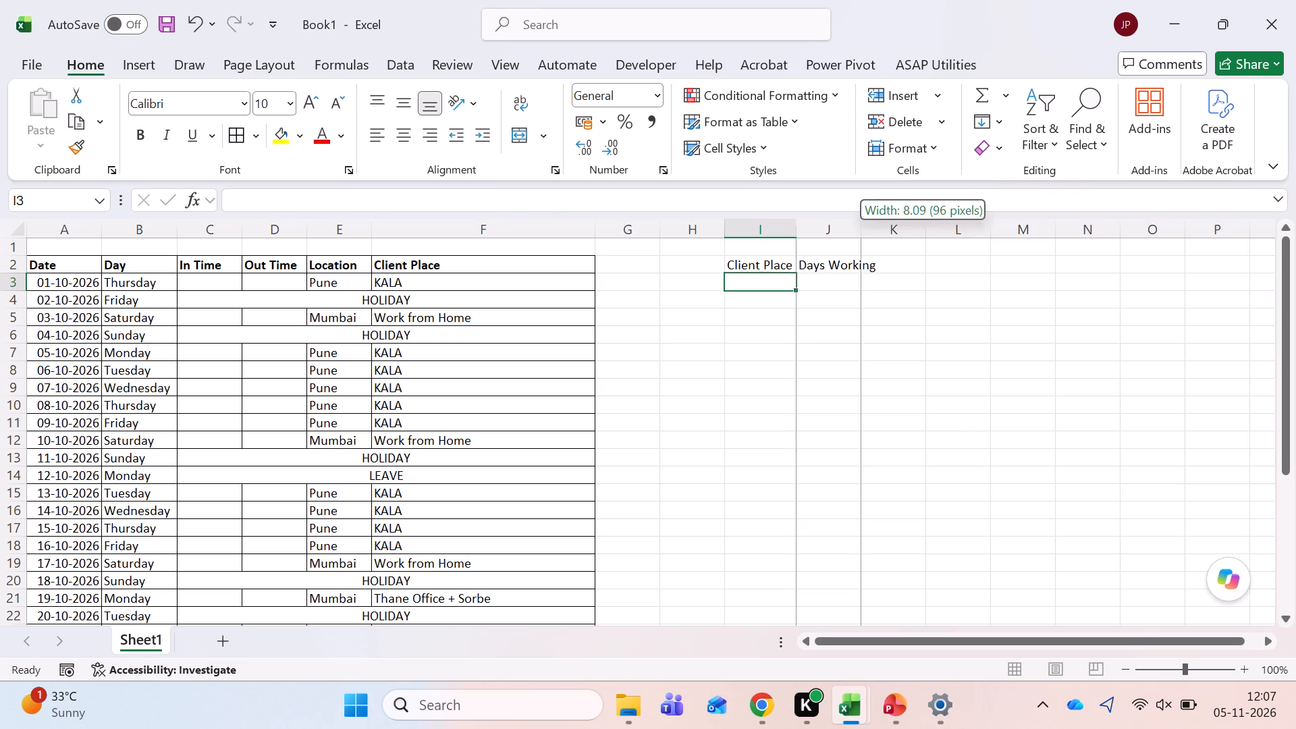
pyautogui.click(895, 259)
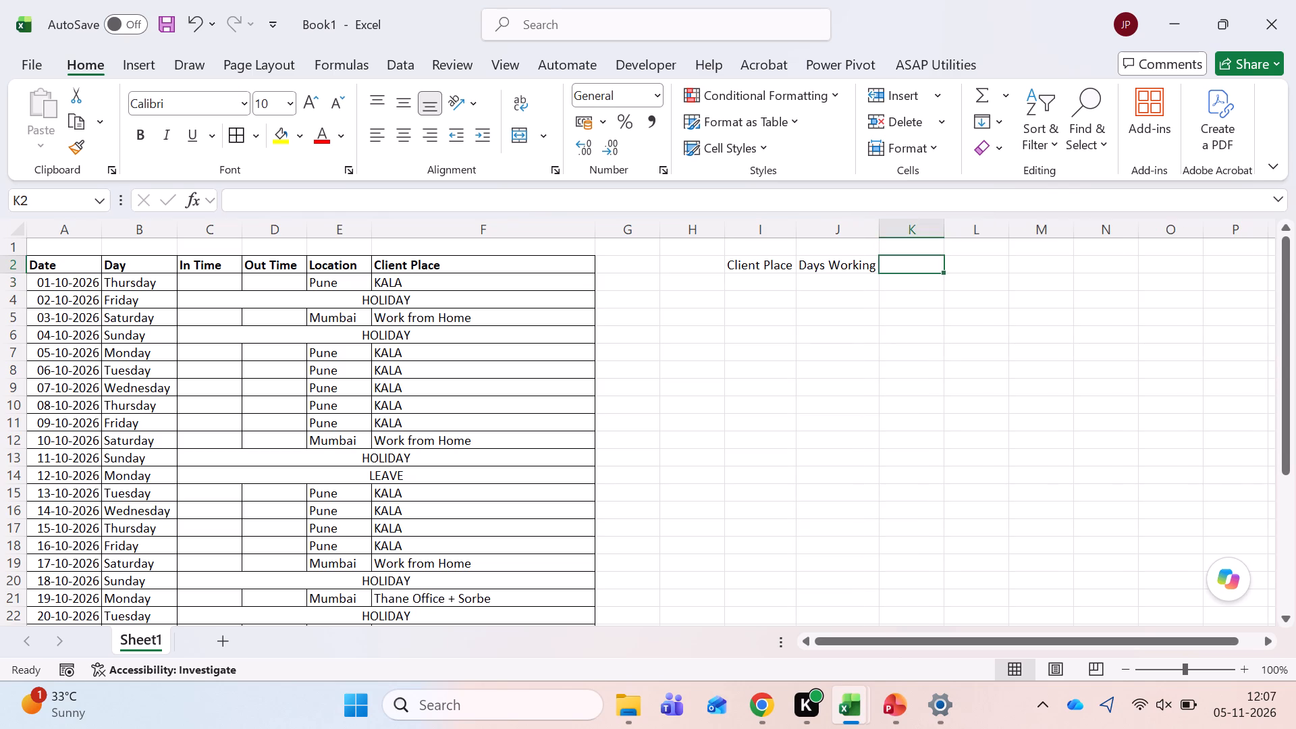
# Enter KALA and Work From Home as the first two client places in the summary table, fitting the column width.
pyautogui.press('Down')
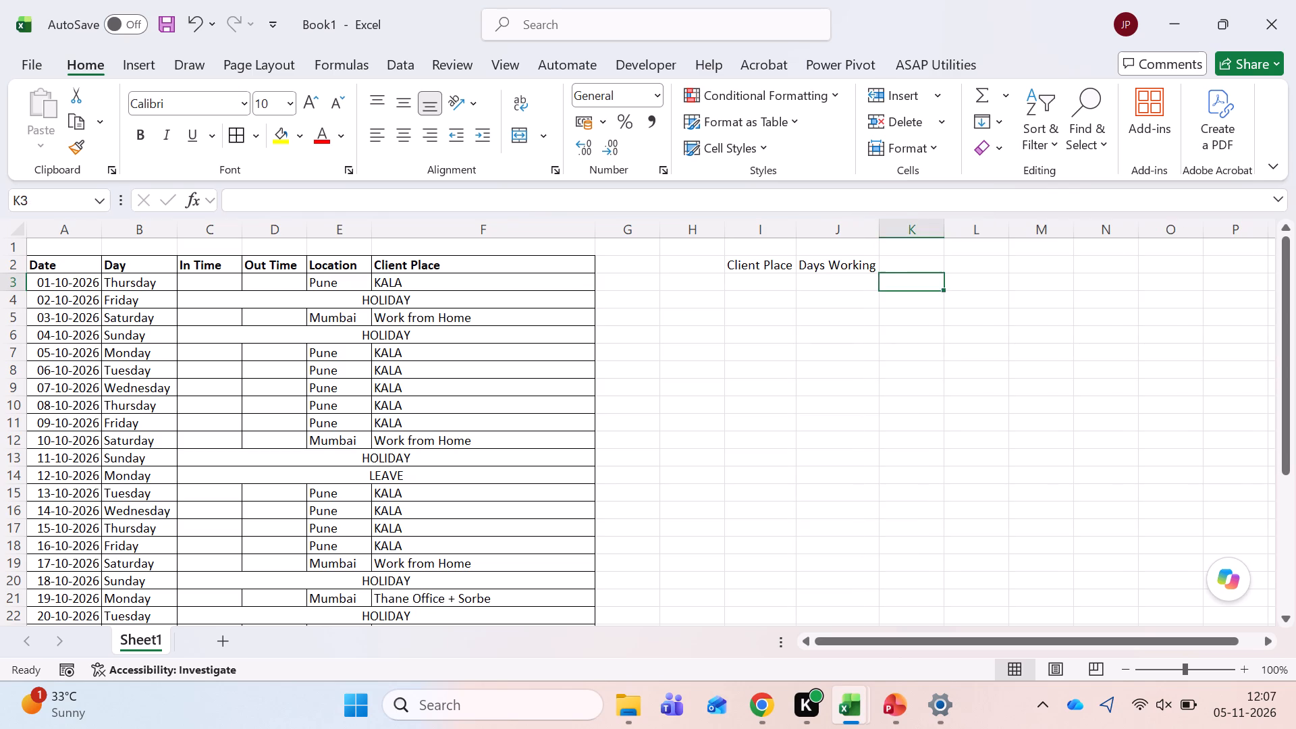
pyautogui.press('Left')
pyautogui.press('Left')
pyautogui.write('KALA')
pyautogui.press('Tab')
pyautogui.press('Left')
pyautogui.press('Down')
pyautogui.write('Work From Home')
pyautogui.press('Tab')
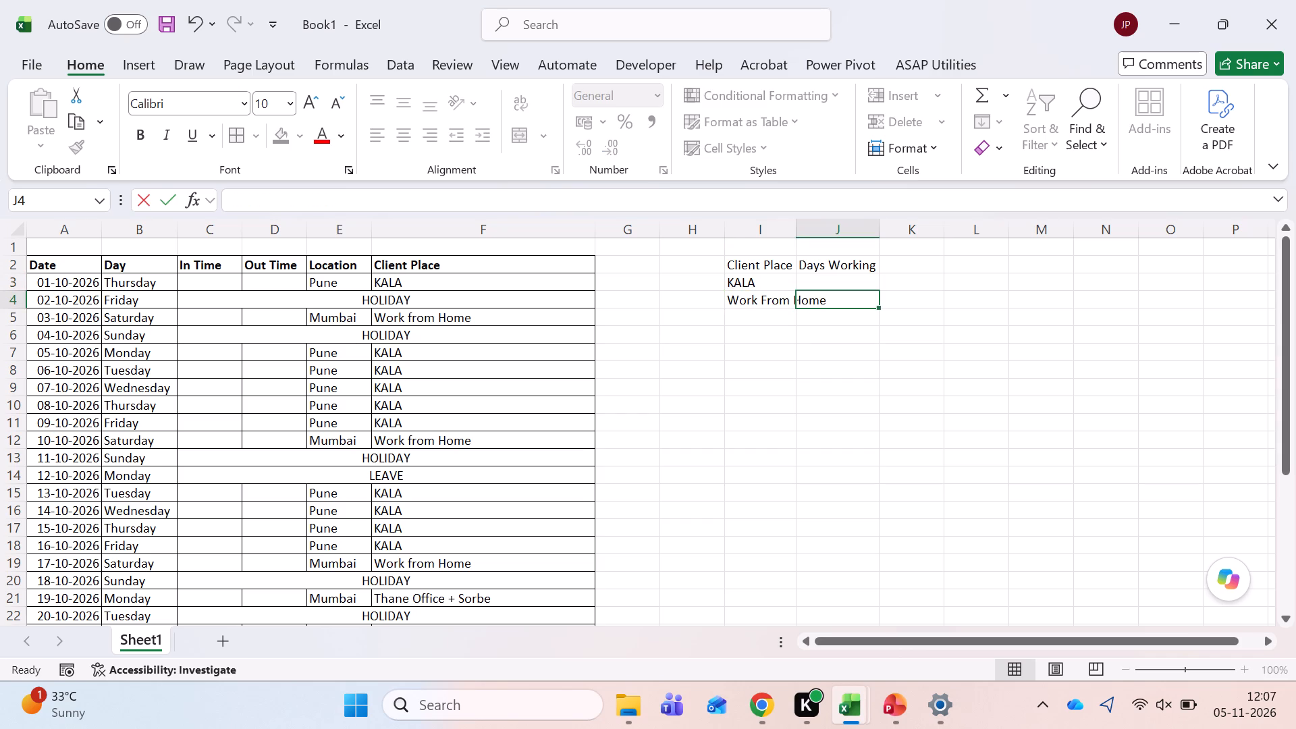
pyautogui.doubleClick(791, 227)
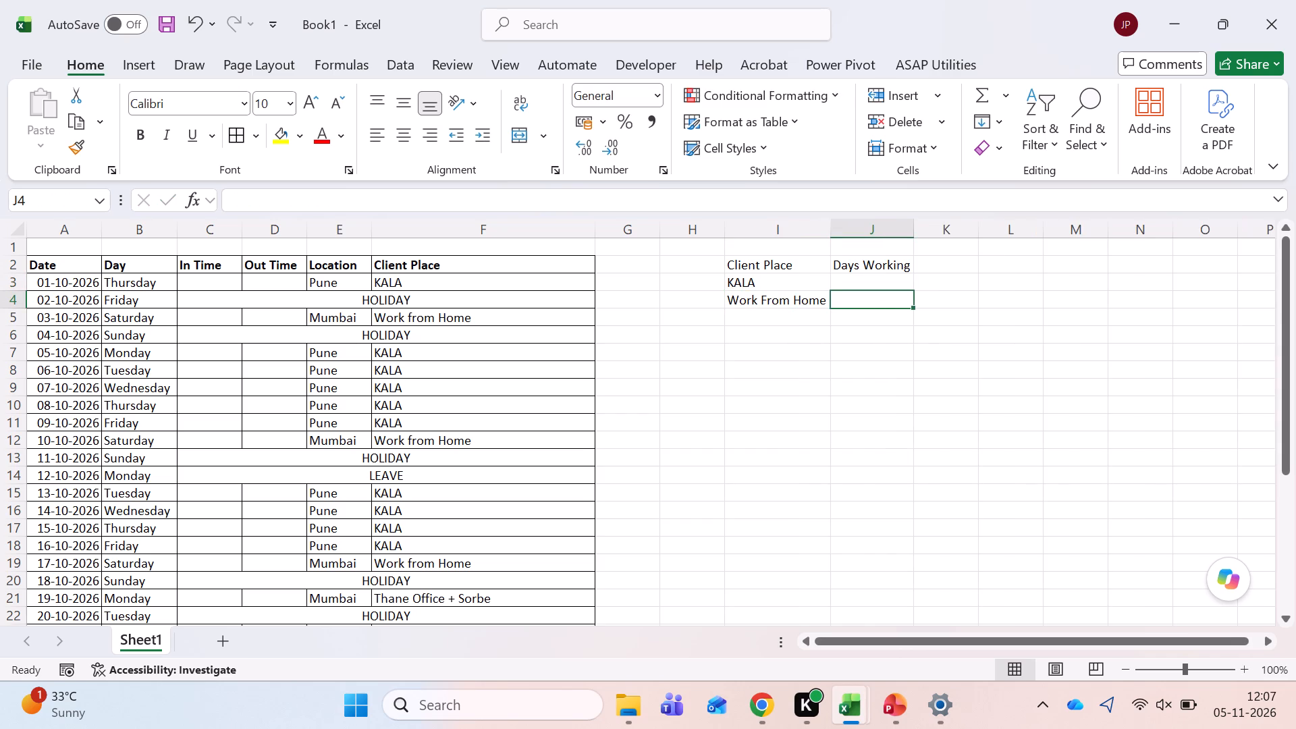
# Add Thane Office + Sorbe below Work From Home in the summary table and autofit that column.
pyautogui.click(761, 316)
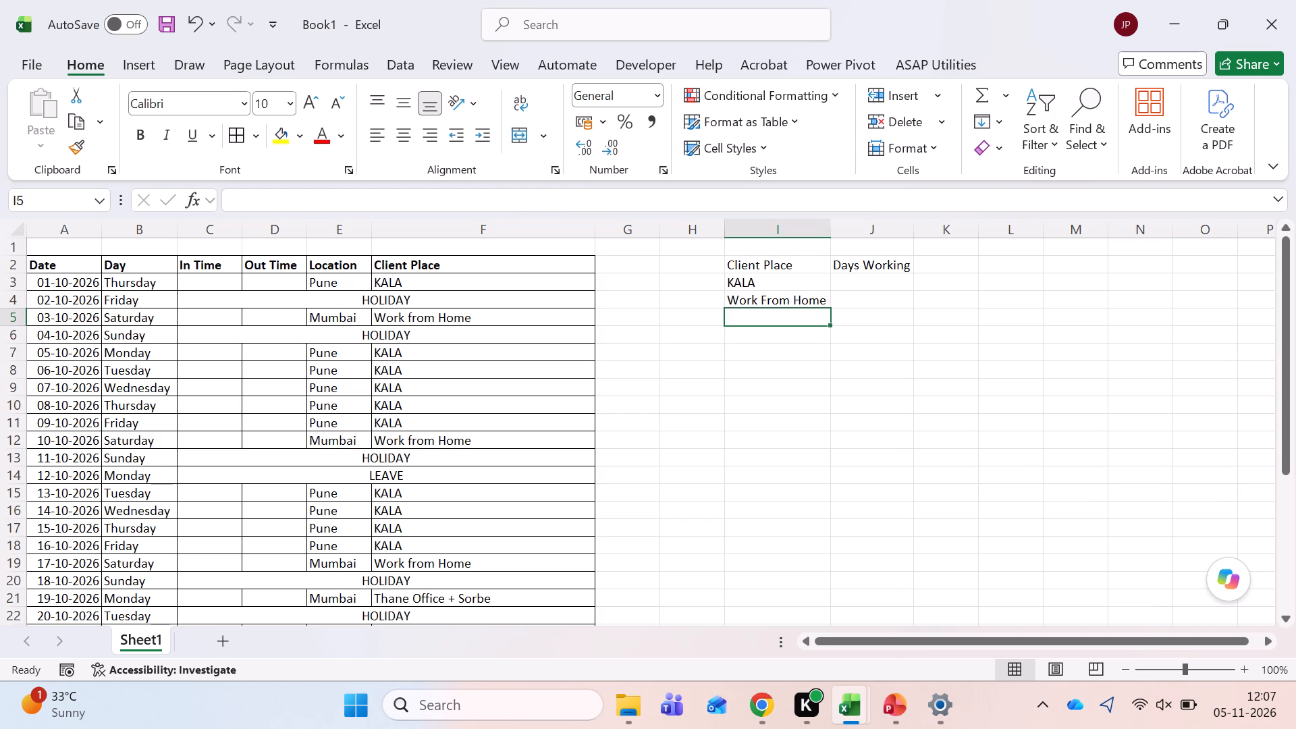
pyautogui.write('Thane Office')
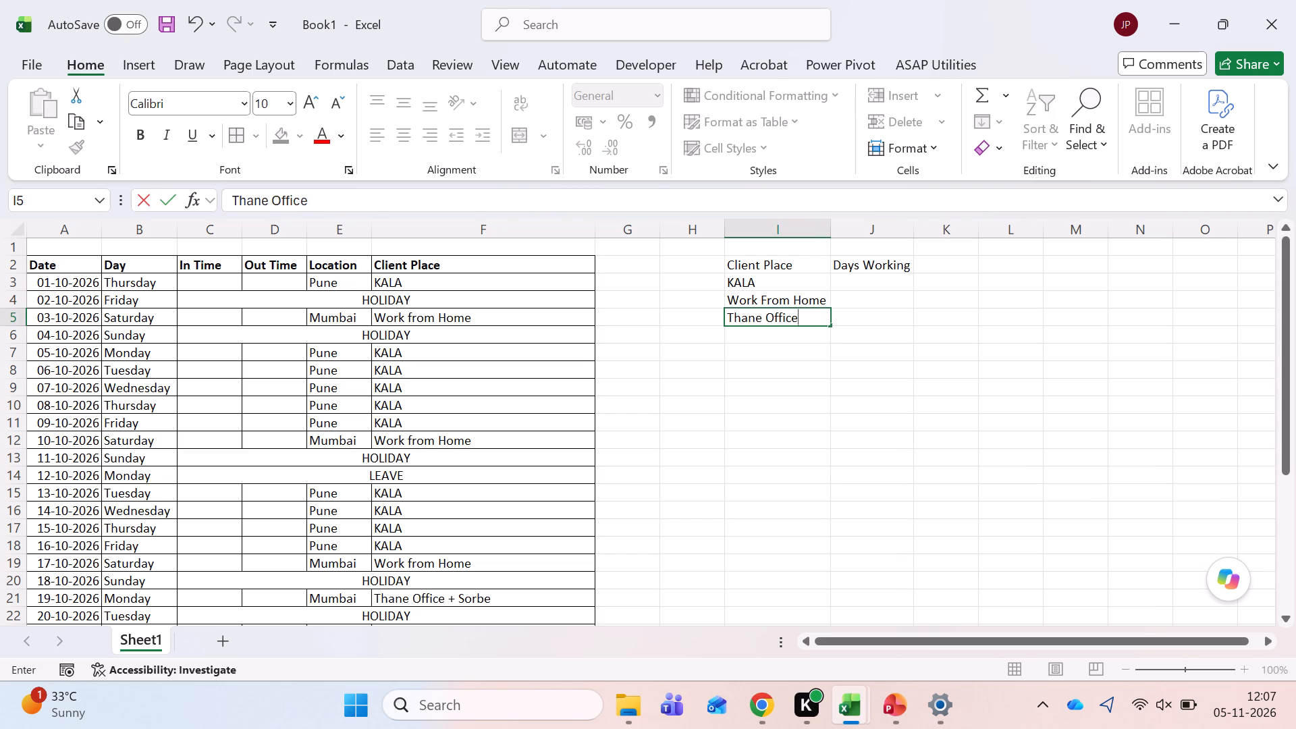
pyautogui.press('space')
pyautogui.write('+ Sorbe')
pyautogui.press('Return')
pyautogui.click(832, 236)
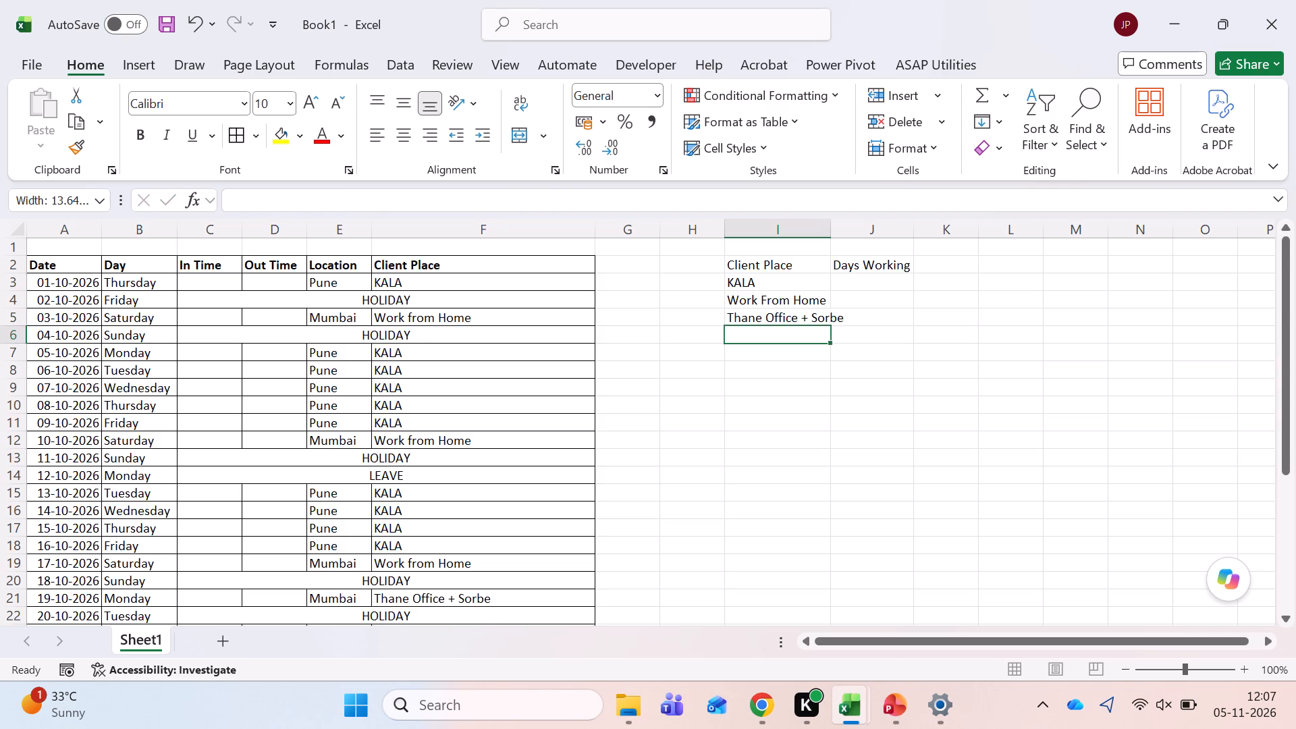
pyautogui.doubleClick(830, 238)
pyautogui.doubleClick(832, 235)
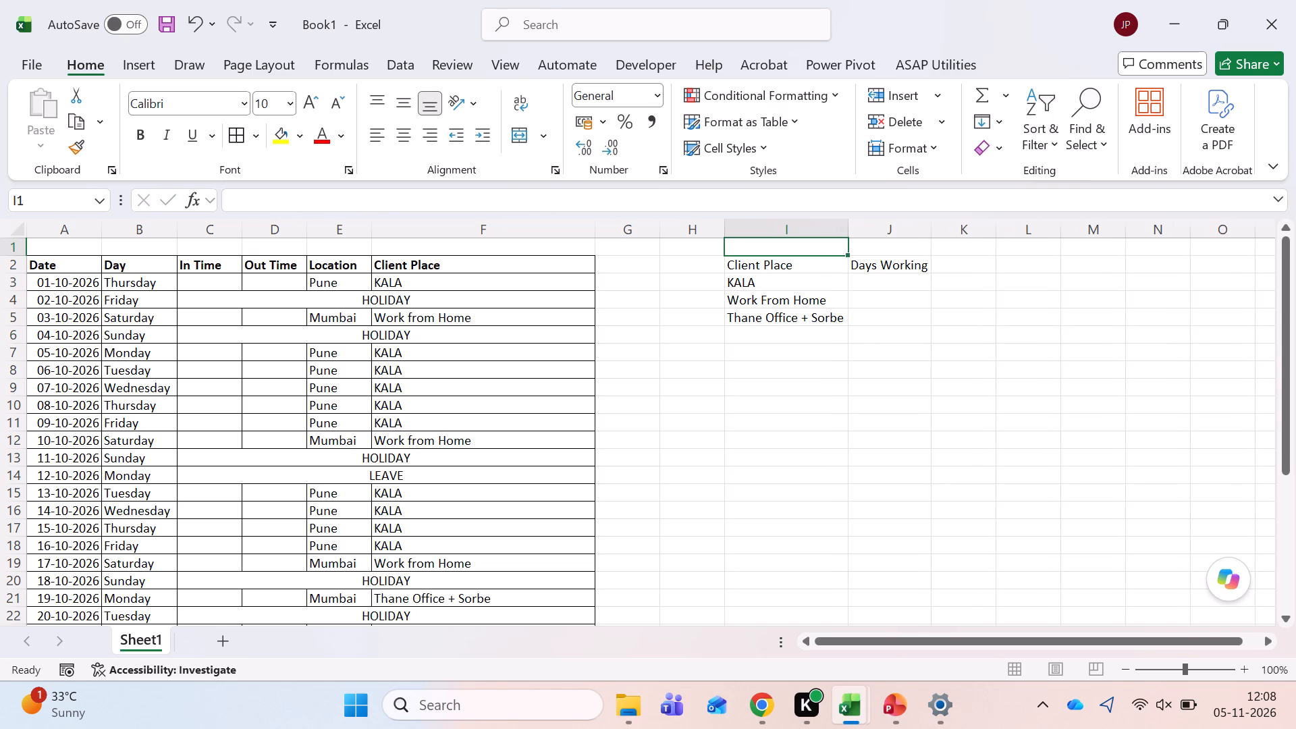
# Add Not Went to Factory in I6 as the next entry in the summary table.
pyautogui.click(792, 338)
pyautogui.scroll(-1, 651, 483)
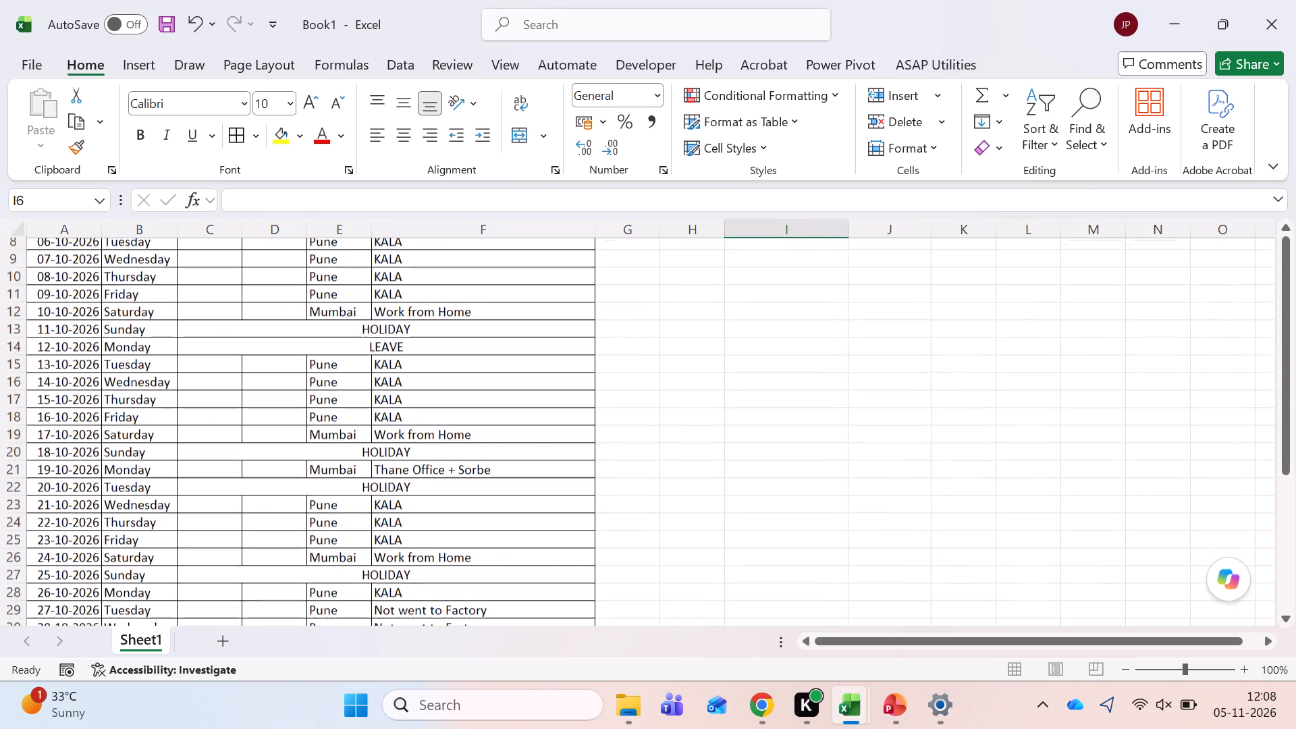
pyautogui.scroll(-1, 651, 483)
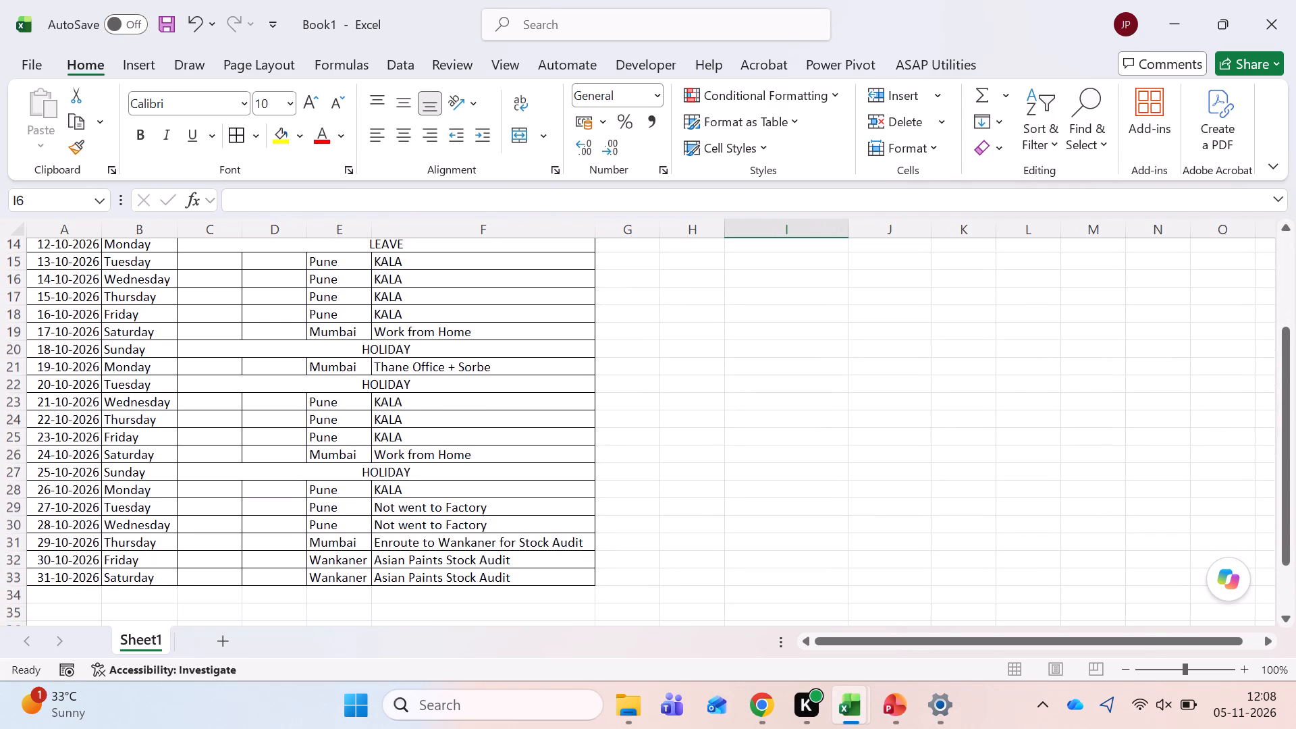
pyautogui.scroll(-1, 651, 483)
pyautogui.scroll(2, 651, 483)
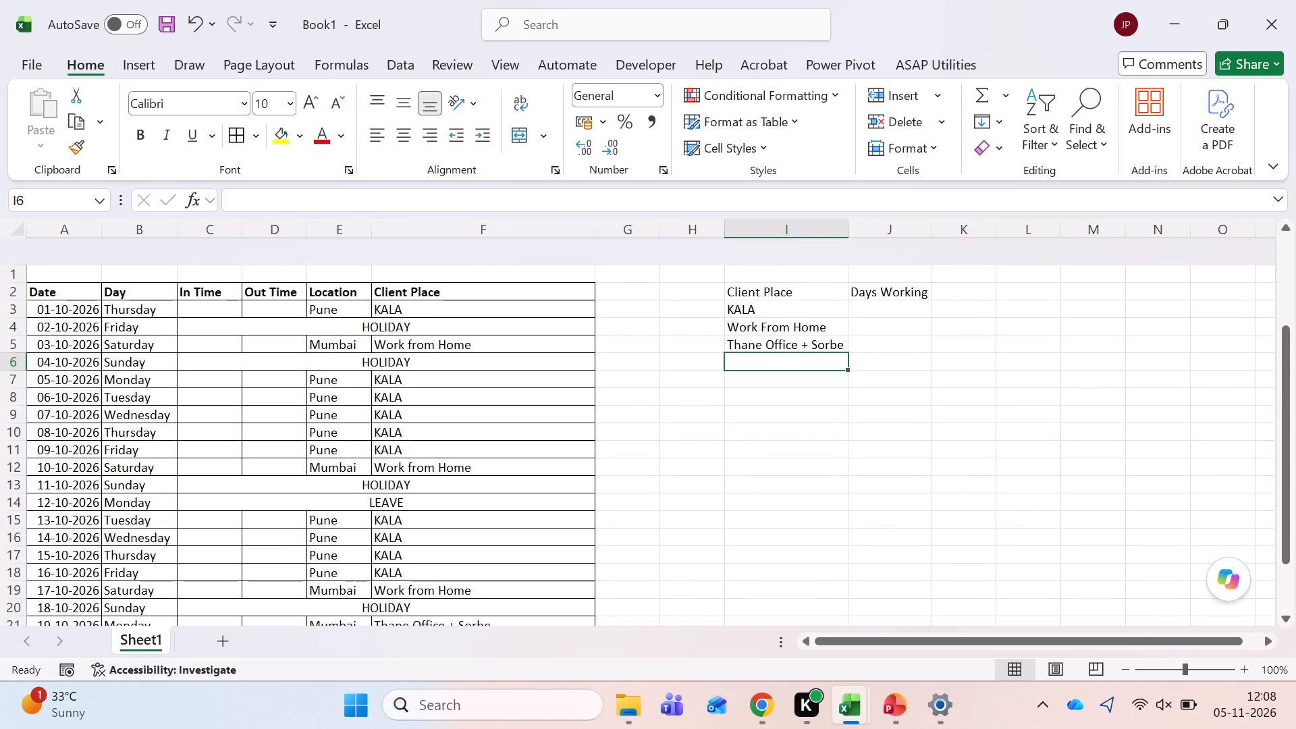
pyautogui.write('Now')
pyautogui.scroll(1, 652, 483)
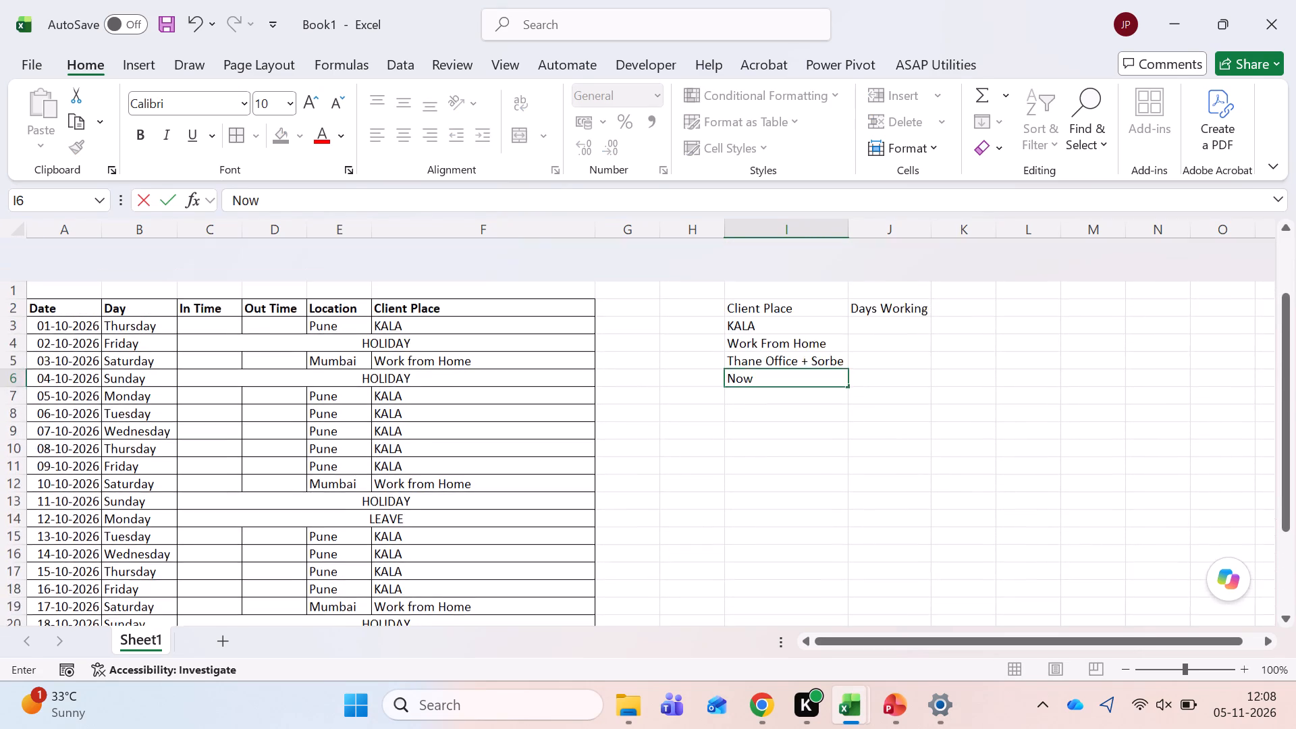
pyautogui.scroll(1, 652, 483)
pyautogui.press('BackSpace')
pyautogui.press('BackSpace')
pyautogui.write('ot Went to D')
pyautogui.press('BackSpace')
pyautogui.write('Factory')
pyautogui.press('Return')
# Add Holiday in I7 of the summary table.
pyautogui.scroll(-1, 637, 474)
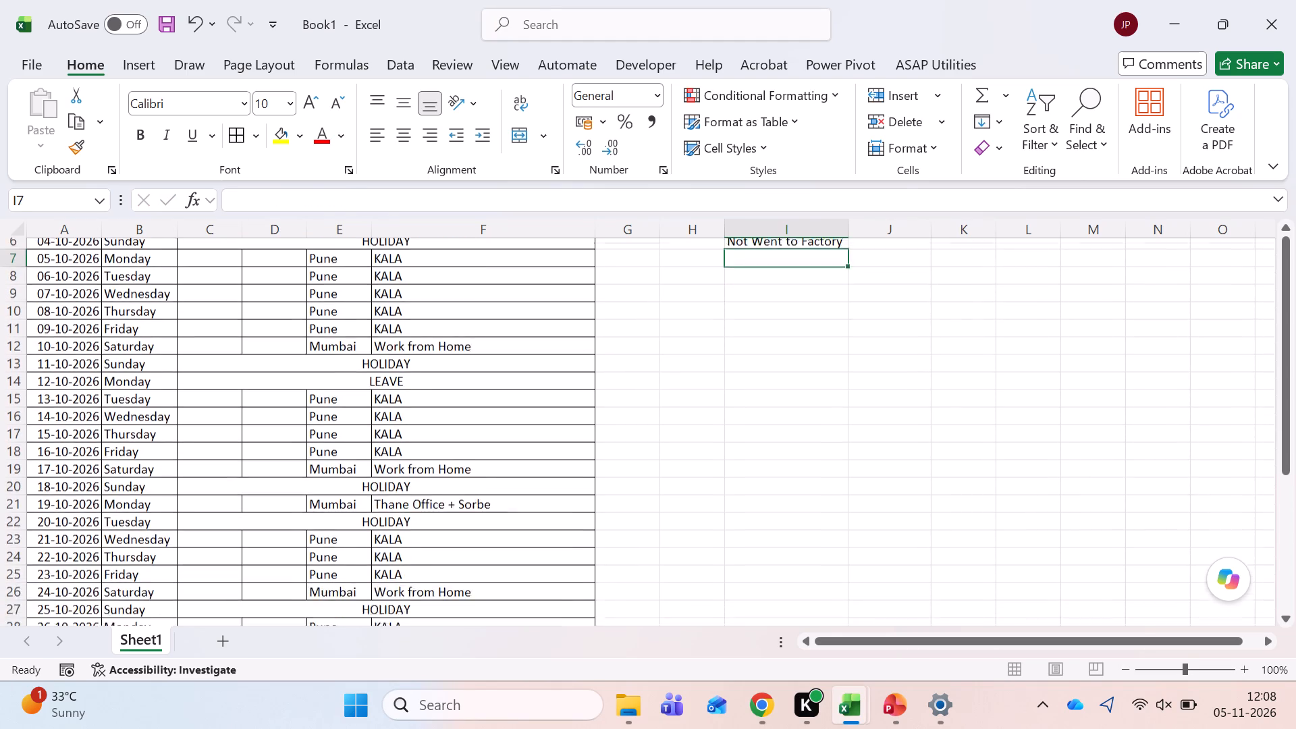
pyautogui.scroll(-1, 637, 474)
pyautogui.write('Holiday')
pyautogui.press('Return')
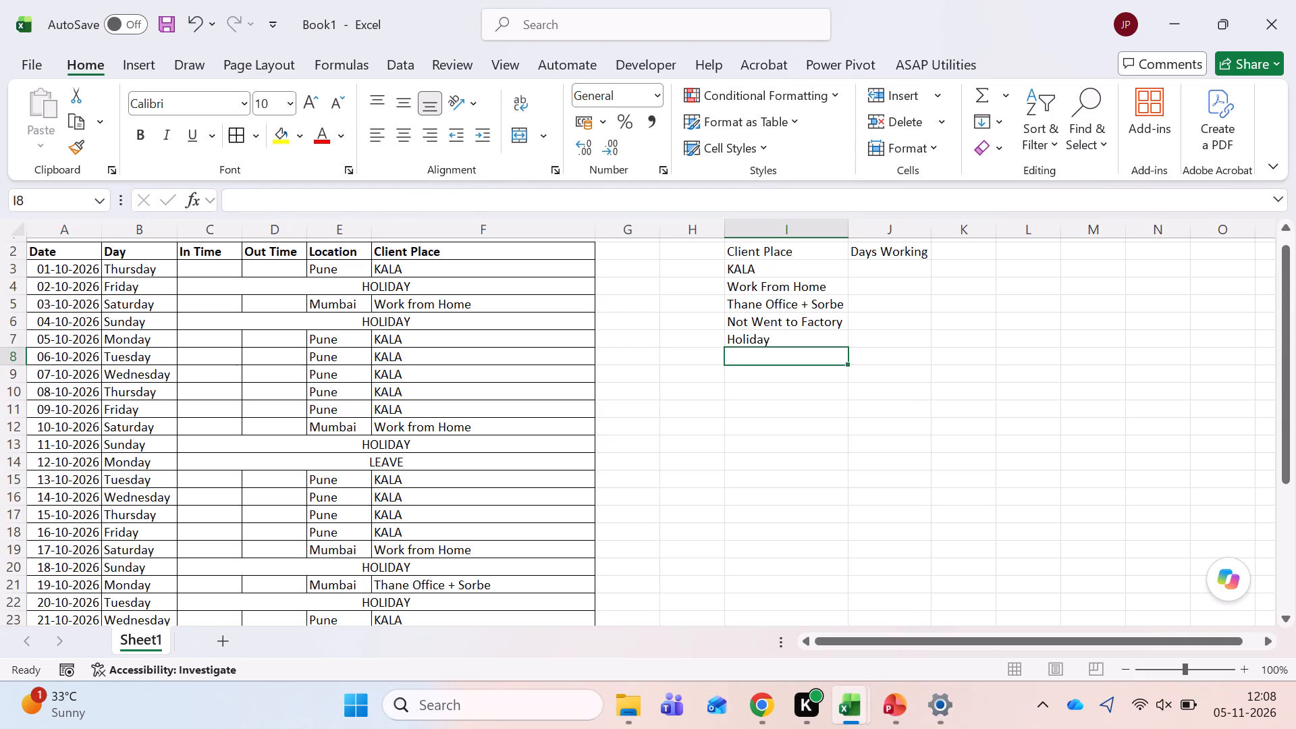
# Turn on filters for header row 2.
pyautogui.hotkey('ctrl', 'Up')
pyautogui.hotkey('ctrl', 'Up')
pyautogui.hotkey('ctrl', 'Left')
pyautogui.press('Down')
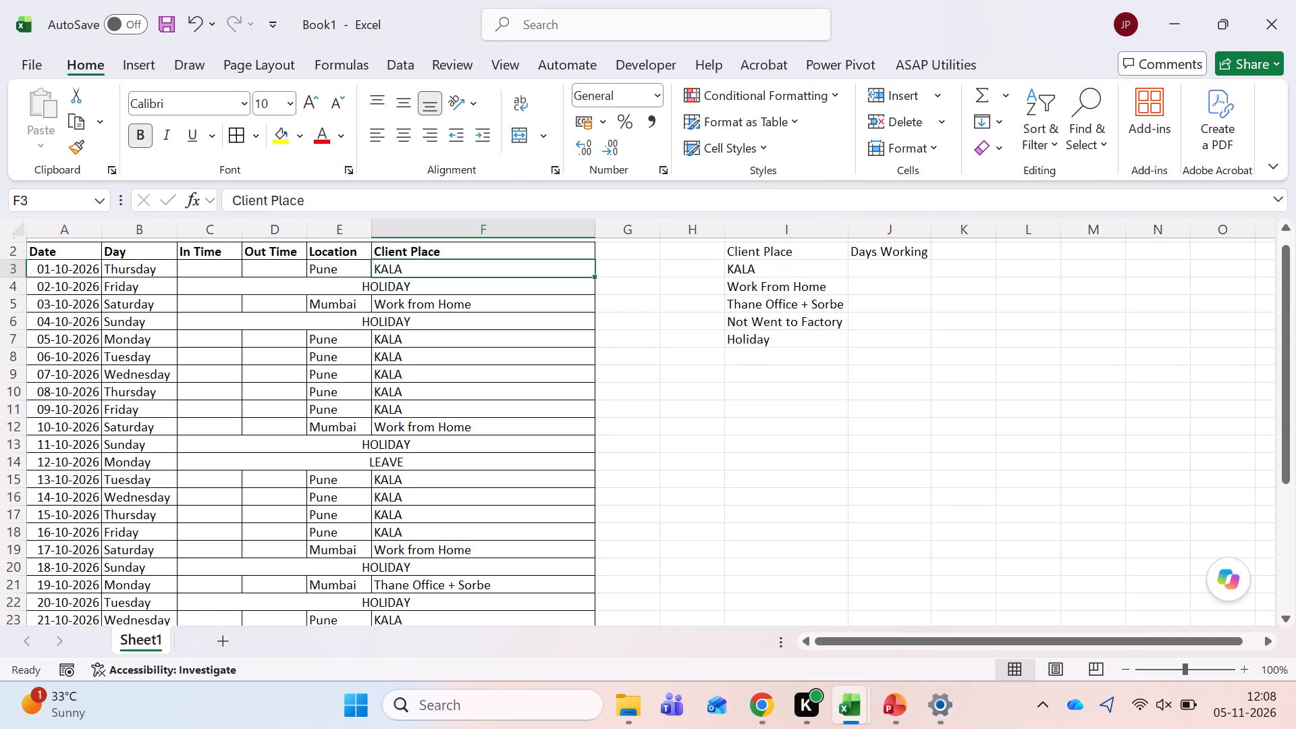
pyautogui.press('Up')
pyautogui.hotkey('shift', 'space')
pyautogui.hotkey('ctrl', 'shift', 'l')
# Shorten the summary table's second header in J2 to Days.
pyautogui.press('Right')
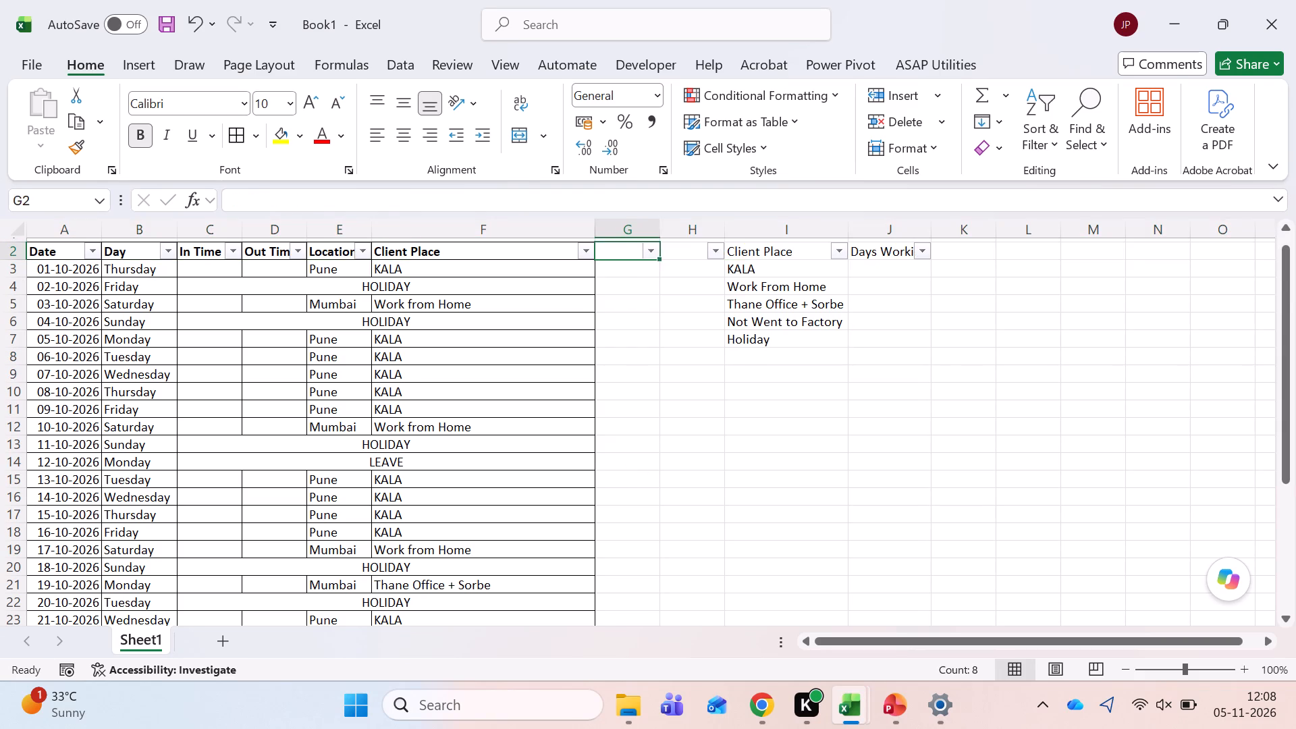
pyautogui.press('Right')
pyautogui.press('Right')
pyautogui.press('Right')
pyautogui.press('F2')
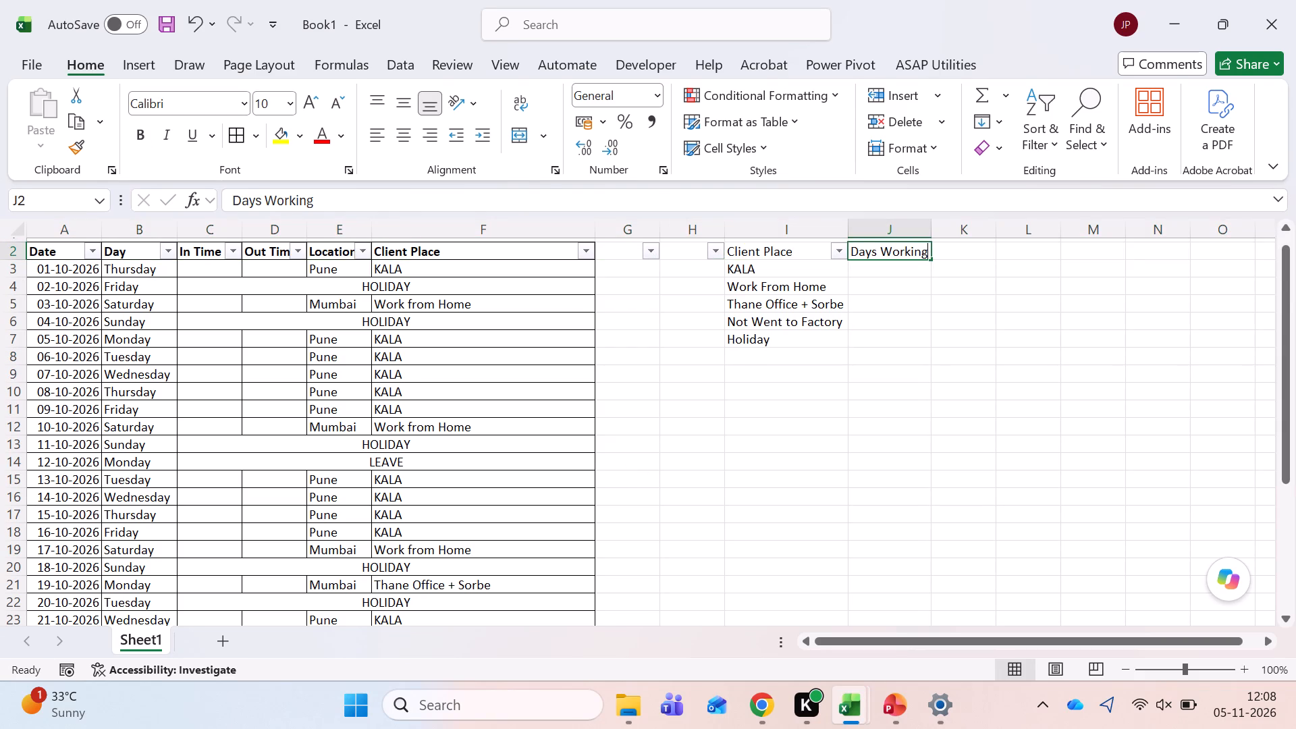
pyautogui.press('BackSpace')
pyautogui.press('BackSpace')
pyautogui.press('BackSpace')
pyautogui.press('BackSpace')
pyautogui.press('BackSpace')
pyautogui.press('BackSpace')
pyautogui.press('BackSpace')
pyautogui.press('BackSpace')
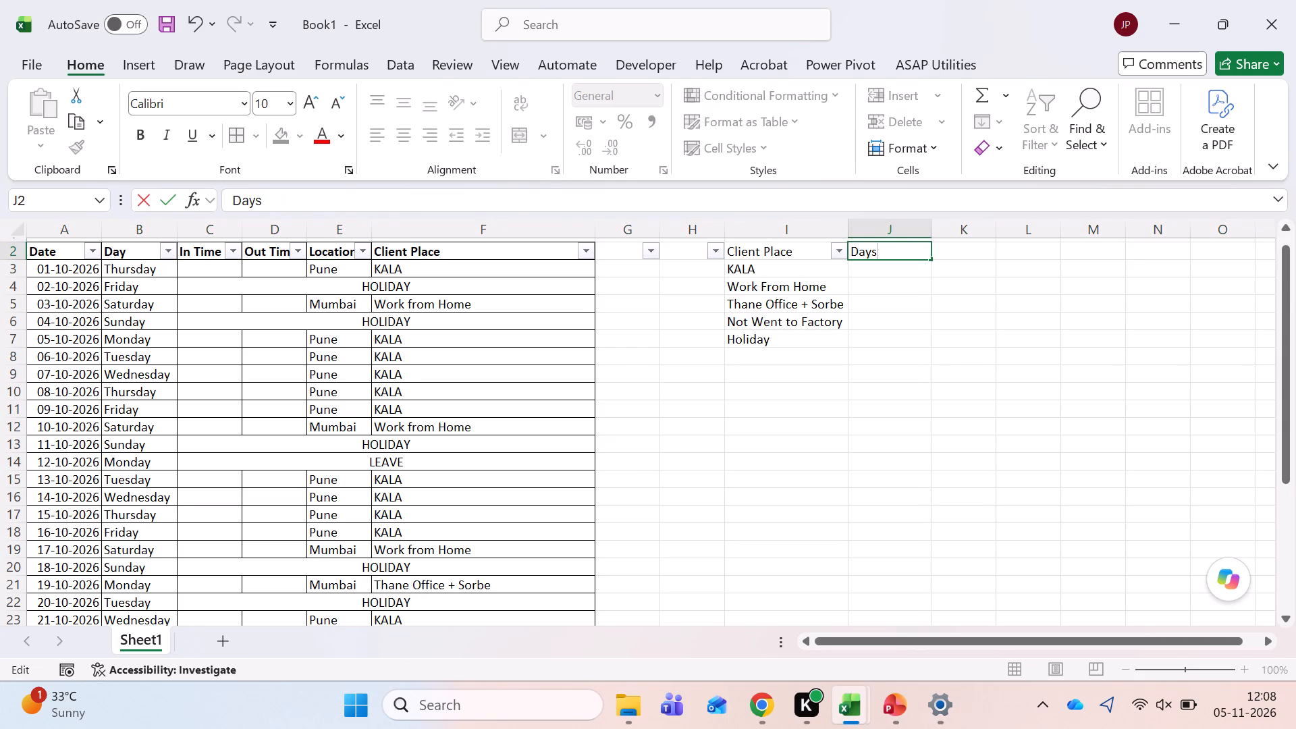
pyautogui.press('Return')
# Examine the list of client places in the attendance table's Client Place filter, leaving without applying a filter.
pyautogui.press('Left')
pyautogui.press('Left')
pyautogui.press('Left')
pyautogui.press('Left')
pyautogui.press('Up')
pyautogui.hotkey('alt', 'Down')
pyautogui.hotkey('alt', 'Down')
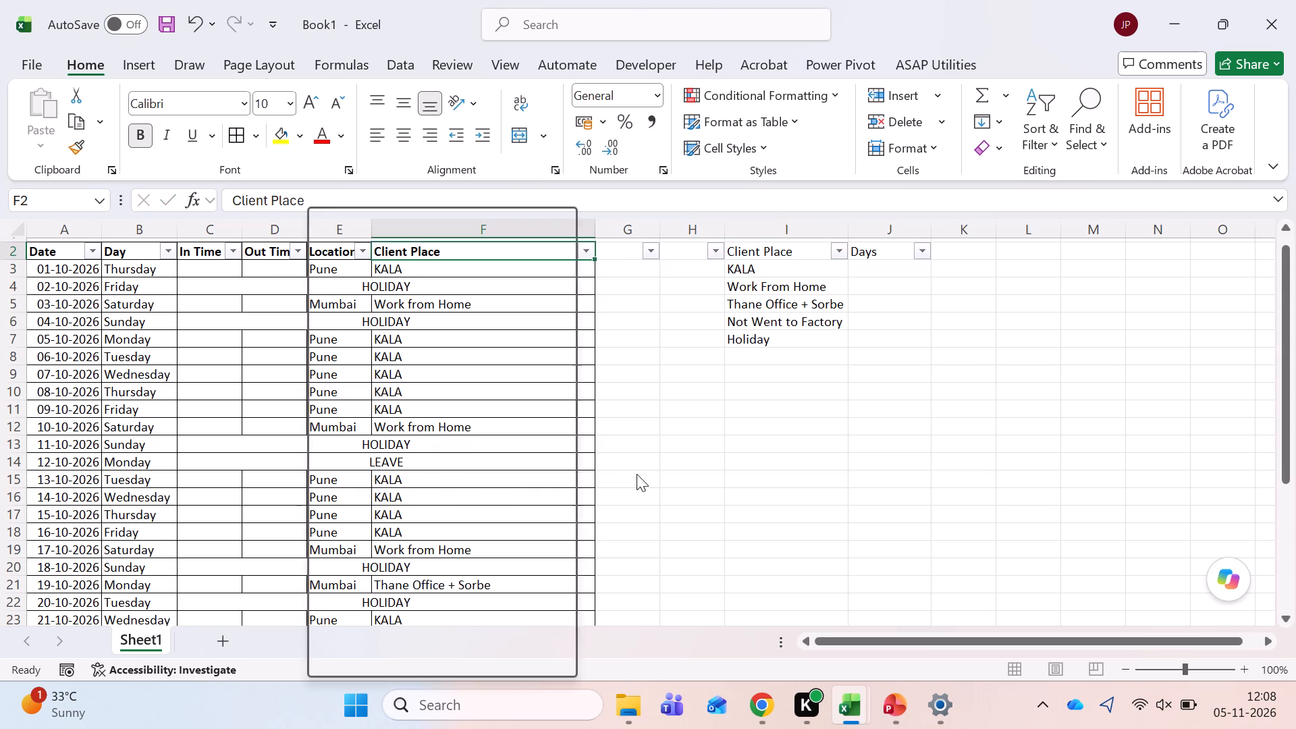
pyautogui.click(381, 462)
pyautogui.click(389, 479)
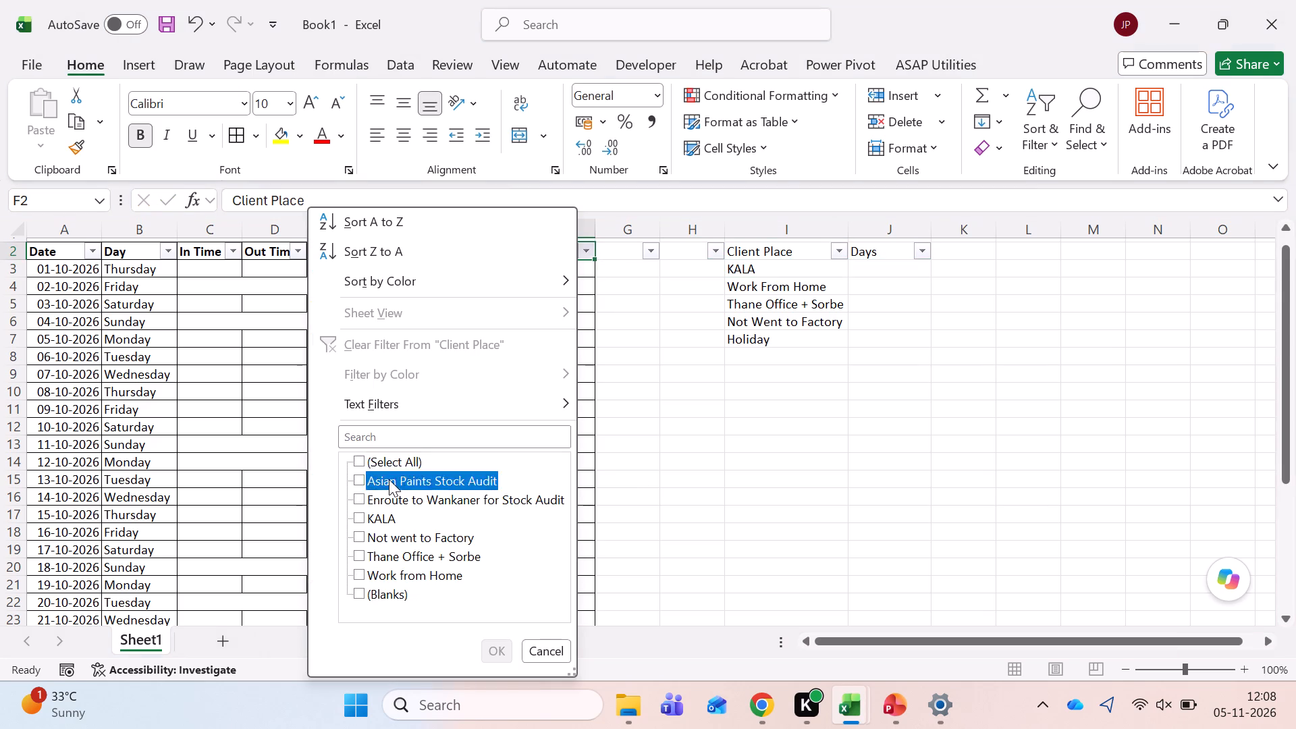
pyautogui.click(400, 499)
pyautogui.click(708, 590)
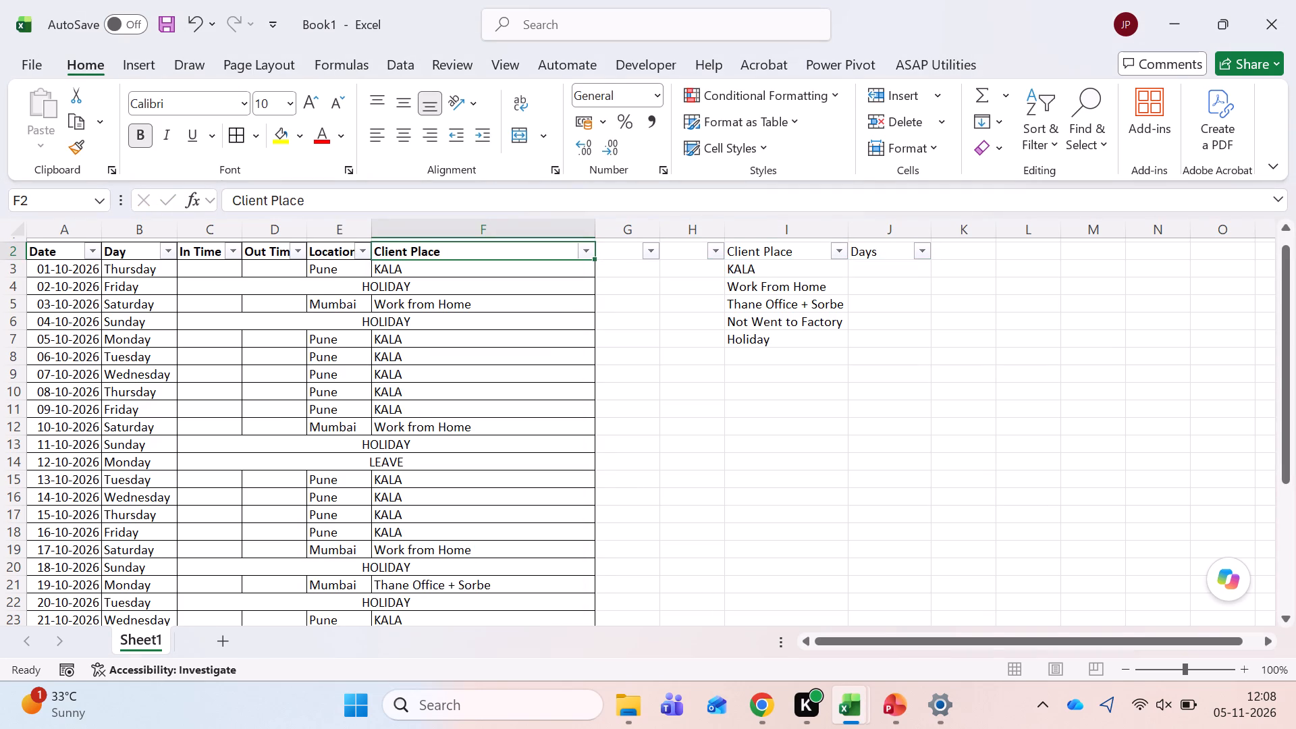
# Add Asian Paints Stock Audit in I8 of the summary table and autofit the column to the text.
pyautogui.click(755, 360)
pyautogui.write('Asian Paints Stock Audt')
pyautogui.press('Return')
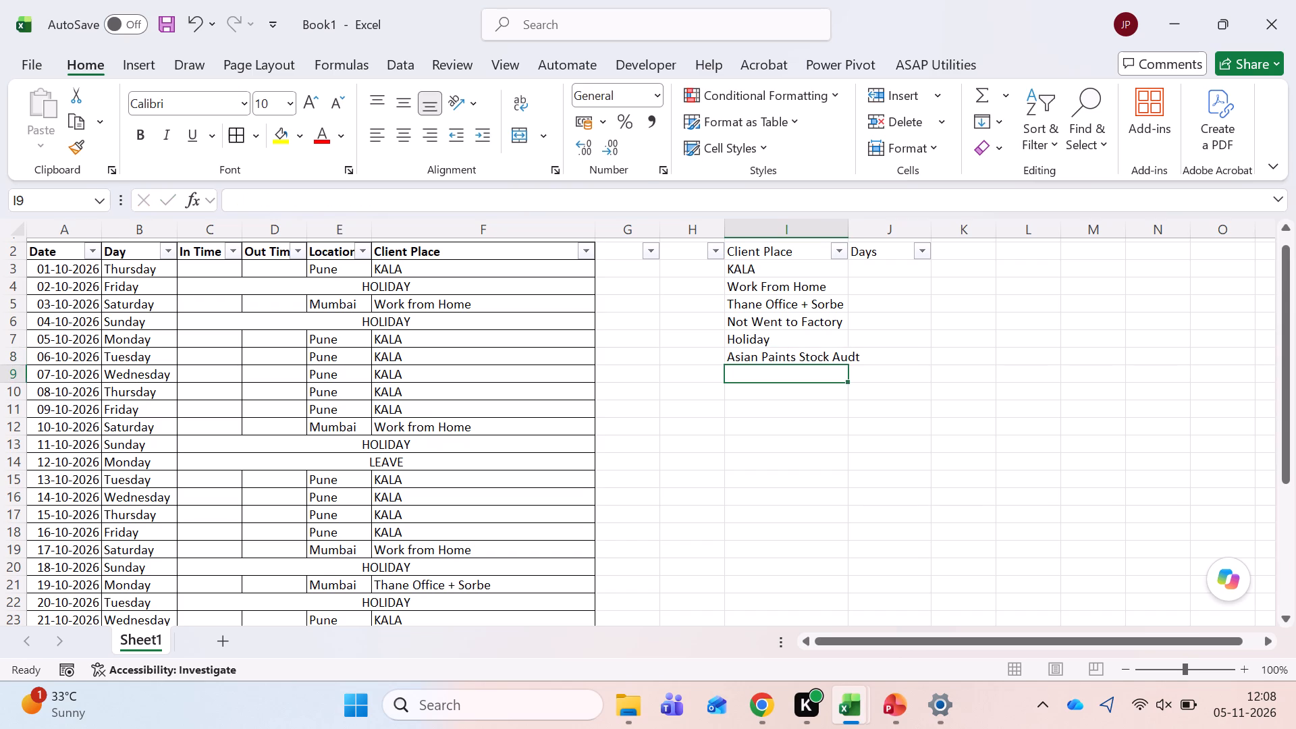
pyautogui.press('Up')
pyautogui.press('F2')
pyautogui.press('Left')
pyautogui.press('i')
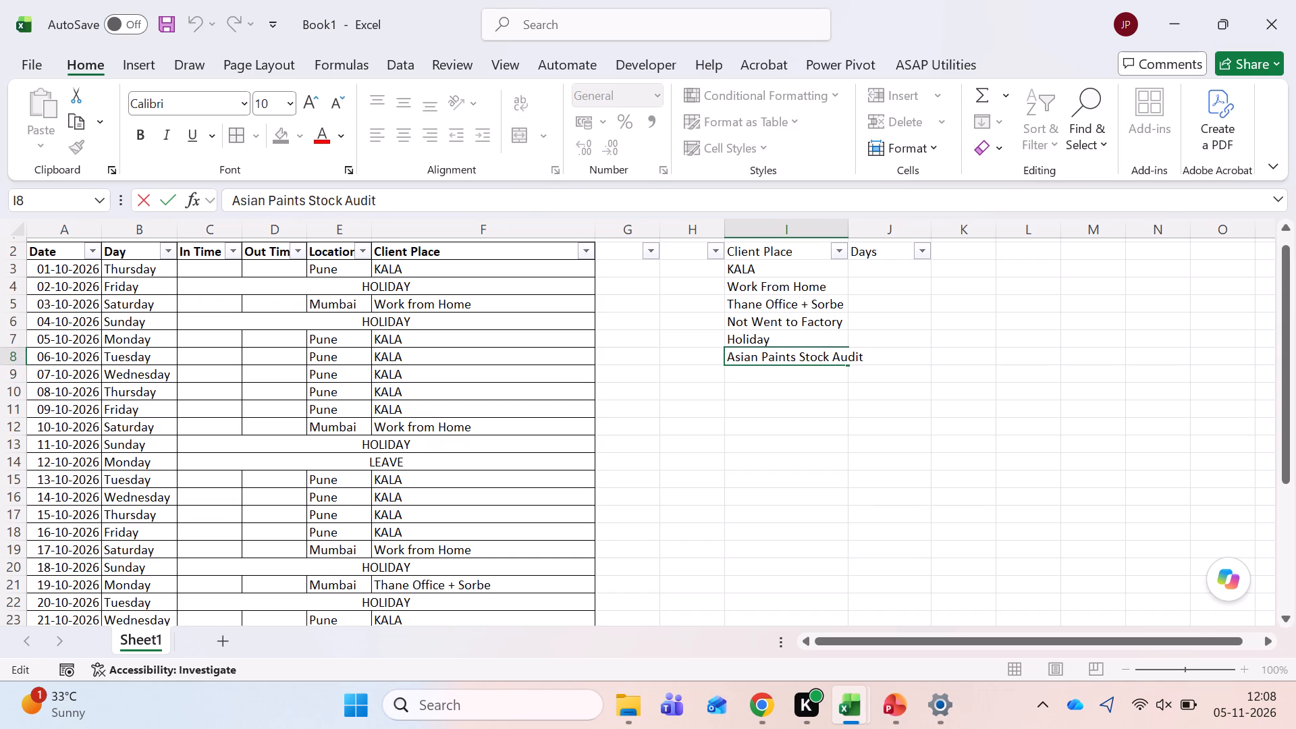
pyautogui.press('Return')
pyautogui.doubleClick(851, 233)
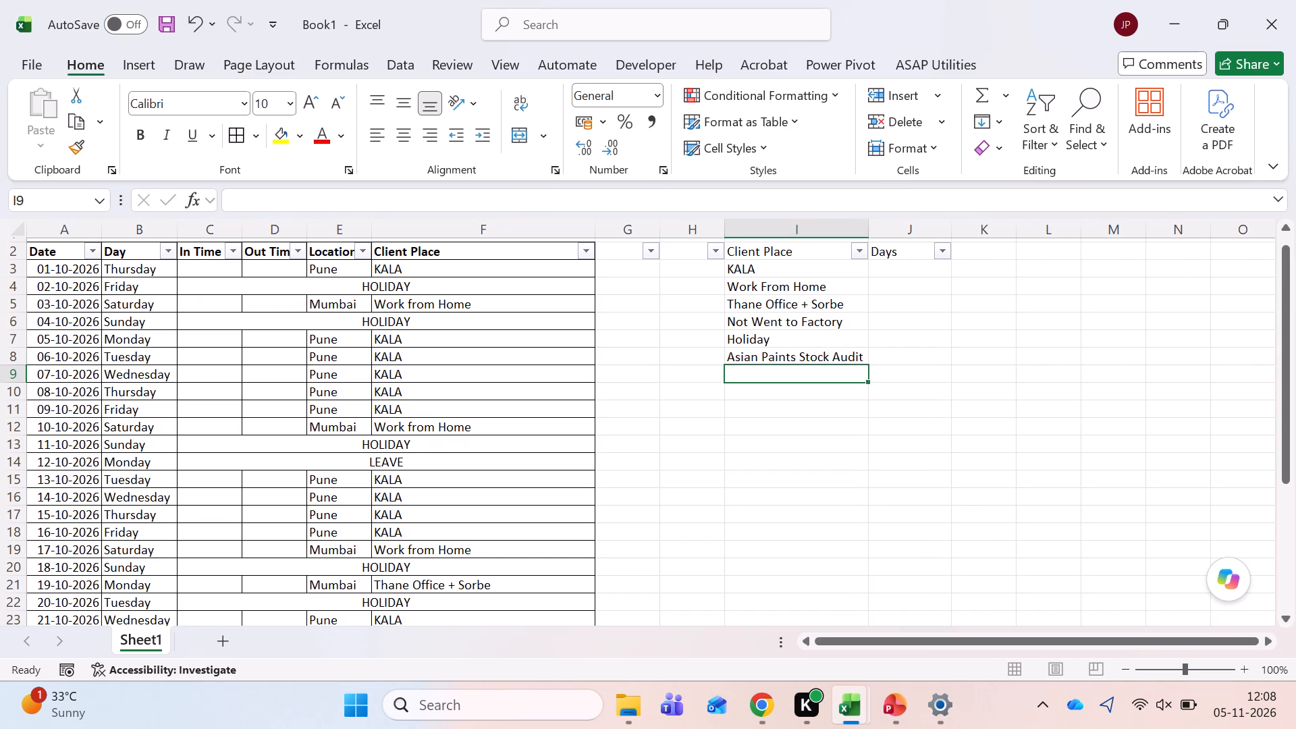
# Filter the attendance table's Client Place column to show only Asian Paints Stock Audit.
pyautogui.press('Left')
pyautogui.hotkey('ctrl', 'Left')
pyautogui.press('Up')
pyautogui.hotkey('ctrl', 'Up')
pyautogui.hotkey('ctrl', 'Up')
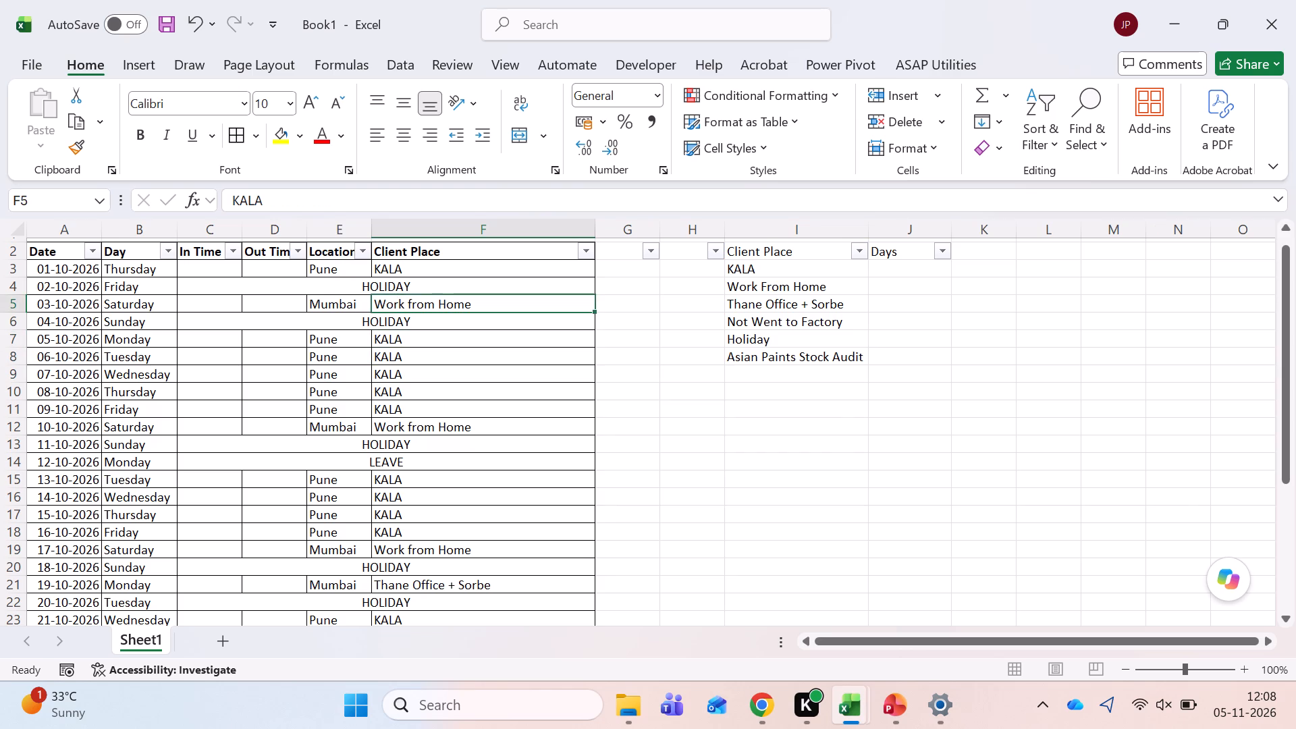
pyautogui.press('Up')
pyautogui.press('Up')
pyautogui.press('Up')
pyautogui.hotkey('alt', 'Down')
pyautogui.press('Down')
pyautogui.press('Down')
pyautogui.press('Down')
pyautogui.press('Down')
pyautogui.press('Down')
pyautogui.press('Down')
pyautogui.press('Down')
pyautogui.press('Down')
pyautogui.press('Down')
pyautogui.press('Down')
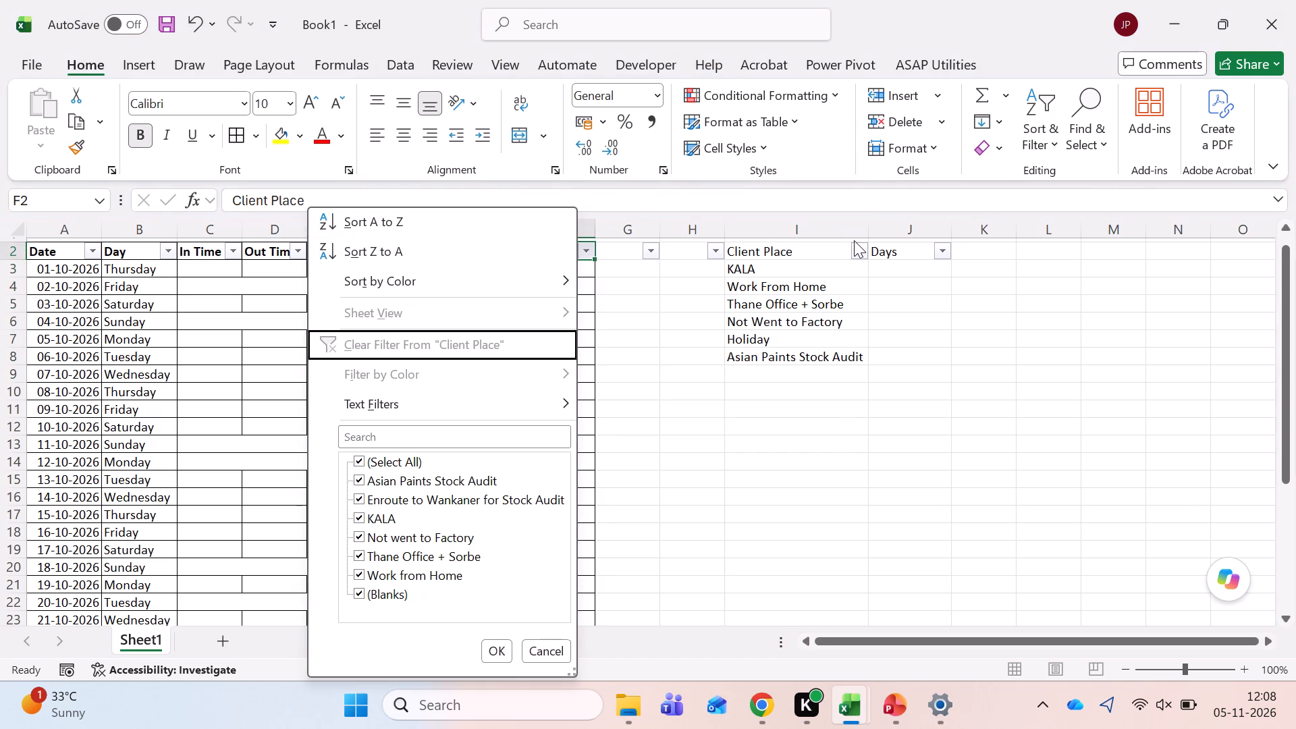
pyautogui.press('Up')
pyautogui.press('space')
pyautogui.press('Down')
pyautogui.press('space')
pyautogui.press('Return')
pyautogui.press('Down')
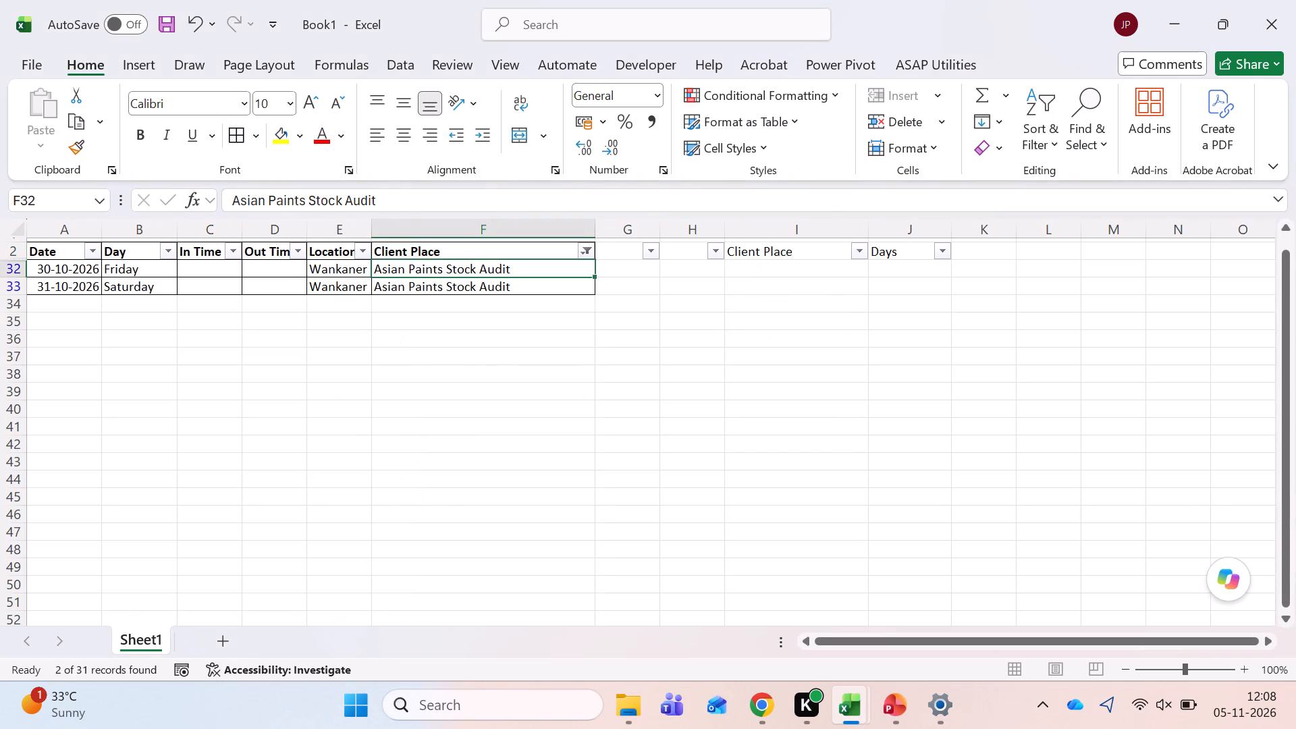
# Add Enroute to Wankaner for Stock Audit to the Client Place filter and examine the matching rows.
pyautogui.press('Up')
pyautogui.hotkey('alt', 'Down')
pyautogui.press('Down')
pyautogui.press('Down')
pyautogui.press('Down')
pyautogui.press('Down')
pyautogui.press('Down')
pyautogui.press('Down')
pyautogui.press('Down')
pyautogui.press('Down')
pyautogui.press('Down')
pyautogui.press('Down')
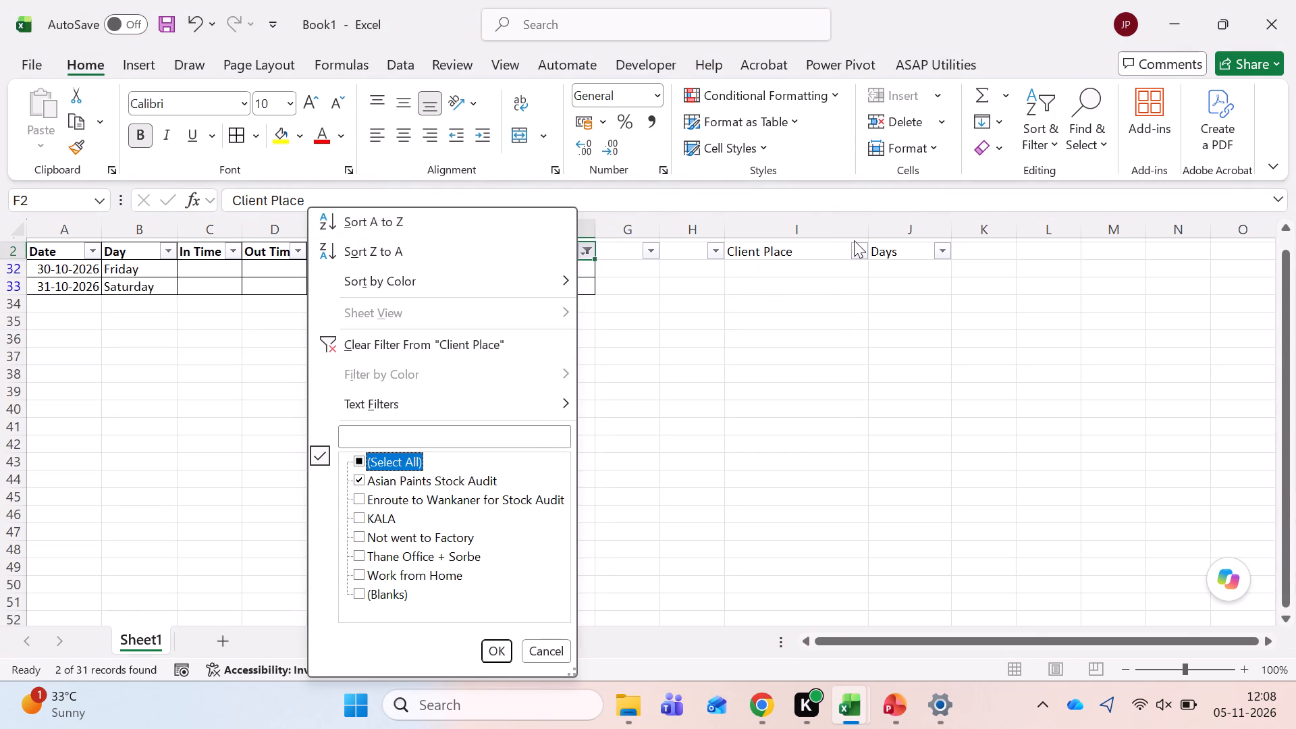
pyautogui.press('space')
pyautogui.press('space')
pyautogui.press('Down')
pyautogui.press('space')
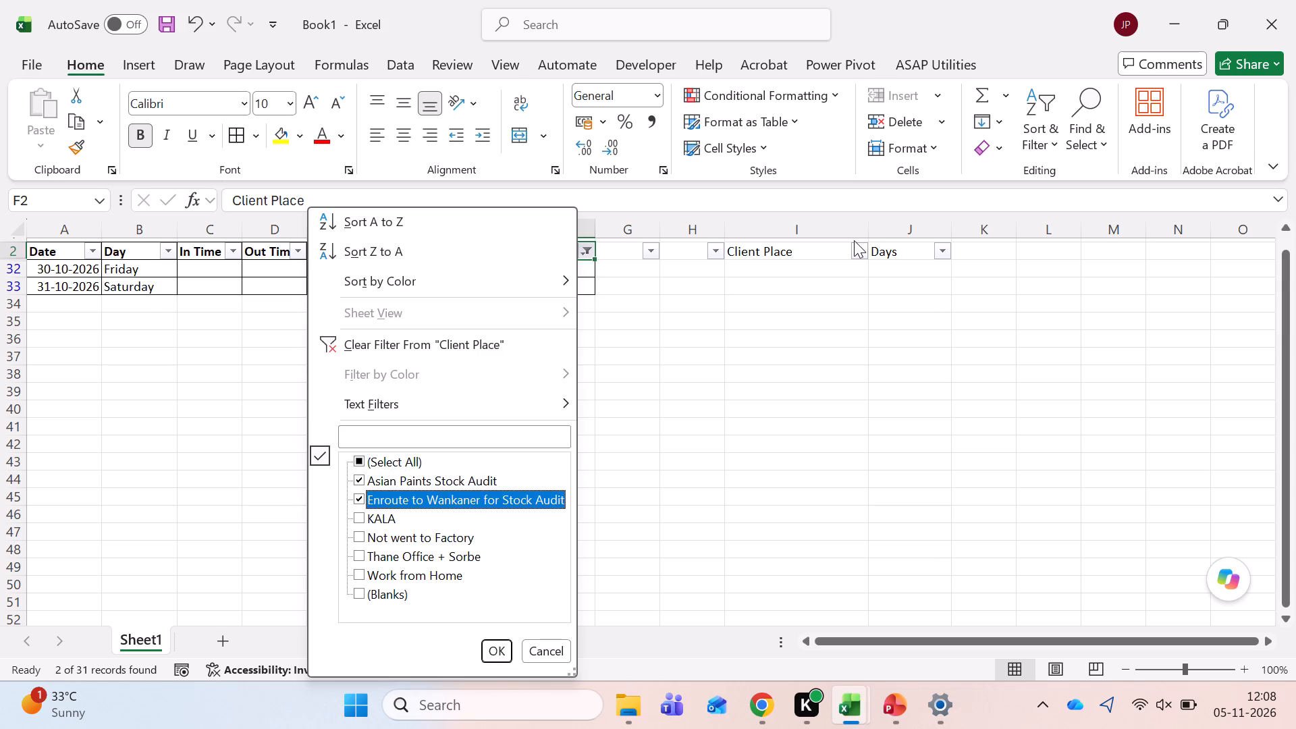
pyautogui.press('Return')
pyautogui.press('Down')
pyautogui.press('Down')
pyautogui.press('Right')
pyautogui.press('Right')
pyautogui.press('Up')
pyautogui.press('Up')
pyautogui.press('Left')
pyautogui.press('Left')
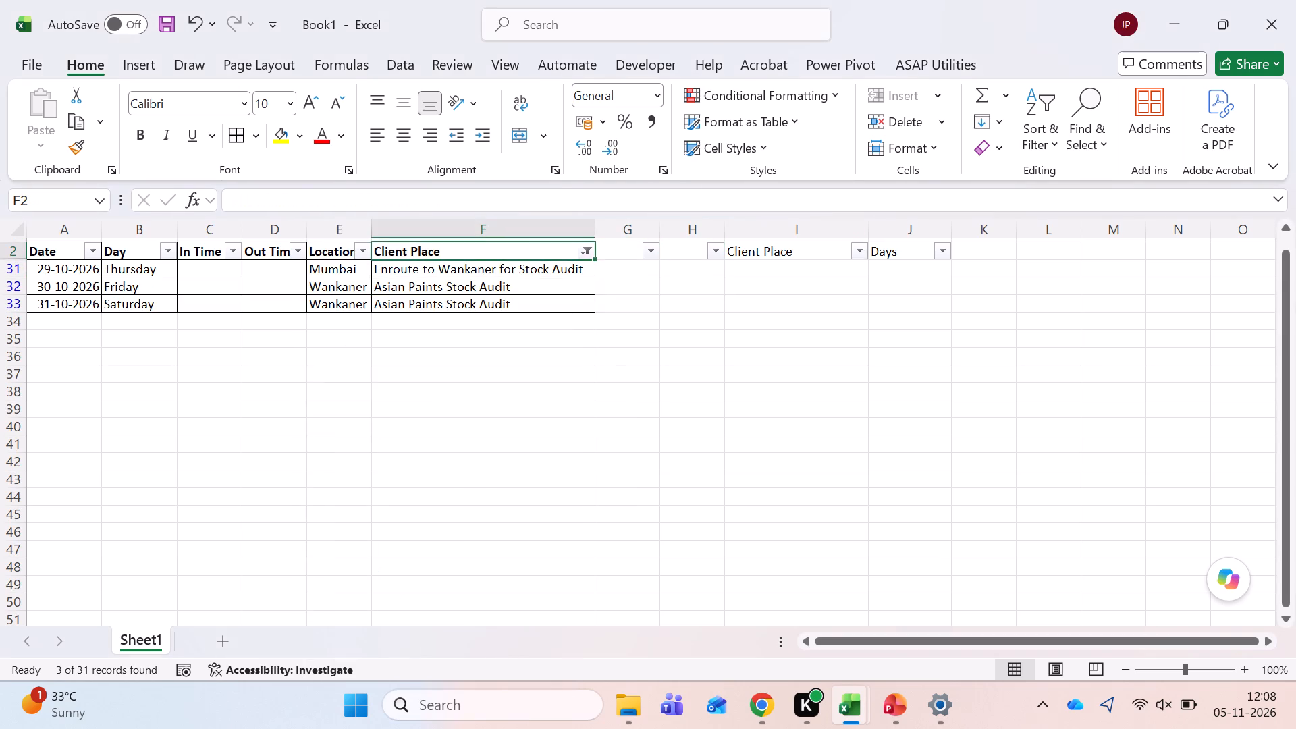
# Reselect all entries in the Client Place filter to show every attendance row.
pyautogui.hotkey('alt', 'Down')
pyautogui.press('Down')
pyautogui.press('Down')
pyautogui.press('Down')
pyautogui.press('Down')
pyautogui.press('Down')
pyautogui.press('Down')
pyautogui.press('Down')
pyautogui.press('Down')
pyautogui.press('Down')
pyautogui.press('space')
pyautogui.press('Return')
pyautogui.press('Left')
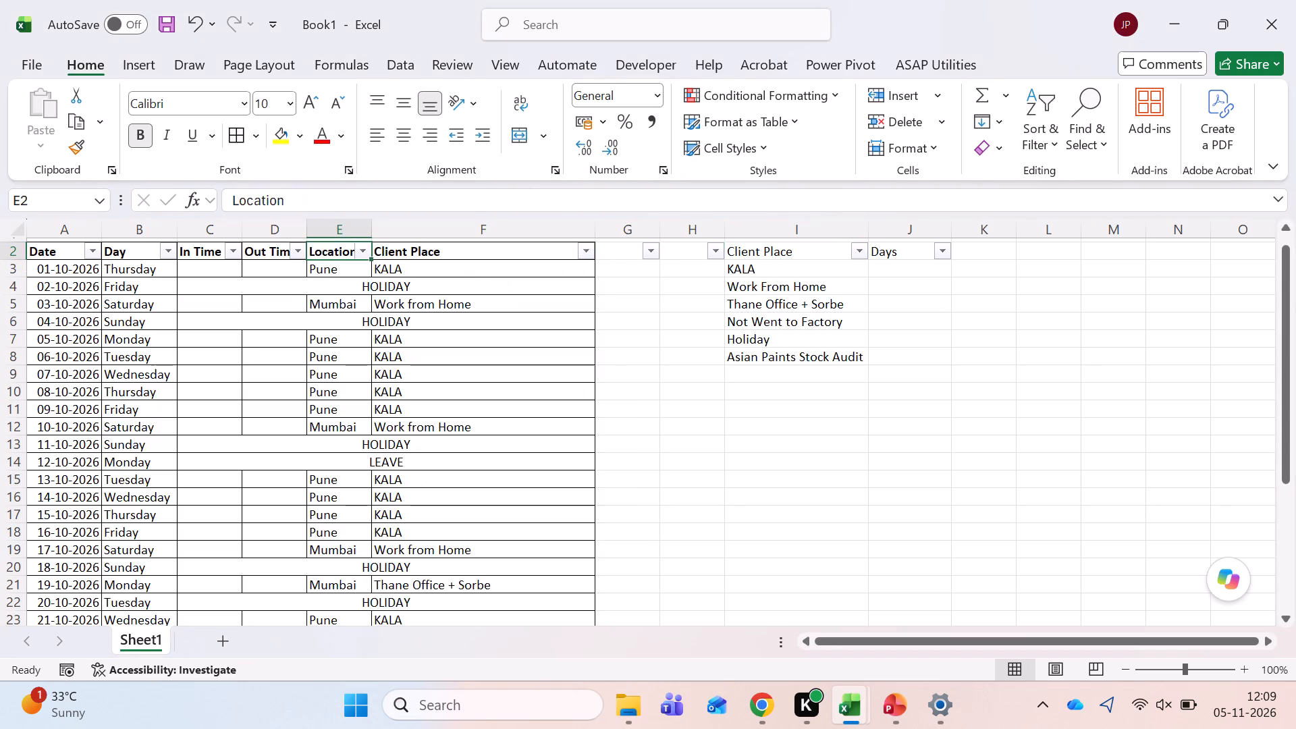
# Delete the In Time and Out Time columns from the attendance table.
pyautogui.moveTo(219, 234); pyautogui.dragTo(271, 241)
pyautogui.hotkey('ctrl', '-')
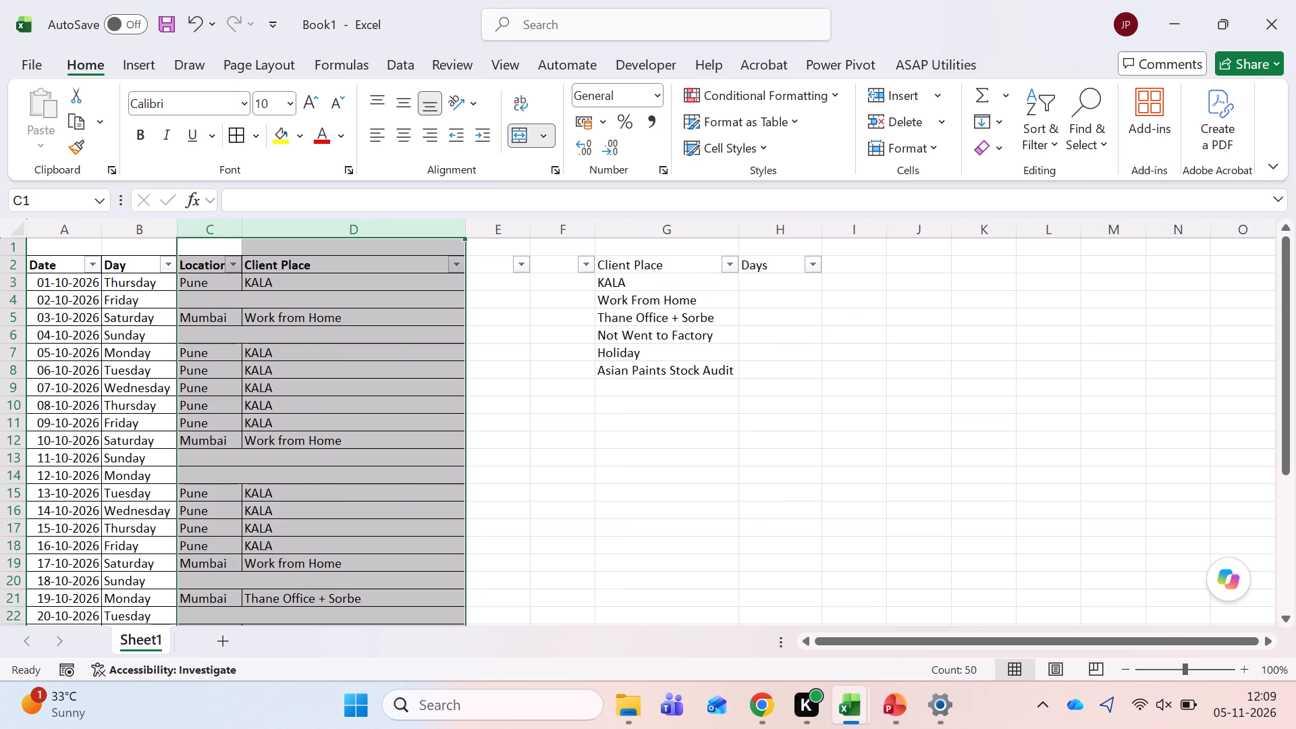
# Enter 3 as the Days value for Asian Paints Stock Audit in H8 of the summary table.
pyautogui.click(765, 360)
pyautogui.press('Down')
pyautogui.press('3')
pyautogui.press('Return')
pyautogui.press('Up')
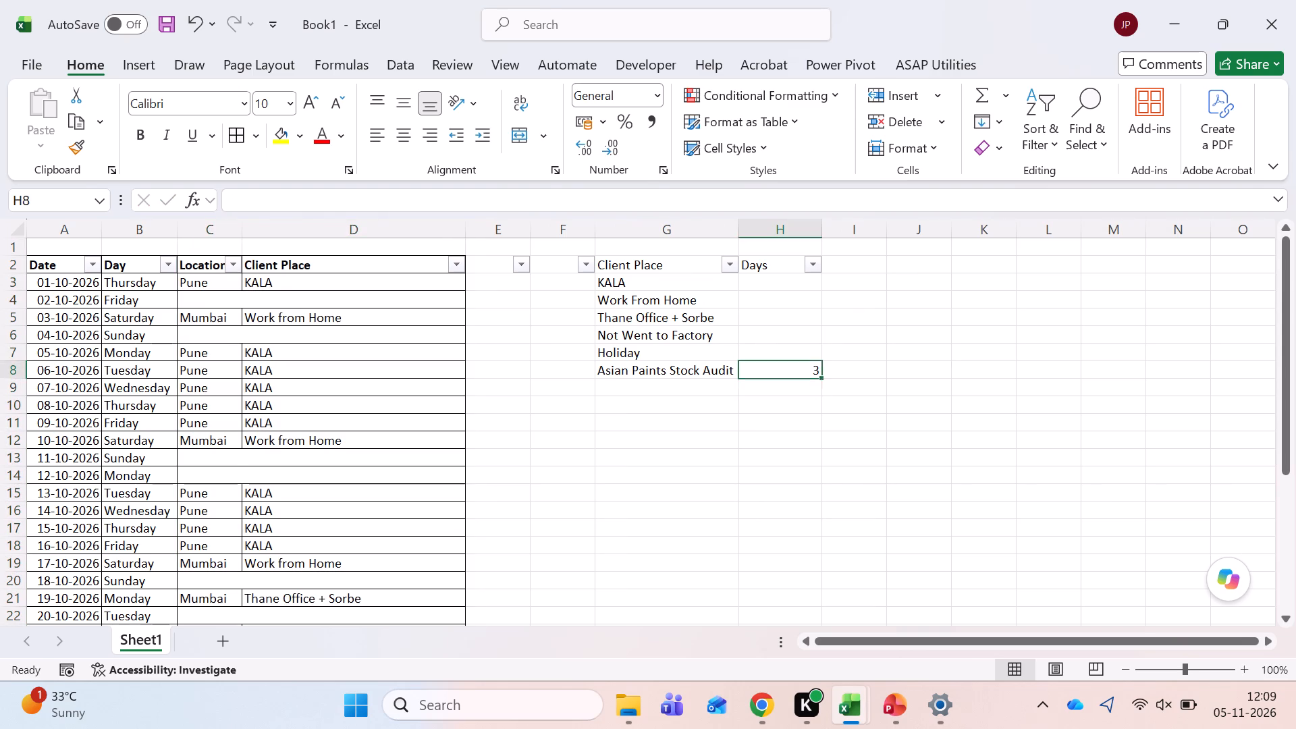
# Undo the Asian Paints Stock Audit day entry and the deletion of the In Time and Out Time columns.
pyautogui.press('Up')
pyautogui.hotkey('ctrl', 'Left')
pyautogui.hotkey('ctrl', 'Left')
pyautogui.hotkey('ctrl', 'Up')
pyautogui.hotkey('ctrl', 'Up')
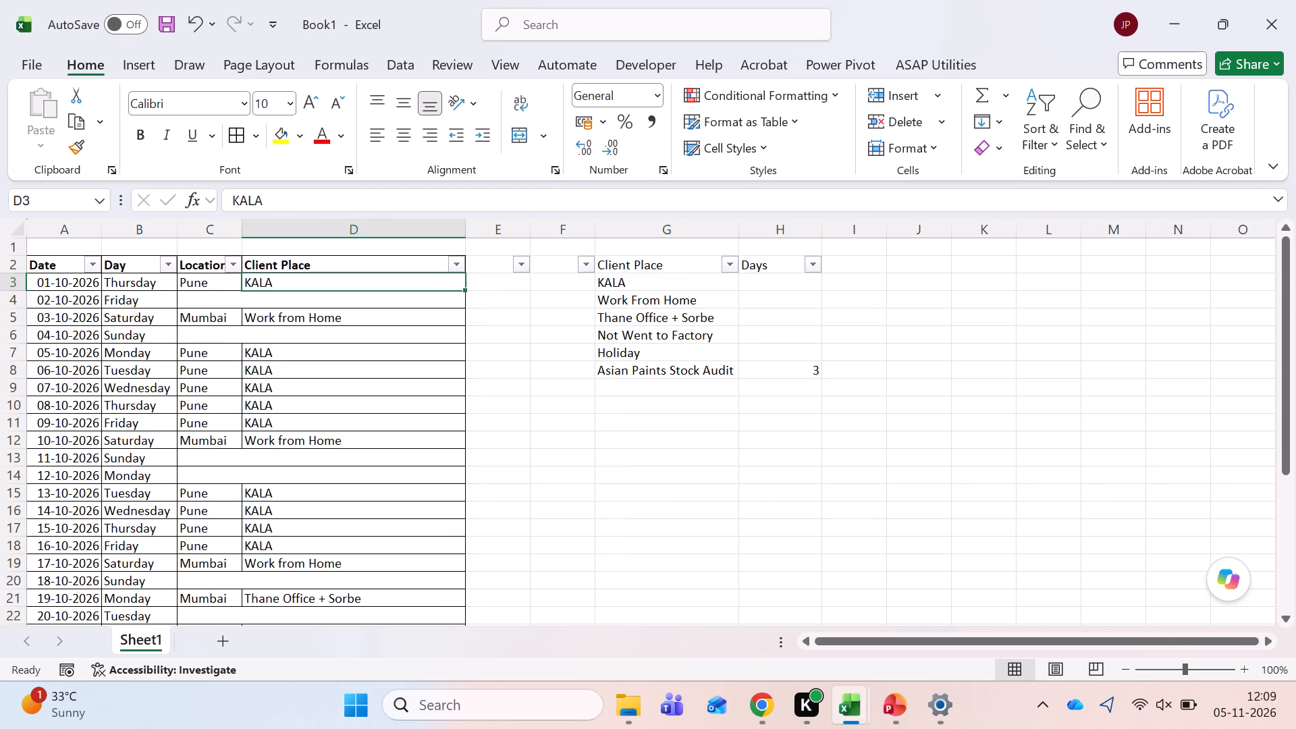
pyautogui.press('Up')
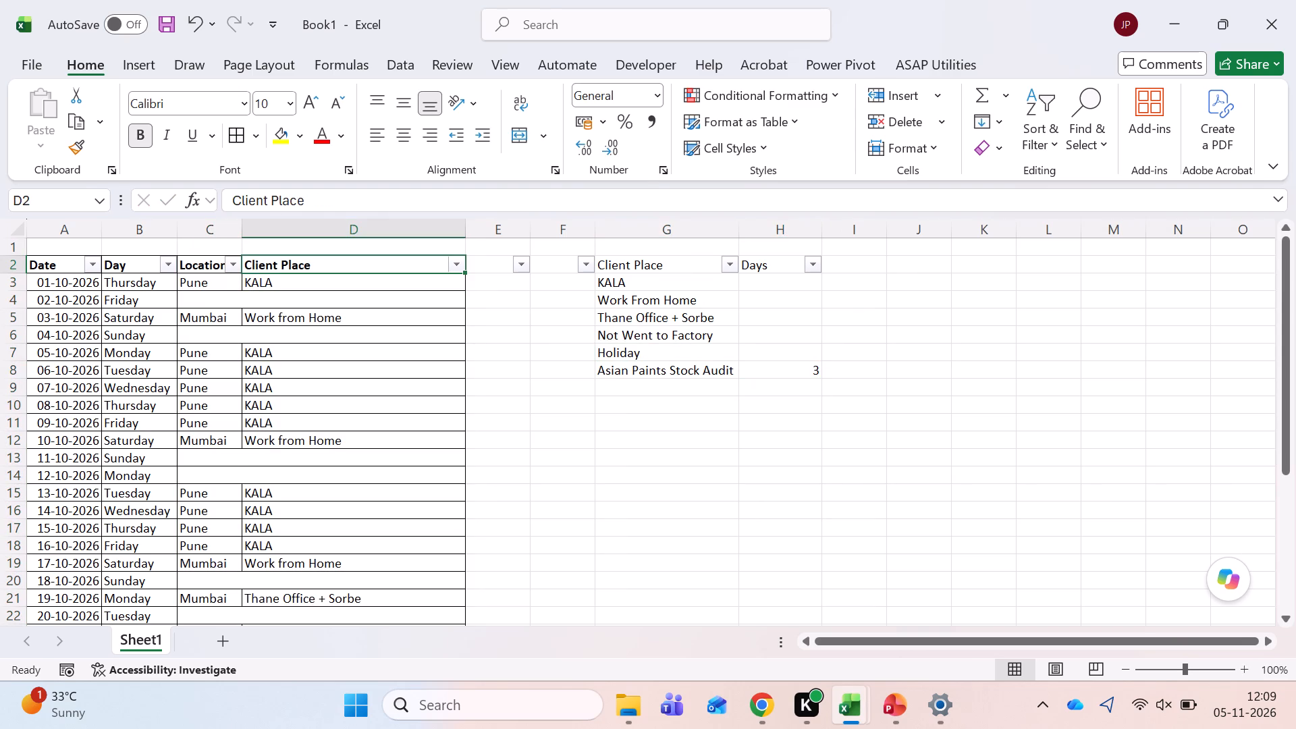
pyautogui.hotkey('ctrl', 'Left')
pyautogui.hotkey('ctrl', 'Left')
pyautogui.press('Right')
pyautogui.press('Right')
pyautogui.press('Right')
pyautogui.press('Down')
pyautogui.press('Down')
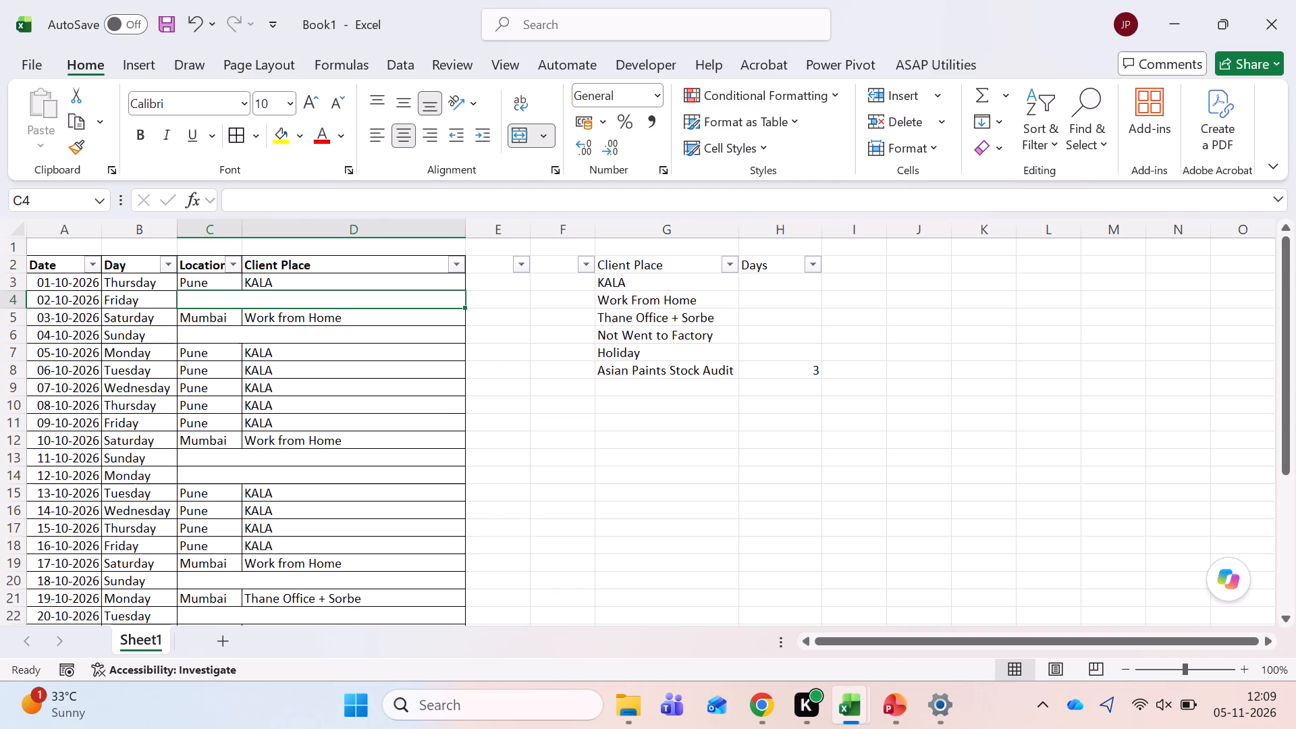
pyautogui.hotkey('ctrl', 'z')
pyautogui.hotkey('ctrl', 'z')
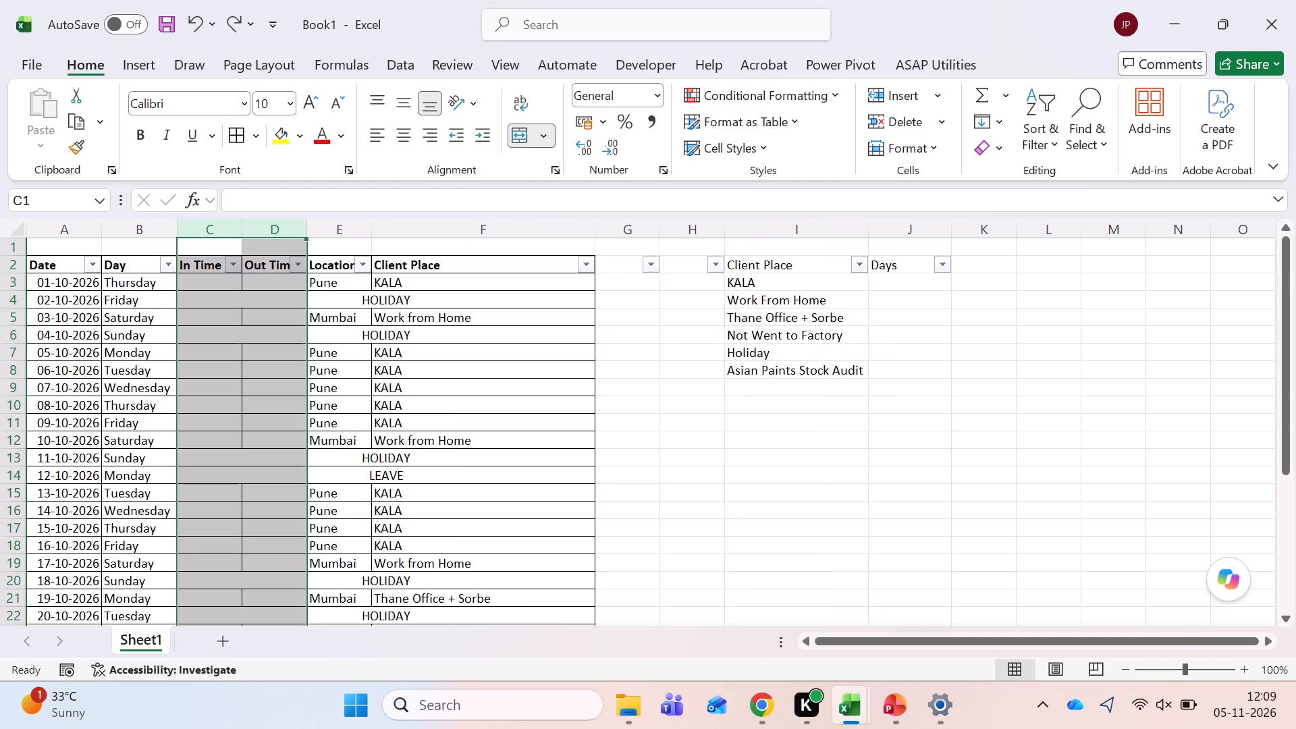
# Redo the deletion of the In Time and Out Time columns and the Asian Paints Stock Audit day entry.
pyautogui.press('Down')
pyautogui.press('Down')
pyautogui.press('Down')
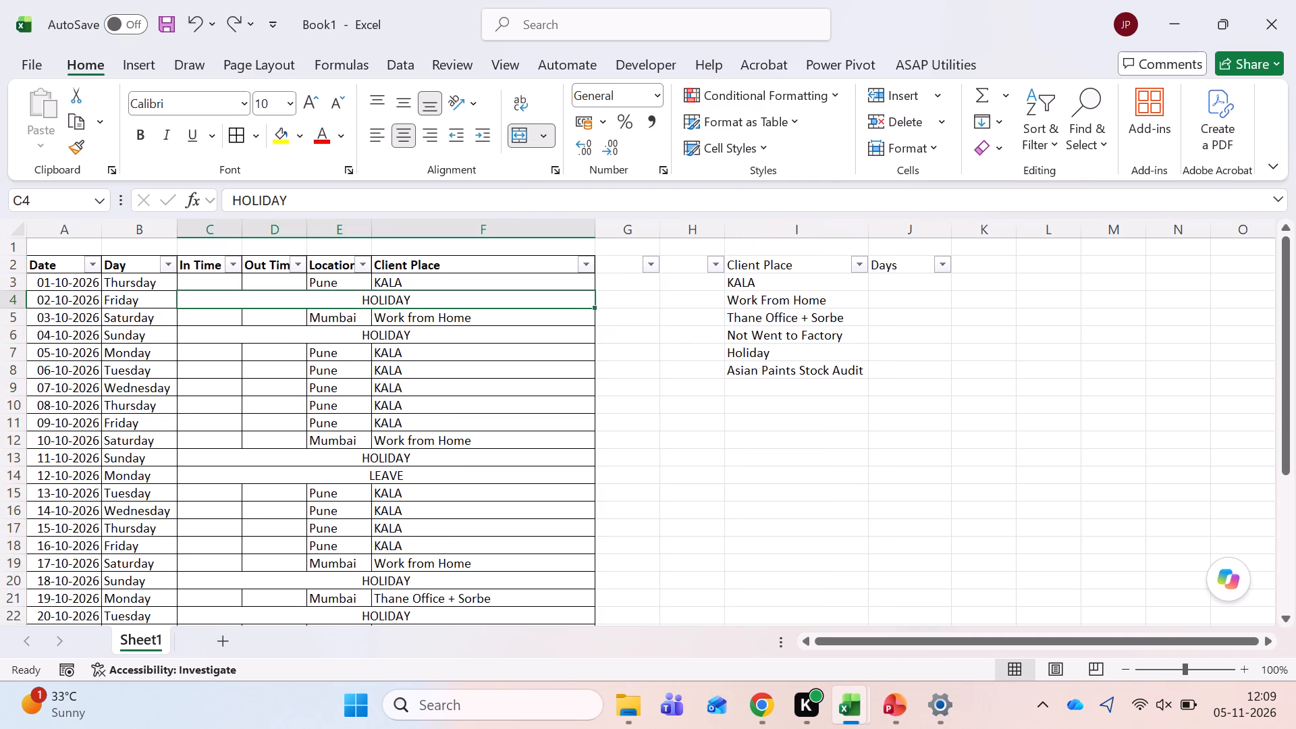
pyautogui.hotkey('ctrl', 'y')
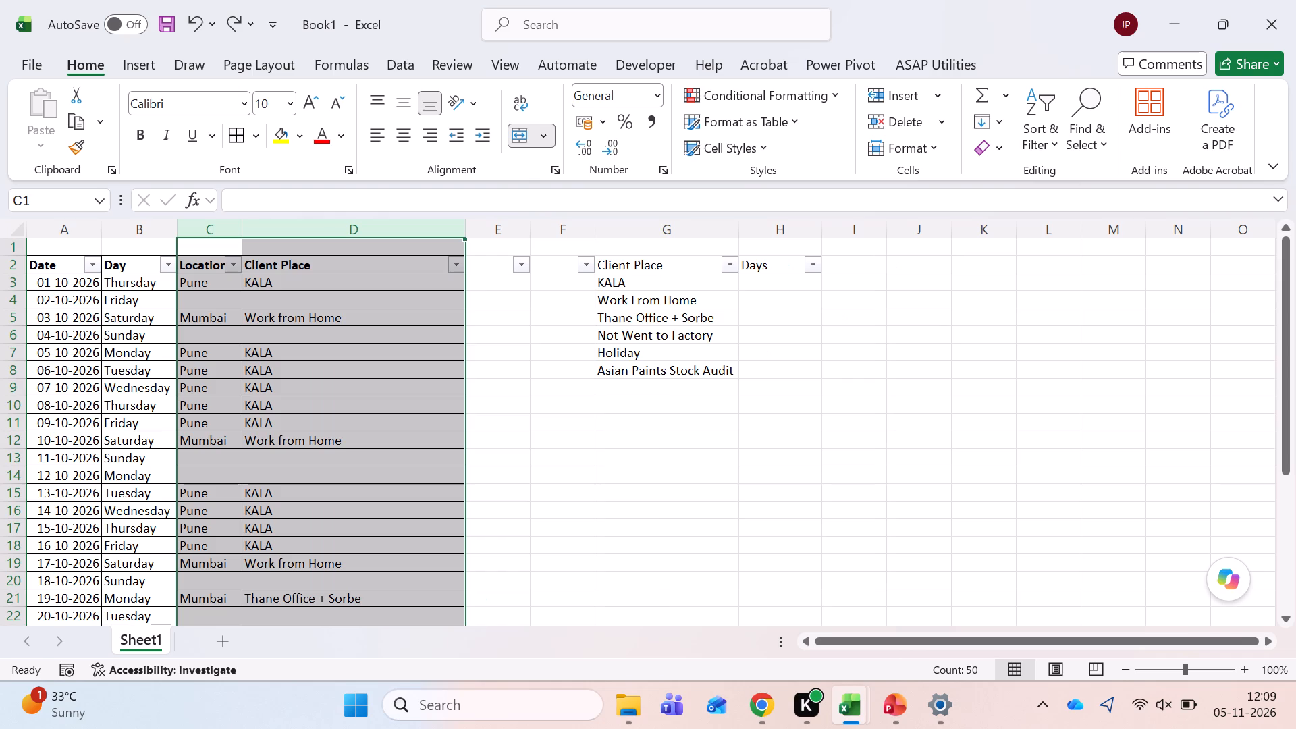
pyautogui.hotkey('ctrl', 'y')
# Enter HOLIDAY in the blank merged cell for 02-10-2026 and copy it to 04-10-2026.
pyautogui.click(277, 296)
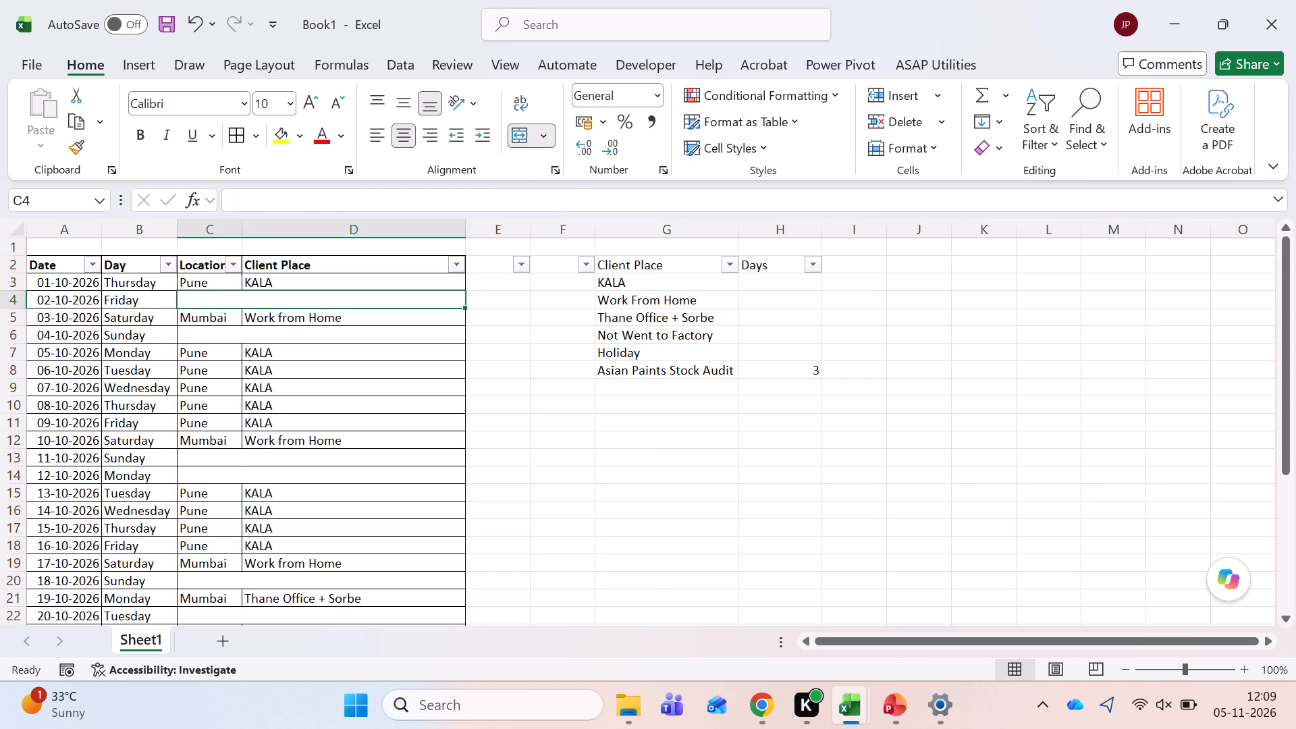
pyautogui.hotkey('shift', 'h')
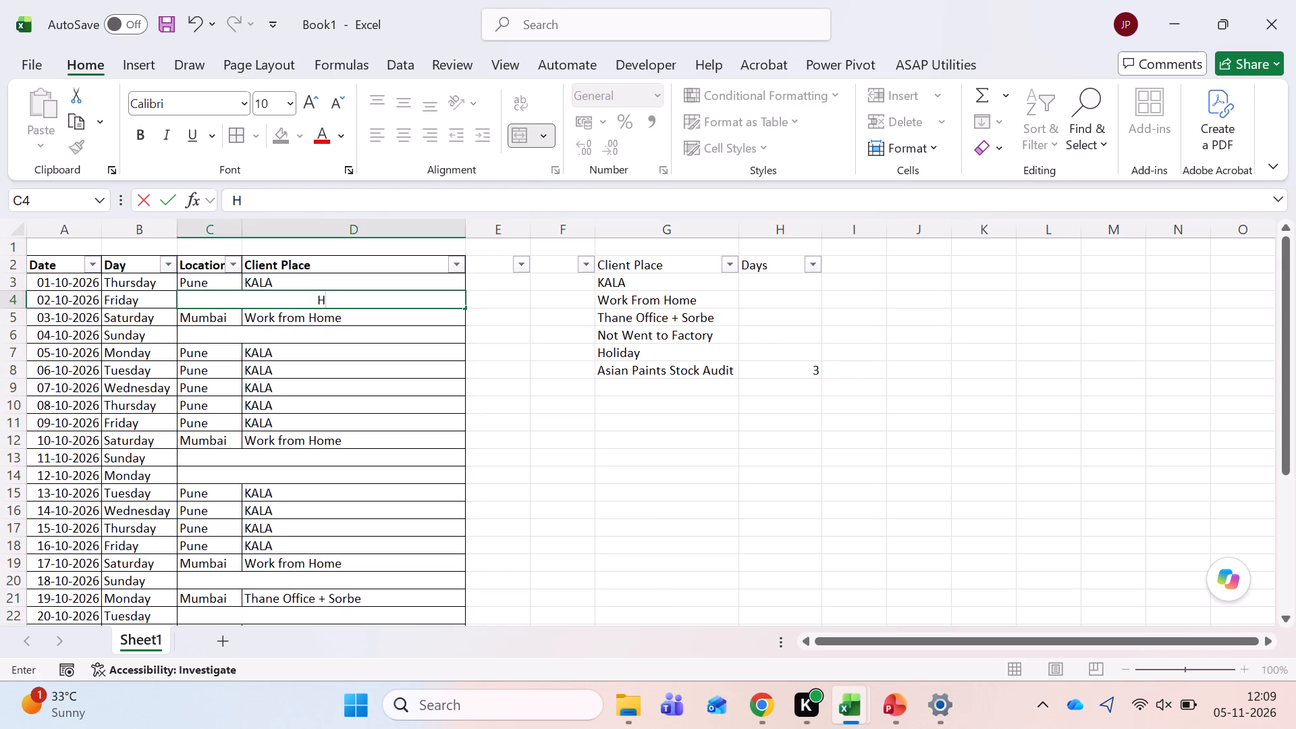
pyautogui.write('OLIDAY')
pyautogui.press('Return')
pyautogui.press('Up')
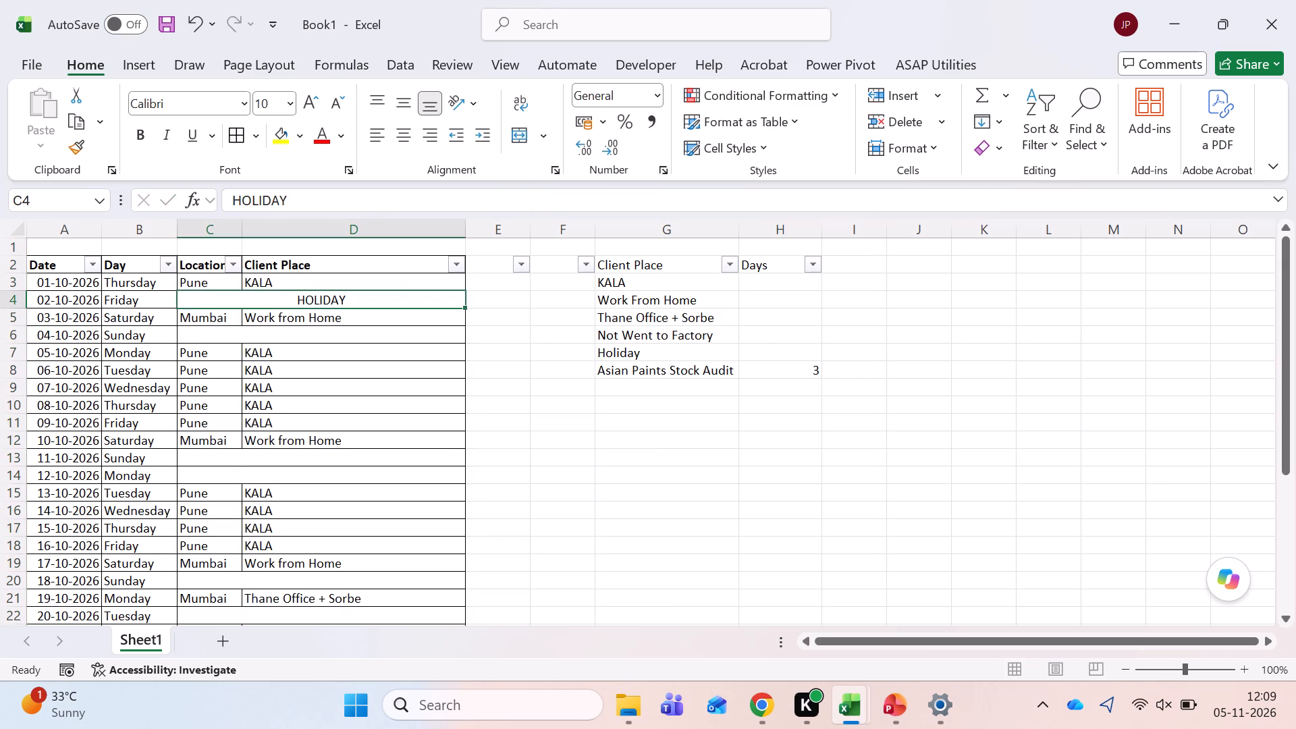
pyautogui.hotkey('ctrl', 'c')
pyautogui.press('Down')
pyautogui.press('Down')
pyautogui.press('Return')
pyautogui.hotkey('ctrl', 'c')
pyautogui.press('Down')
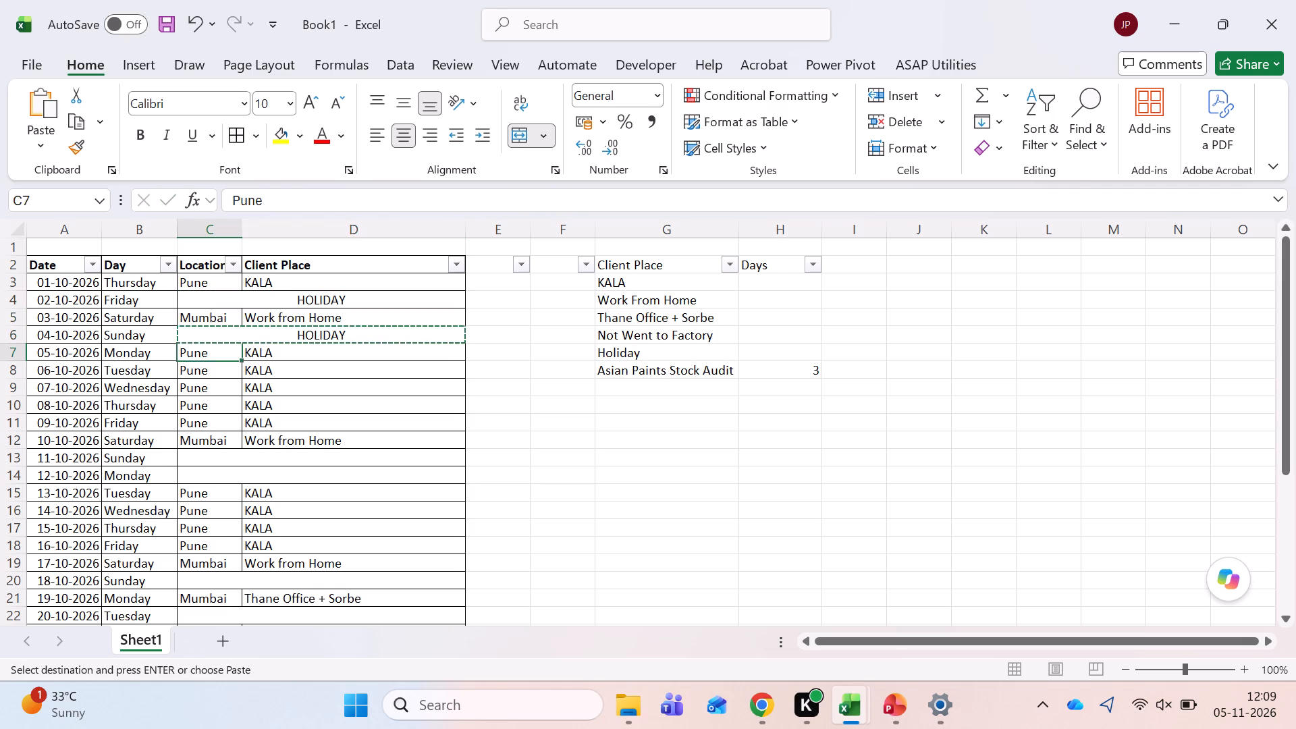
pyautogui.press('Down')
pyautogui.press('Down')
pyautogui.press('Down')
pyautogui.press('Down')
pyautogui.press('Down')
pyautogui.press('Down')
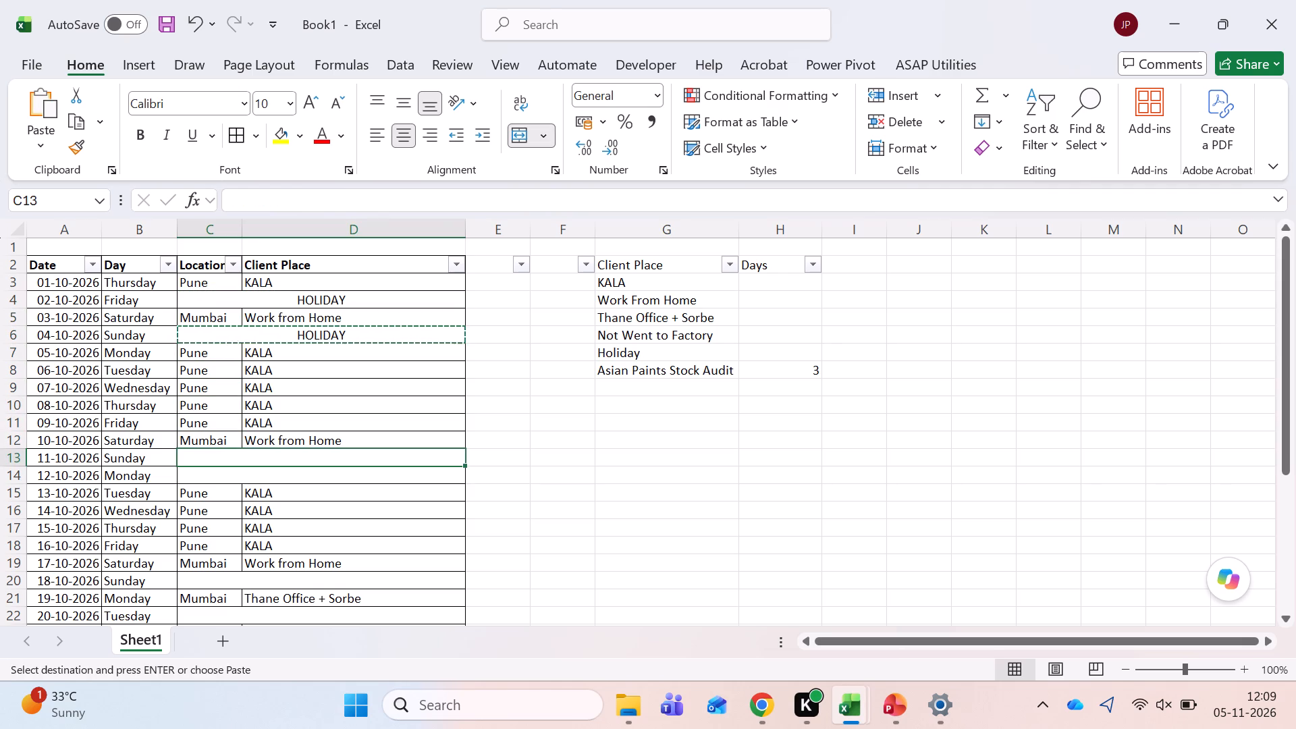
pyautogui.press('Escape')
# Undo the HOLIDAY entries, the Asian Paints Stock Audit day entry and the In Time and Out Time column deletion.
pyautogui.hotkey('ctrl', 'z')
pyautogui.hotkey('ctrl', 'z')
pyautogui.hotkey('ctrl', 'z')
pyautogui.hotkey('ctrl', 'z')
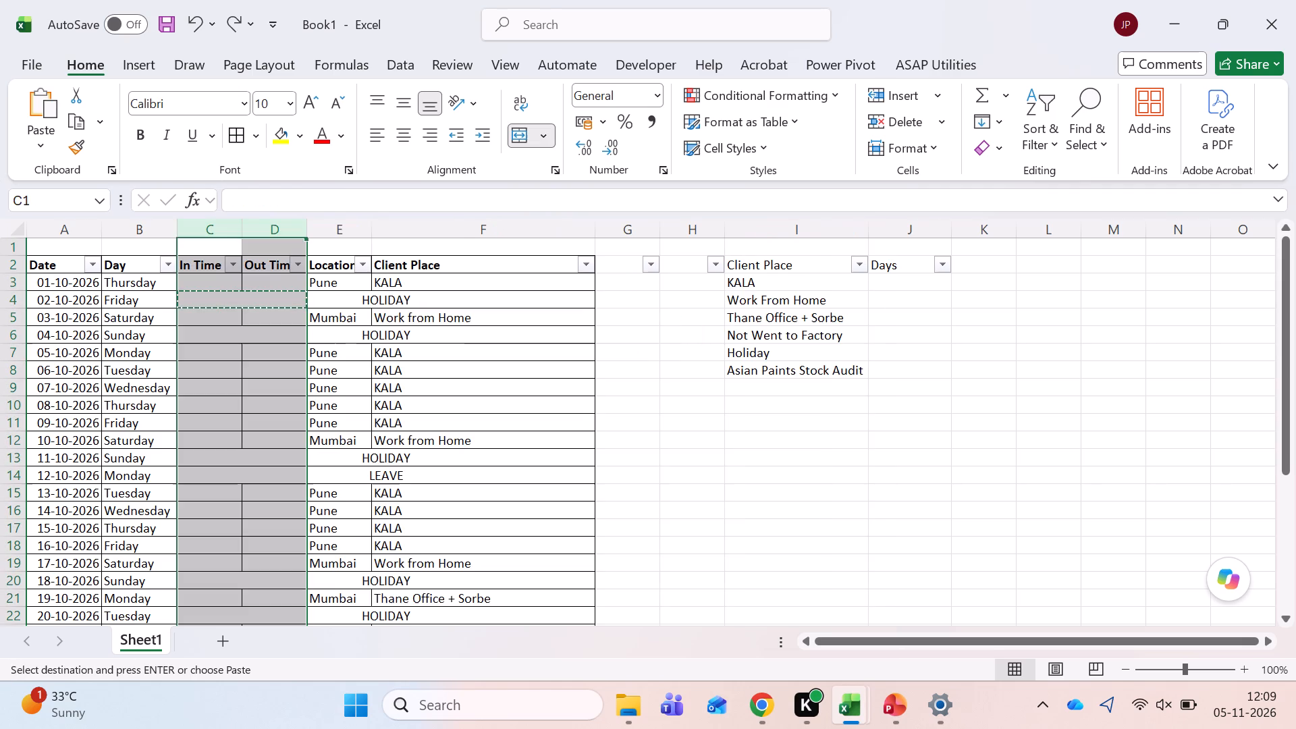
# Unmerge the HOLIDAY cells spanning columns C to F in rows 4 and 6.
pyautogui.press('Down')
pyautogui.press('Down')
pyautogui.press('Up')
pyautogui.press('Down')
pyautogui.press('Down')
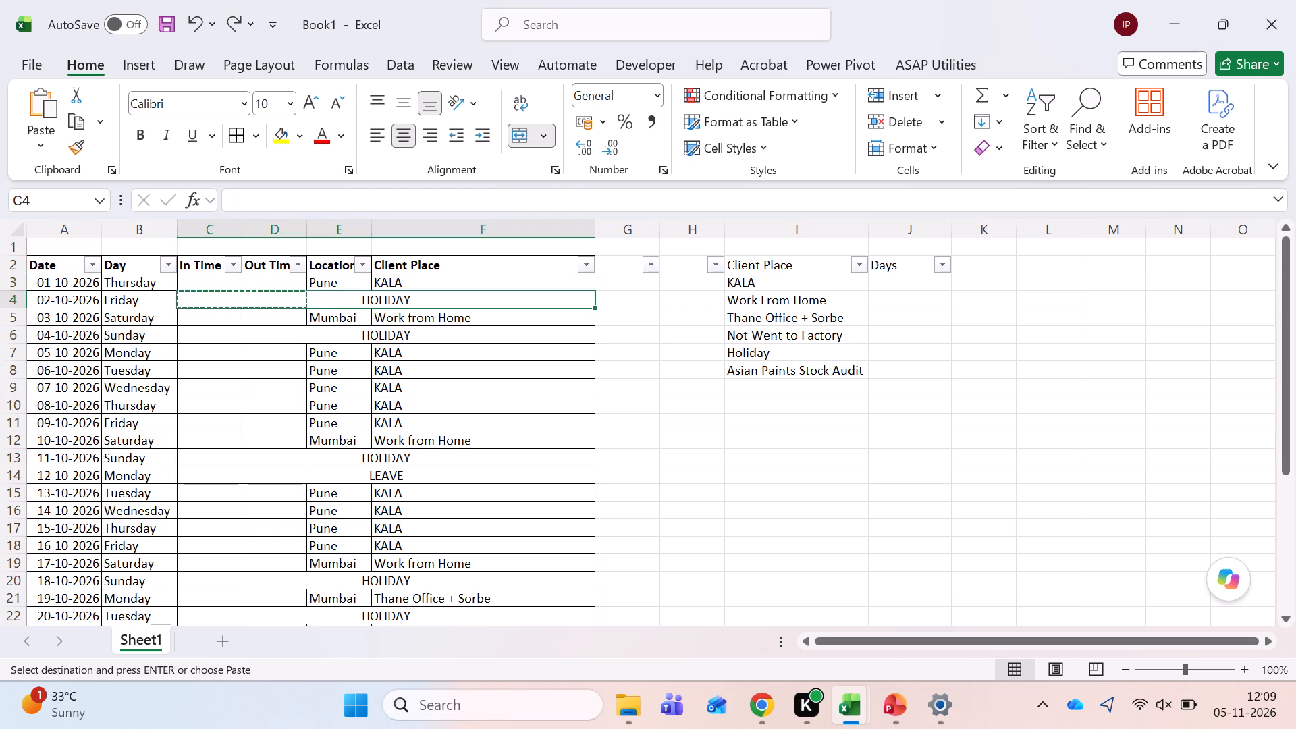
pyautogui.hotkey('alt', 'h')
pyautogui.hotkey('alt', 'm')
pyautogui.press('u')
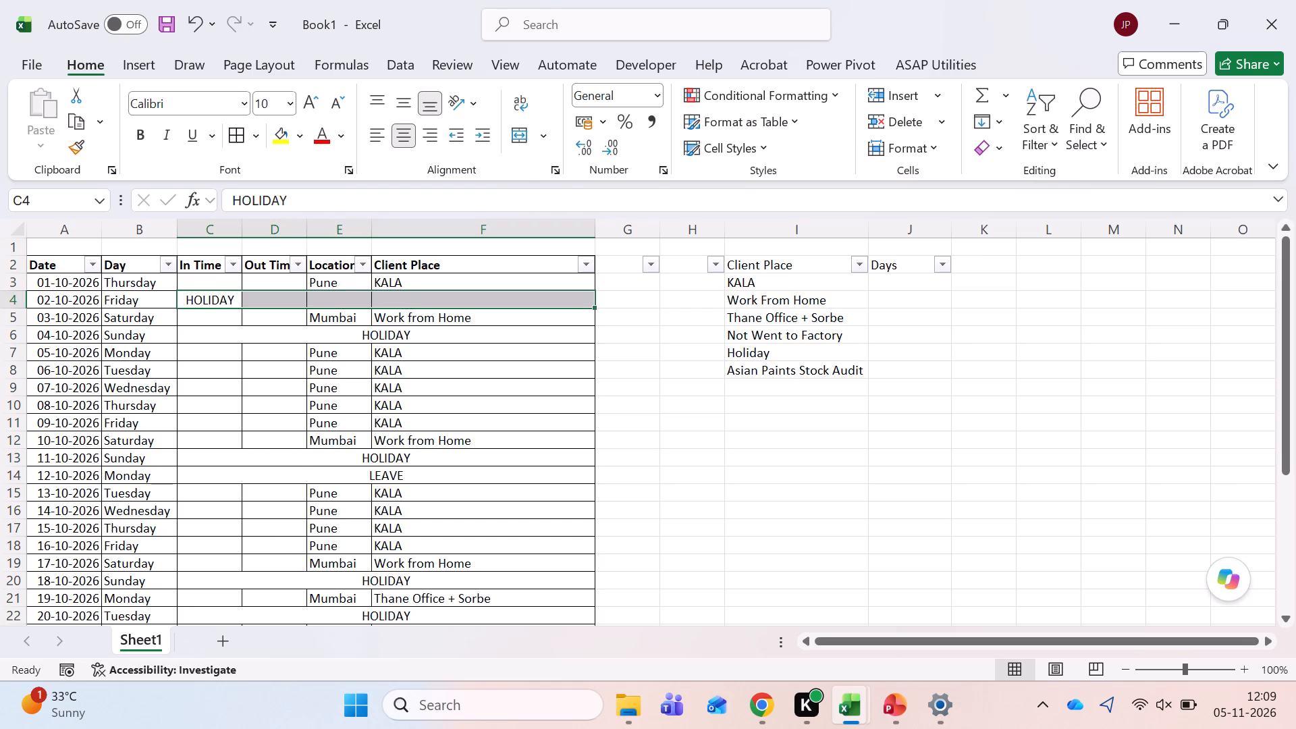
pyautogui.press('Down')
pyautogui.press('Down')
pyautogui.hotkey('alt', 'h')
pyautogui.hotkey('alt', 'm')
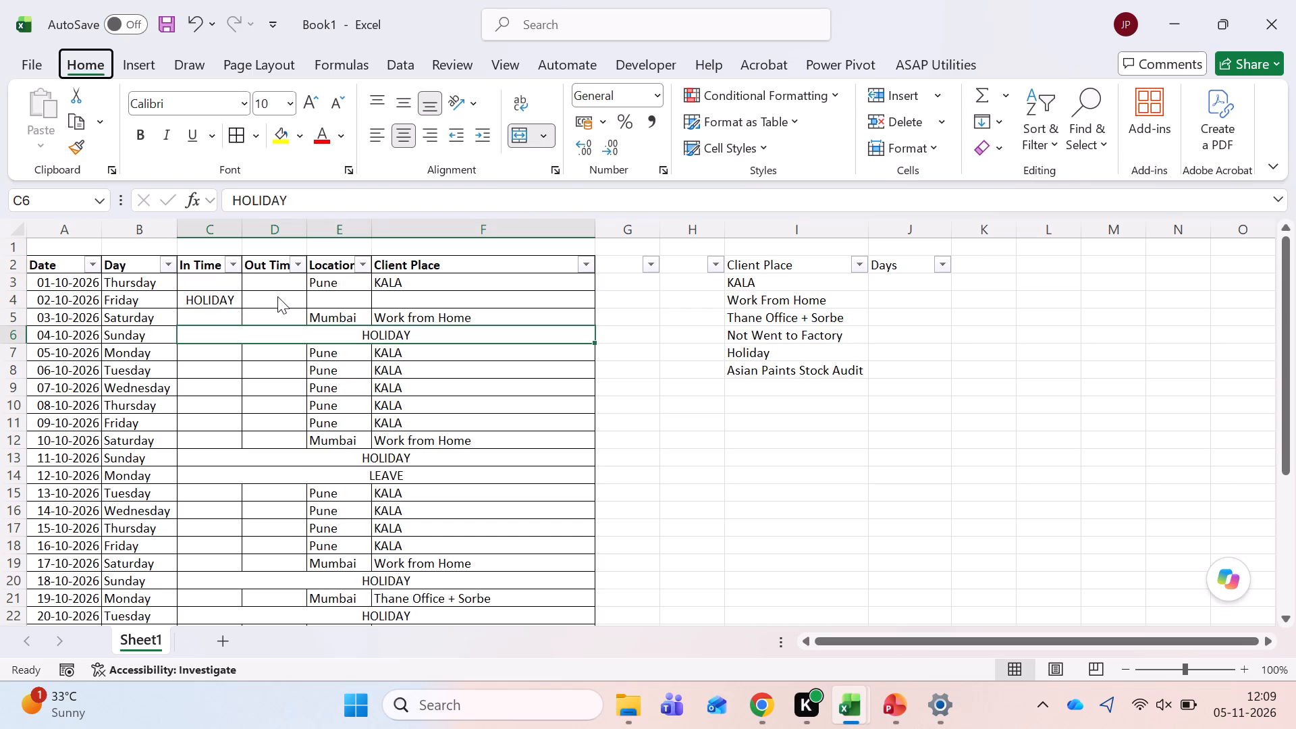
pyautogui.press('u')
# Merge E4:F4 in the 02-10-2026 row and enter HOLIDAY in the merged cell.
pyautogui.press('Up')
pyautogui.press('Up')
pyautogui.press('Right')
pyautogui.press('Right')
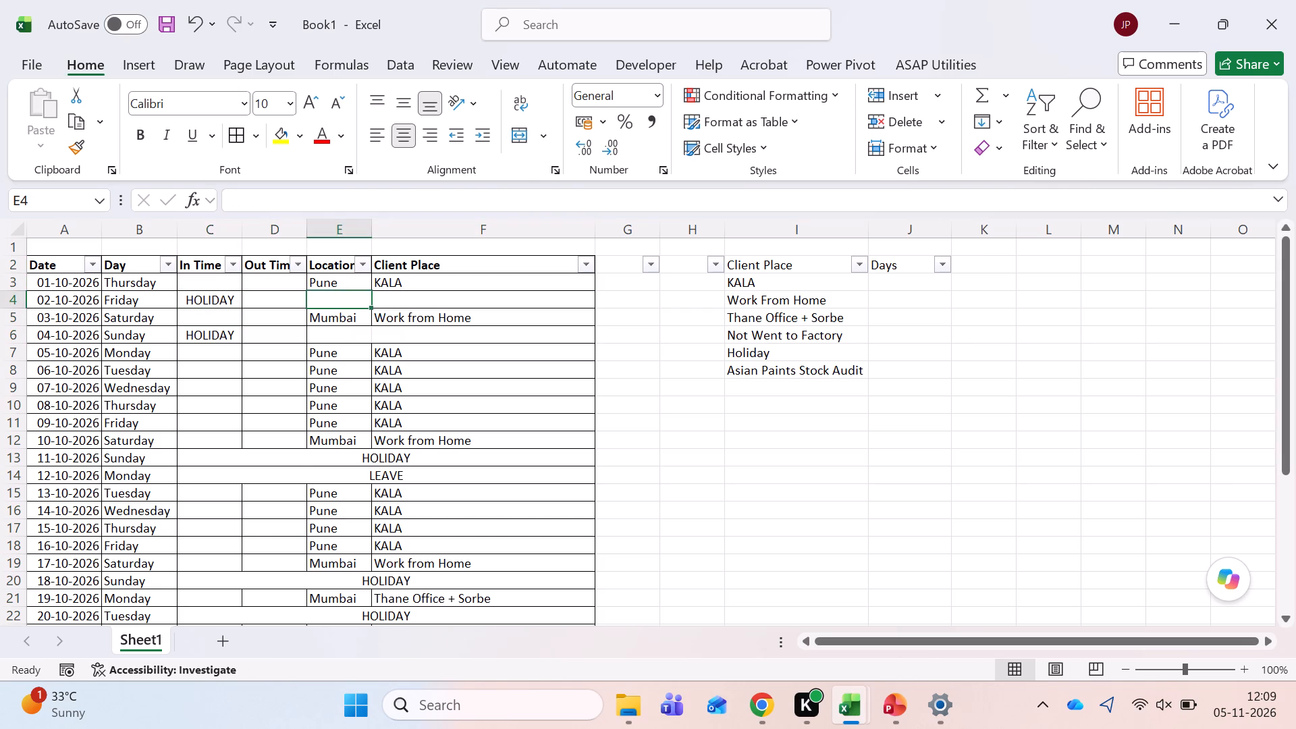
pyautogui.hotkey('shift', 'Right')
pyautogui.hotkey('alt', 'h')
pyautogui.press('m')
pyautogui.press('Return')
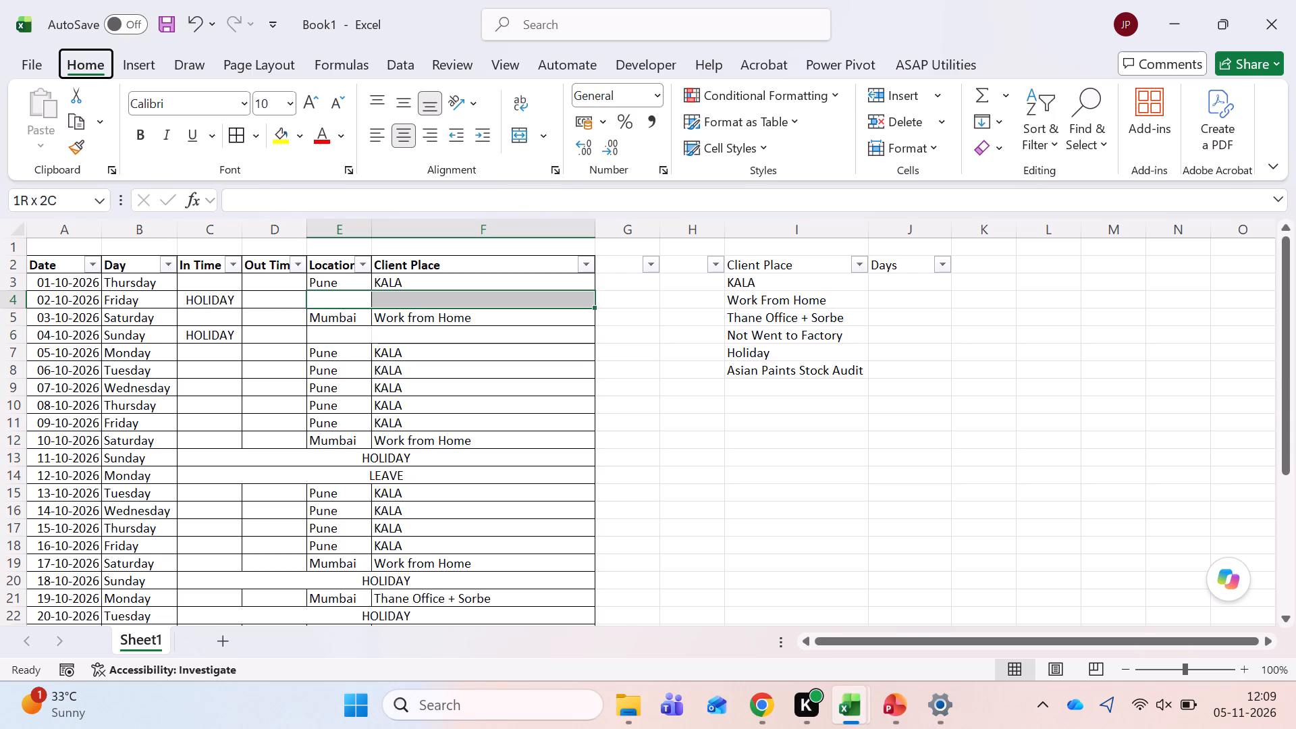
pyautogui.write('HOLIDAY')
pyautogui.press('Return')
pyautogui.press('Up')
pyautogui.press('Left')
pyautogui.press('Down')
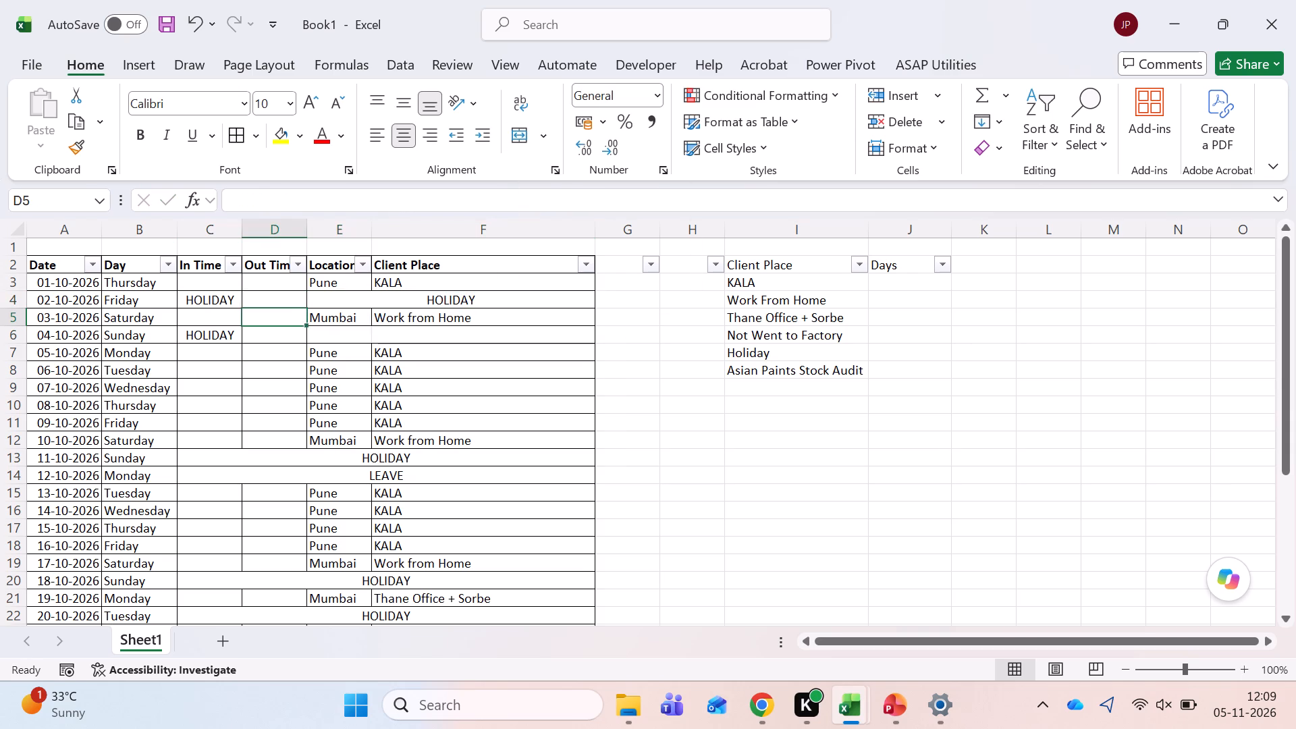
# Copy the merged HOLIDAY cell from E4:F4 to E6:F6 in the 04-10-2026 row.
pyautogui.press('Right')
pyautogui.press('Right')
pyautogui.press('Up')
pyautogui.hotkey('ctrl', 'c')
pyautogui.press('Down')
pyautogui.press('Down')
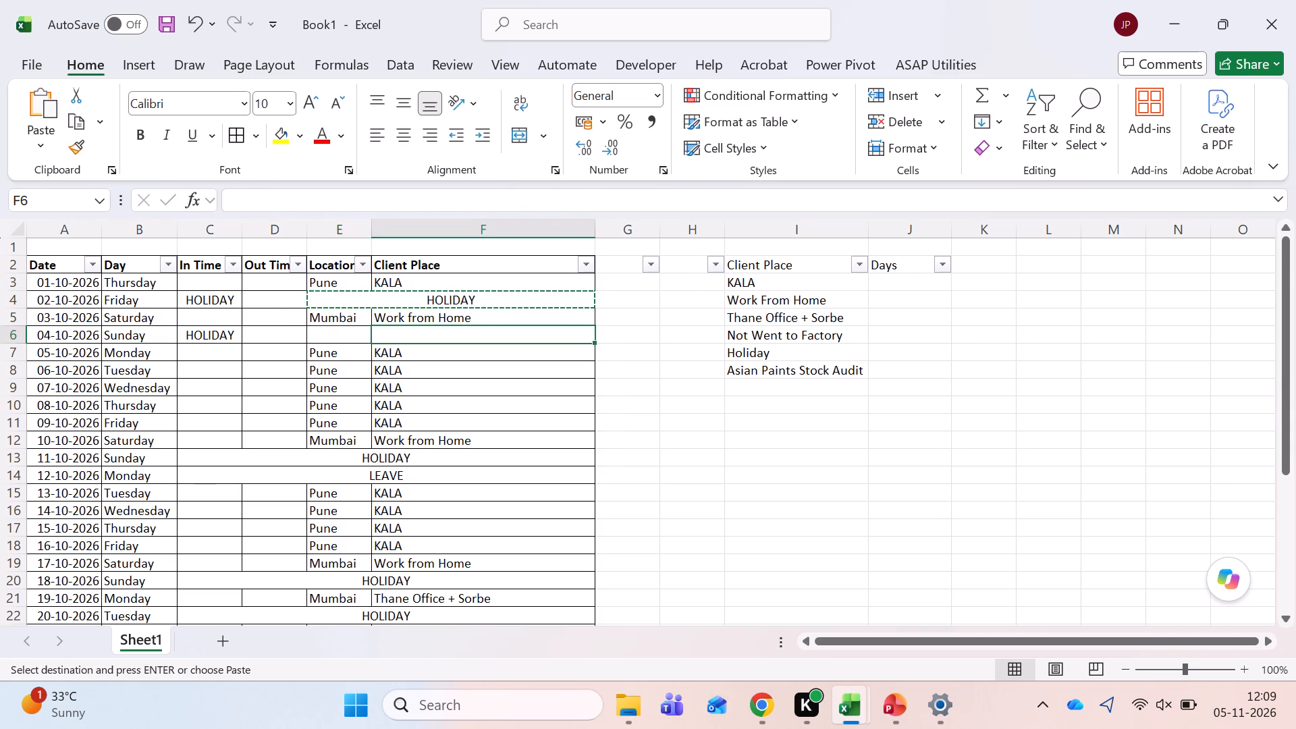
pyautogui.press('Left')
pyautogui.hotkey('shift', 'Right')
pyautogui.press('Return')
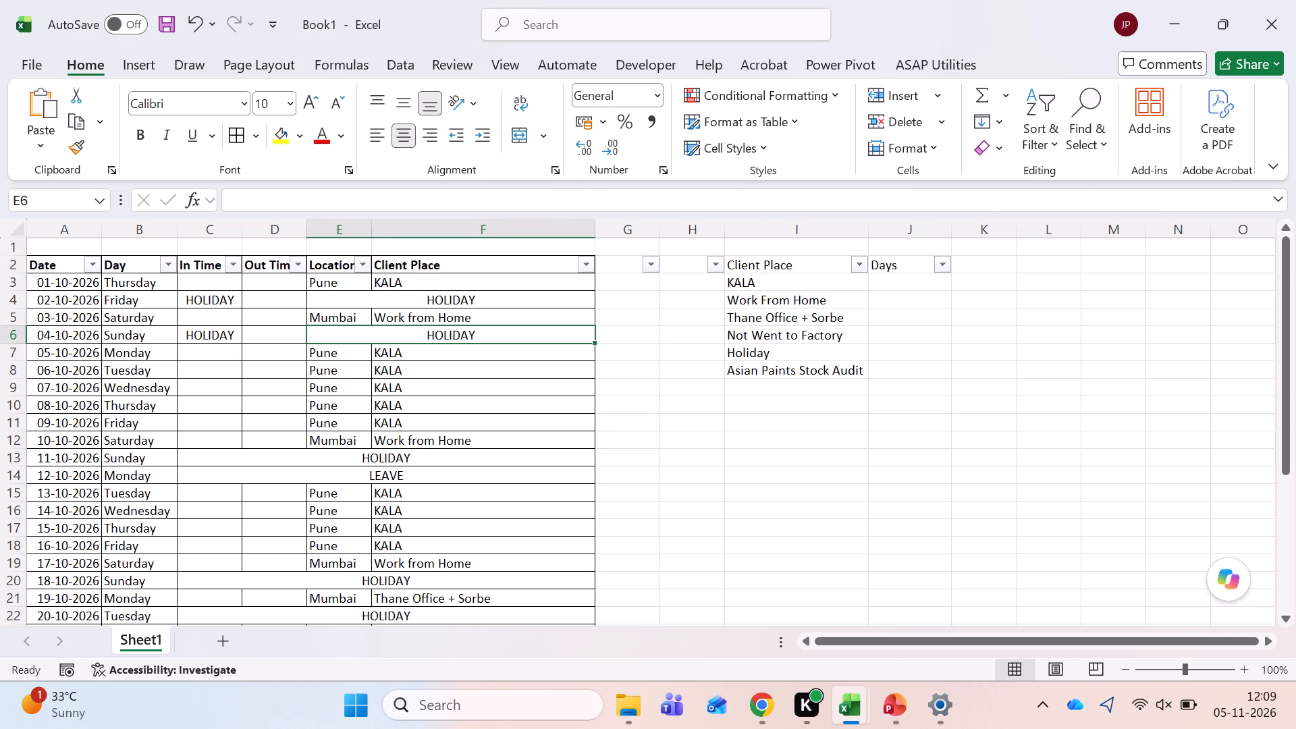
# Unmerge the HOLIDAY cell spanning columns C to F in row 13.
pyautogui.press('Down')
pyautogui.press('Down')
pyautogui.press('Down')
pyautogui.press('Down')
pyautogui.press('Down')
pyautogui.press('Down')
pyautogui.press('Down')
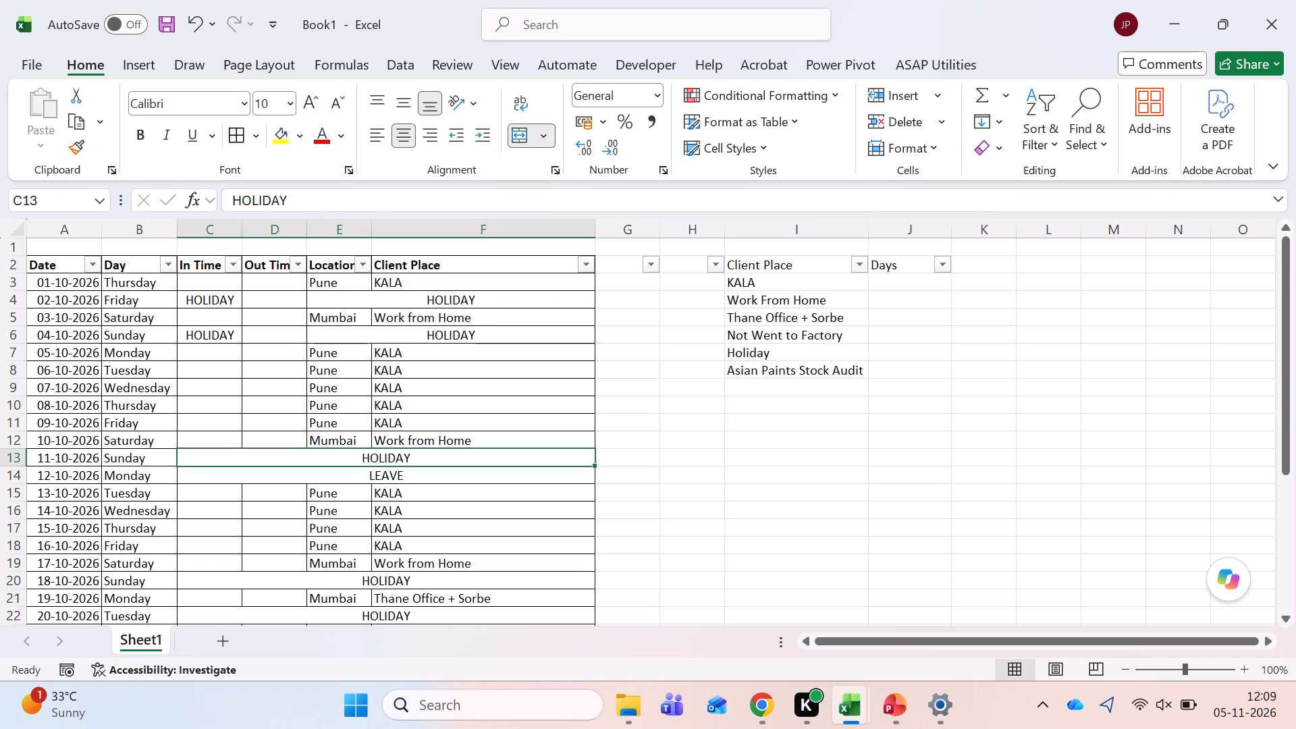
pyautogui.hotkey('alt', 'h')
pyautogui.write('MU')
# Copy the merged HOLIDAY cell from E6:F6 to E13:F13 in the 11-10-2026 row.
pyautogui.press('Right')
pyautogui.press('Left')
pyautogui.press('Right')
pyautogui.press('Right')
pyautogui.press('Up')
pyautogui.press('Up')
pyautogui.press('Up')
pyautogui.press('Up')
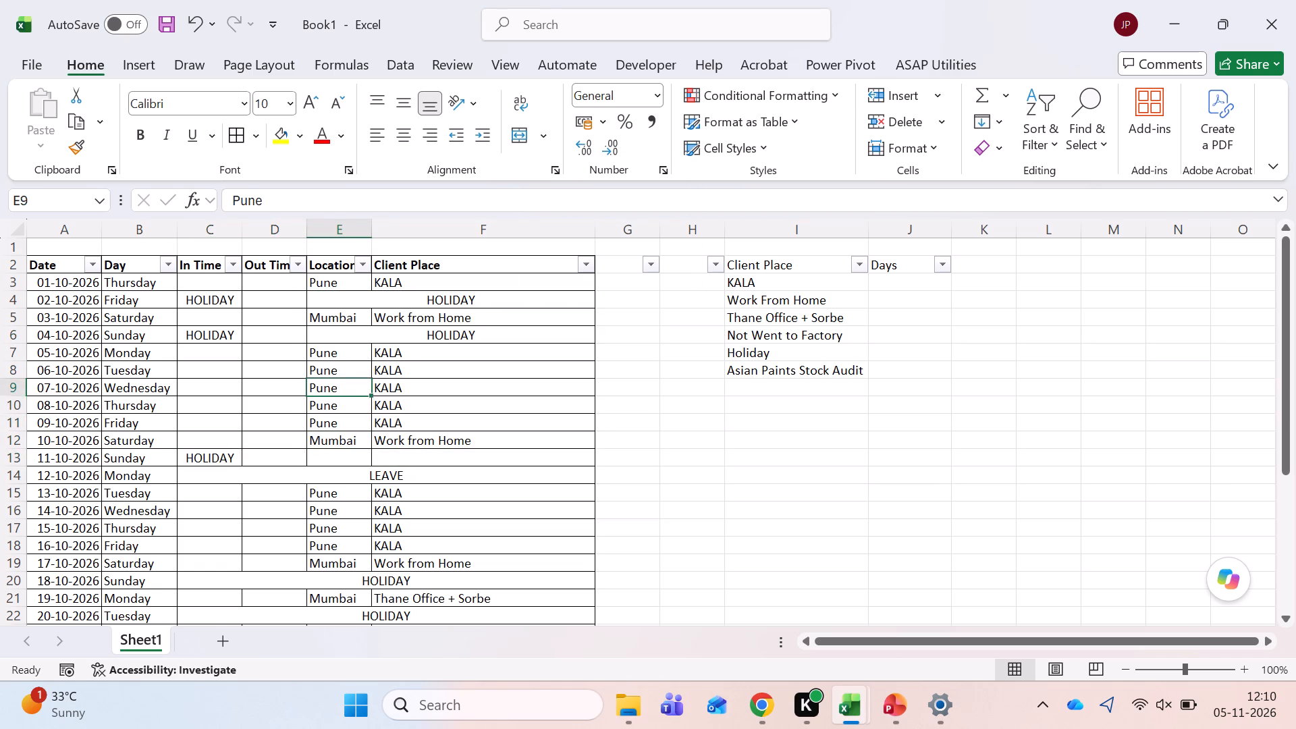
pyautogui.press('Up')
pyautogui.press('Up')
pyautogui.press('Up')
pyautogui.hotkey('ctrl', 'c')
pyautogui.press('Down')
pyautogui.press('Down')
pyautogui.press('Down')
pyautogui.press('Down')
pyautogui.press('Down')
pyautogui.press('Down')
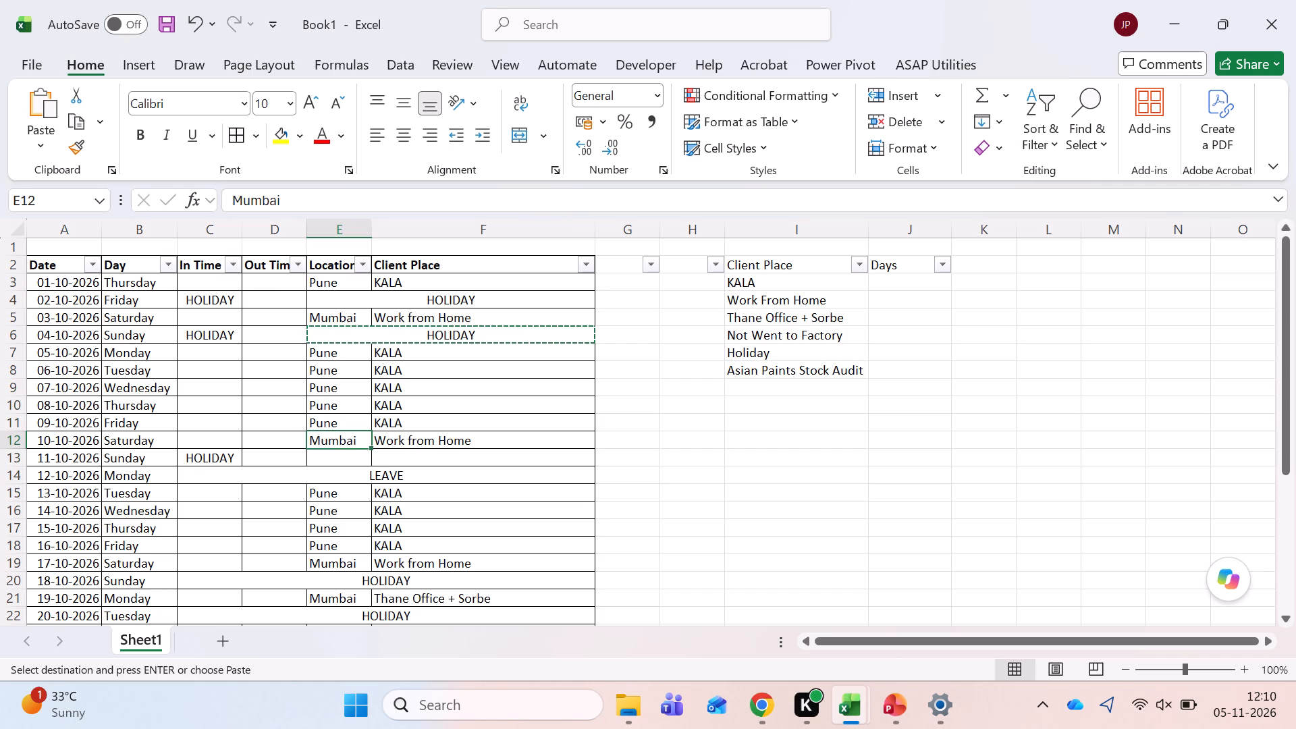
pyautogui.press('Down')
pyautogui.press('Return')
# Unmerge the LEAVE cell spanning columns C to F in the 12-10-2026 row.
pyautogui.press('Down')
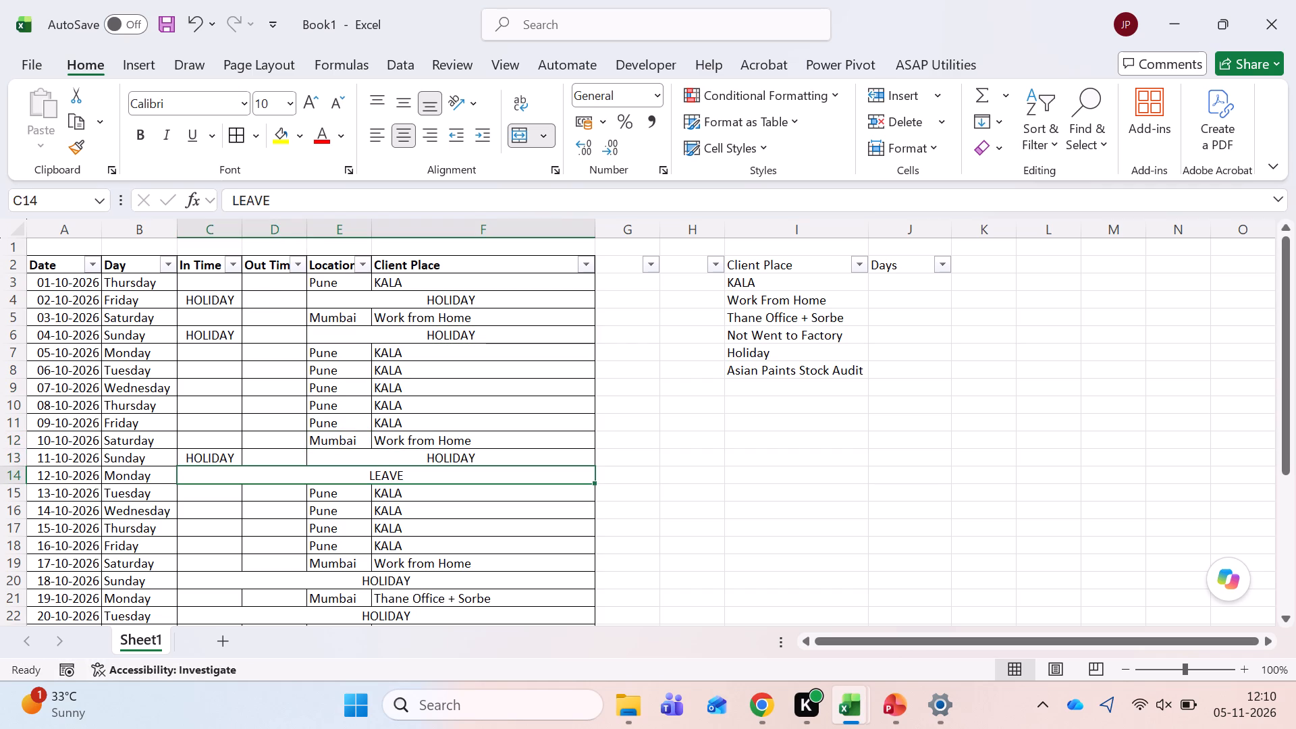
pyautogui.hotkey('alt', 'h')
pyautogui.write('MU')
pyautogui.press('Right')
pyautogui.press('Left')
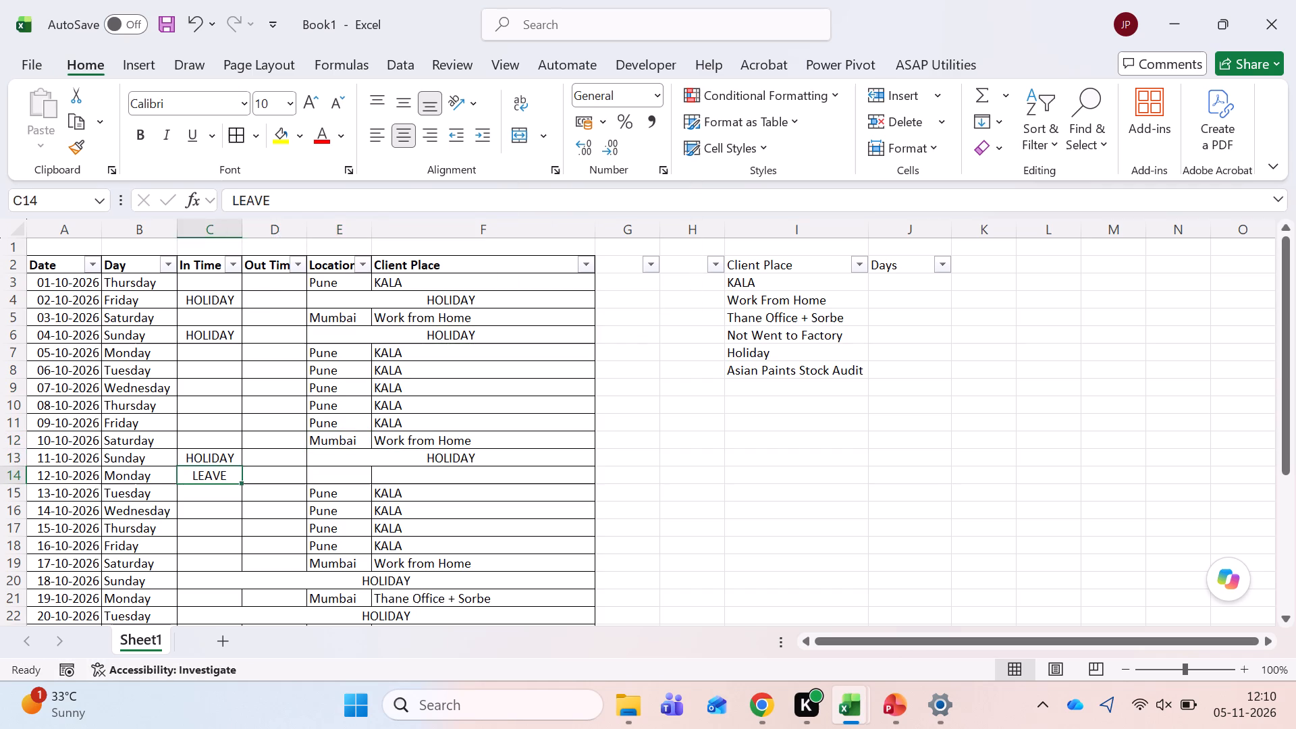
# Merge E14:F14 in the 12-10-2026 row and enter LEAVE in the merged cell.
pyautogui.press('Right')
pyautogui.press('Right')
pyautogui.hotkey('shift', 'Right')
pyautogui.hotkey('shift', 'Right')
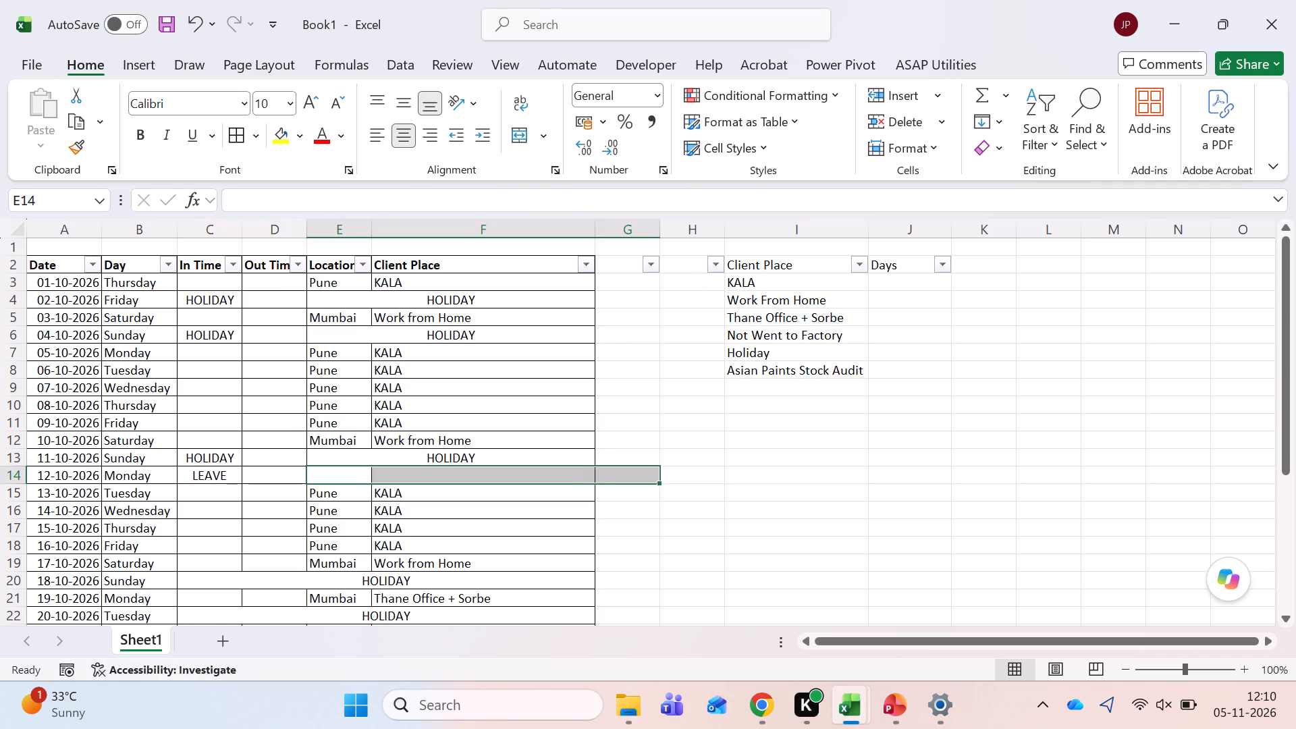
pyautogui.hotkey('shift', 'Left')
pyautogui.hotkey('alt', 'h')
pyautogui.press('m')
pyautogui.press('Return')
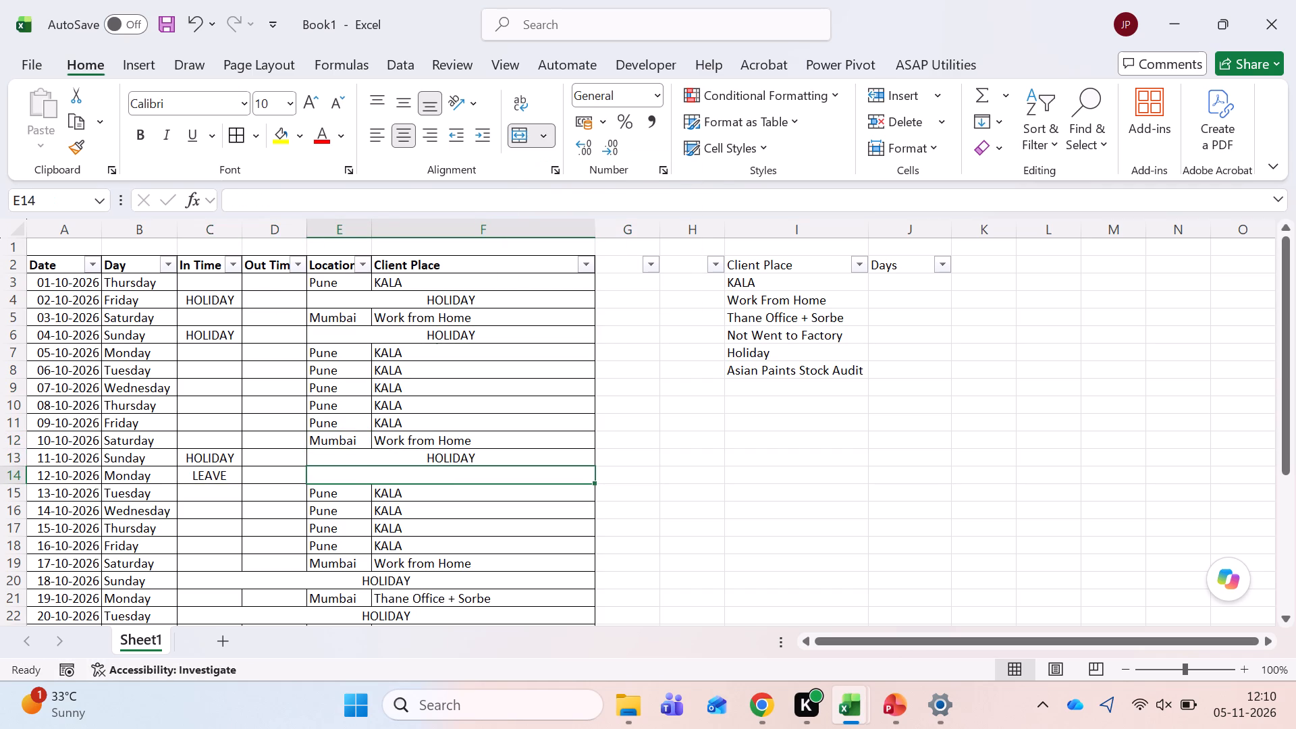
pyautogui.write('LEAVE')
pyautogui.press('Return')
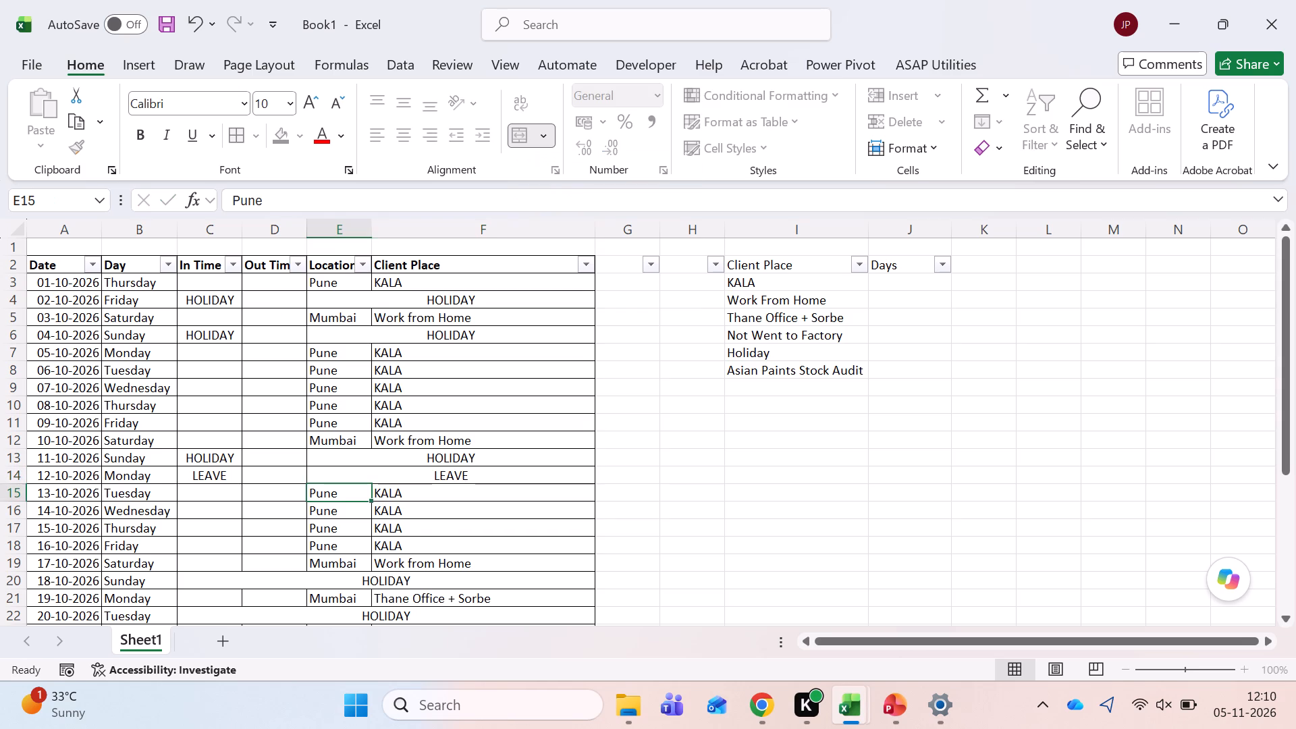
# Unmerge the HOLIDAY cell spanning columns C to F in the 18-10-2026 row and clear the HOLIDAY text from C20.
pyautogui.press('Down')
pyautogui.press('Down')
pyautogui.press('Down')
pyautogui.press('Down')
pyautogui.press('Down')
pyautogui.press('Down')
pyautogui.press('Down')
pyautogui.press('Up')
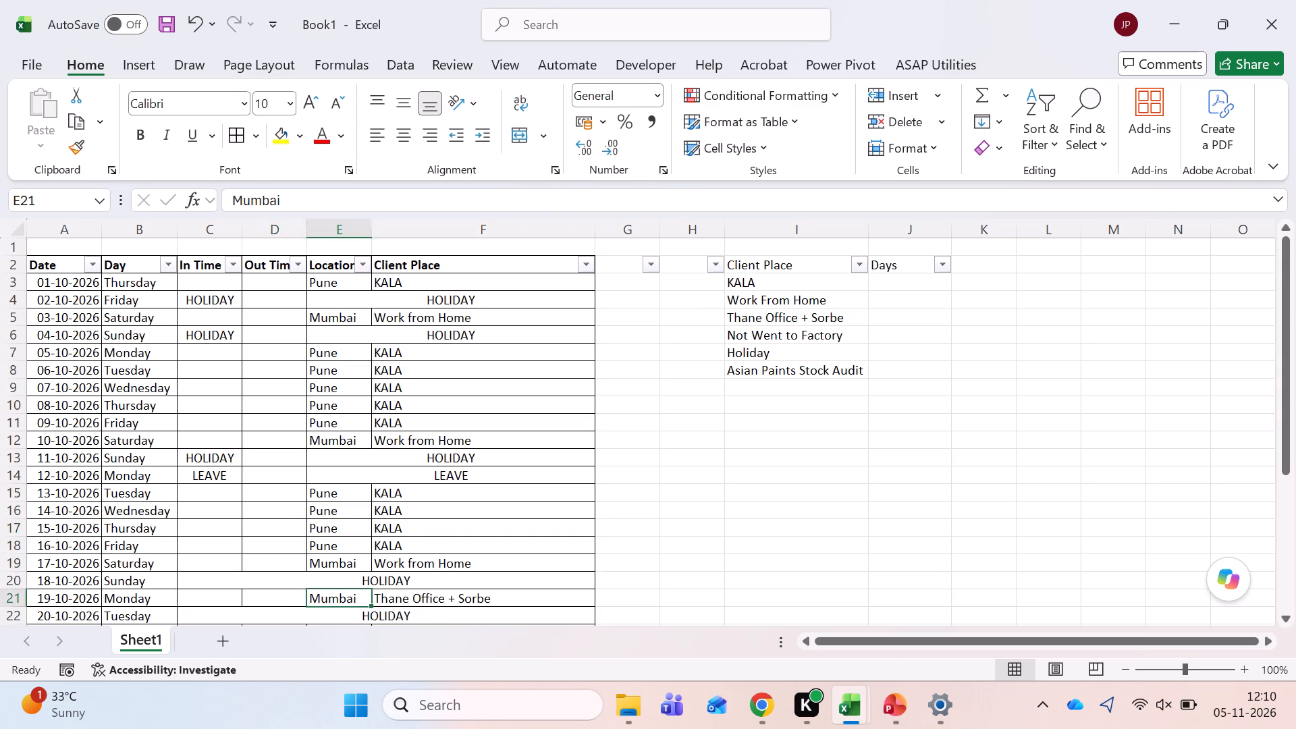
pyautogui.press('Up')
pyautogui.press('Up')
pyautogui.press('Up')
pyautogui.press('Up')
pyautogui.press('Up')
pyautogui.press('Down')
pyautogui.press('Down')
pyautogui.press('Down')
pyautogui.press('Down')
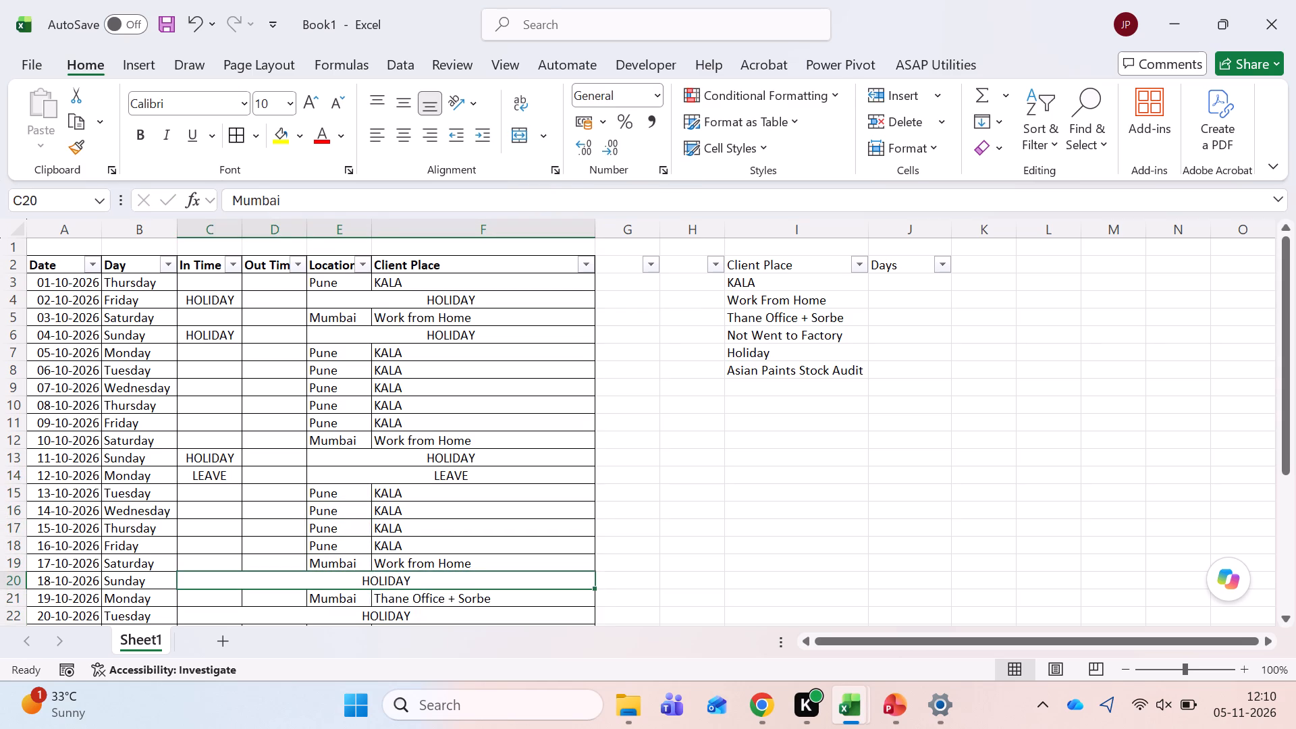
pyautogui.press('Up')
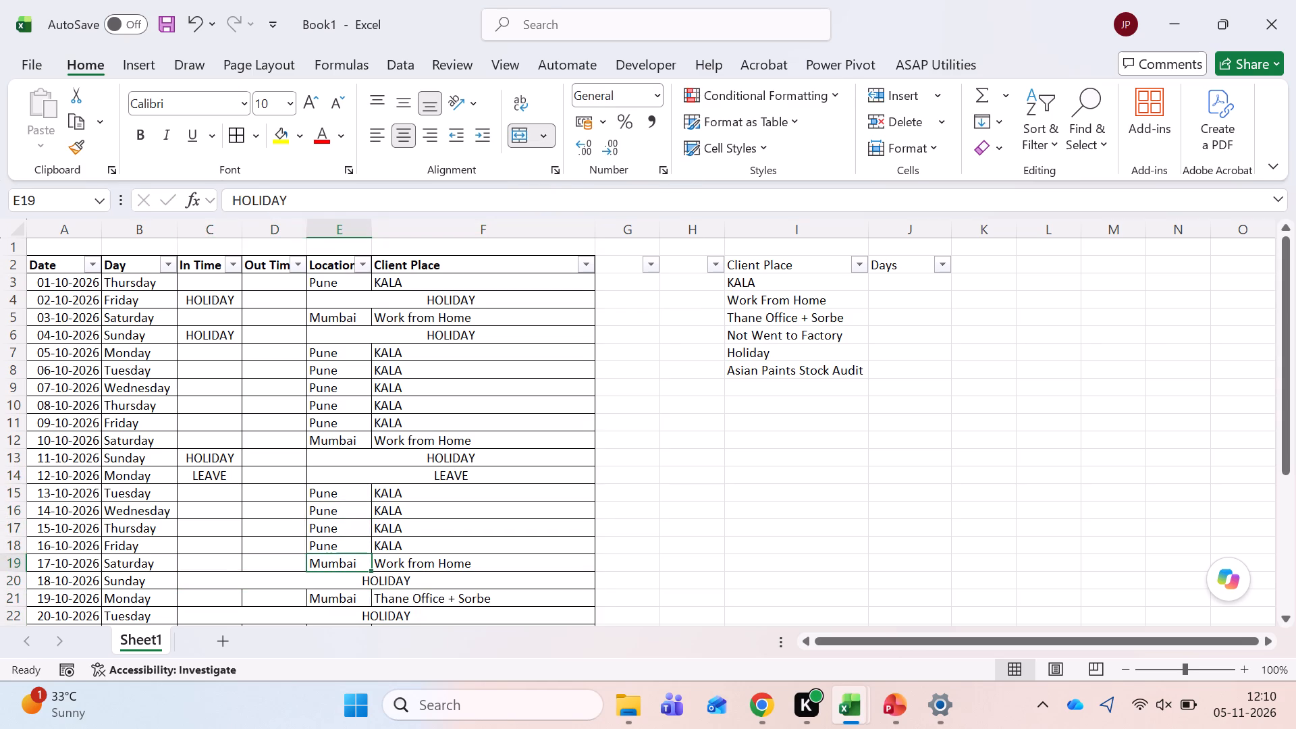
pyautogui.press('Right')
pyautogui.press('Left')
pyautogui.press('Right')
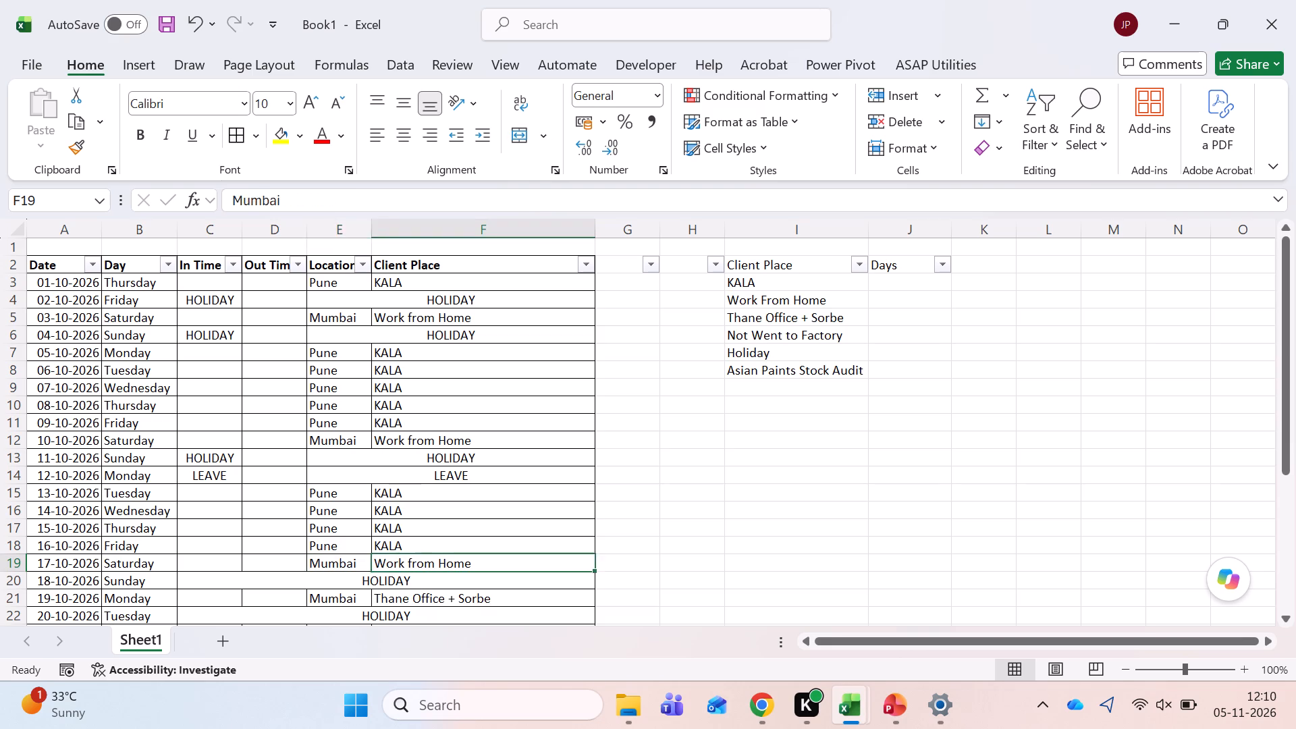
pyautogui.press('Down')
pyautogui.hotkey('alt', 'h')
pyautogui.write('MU')
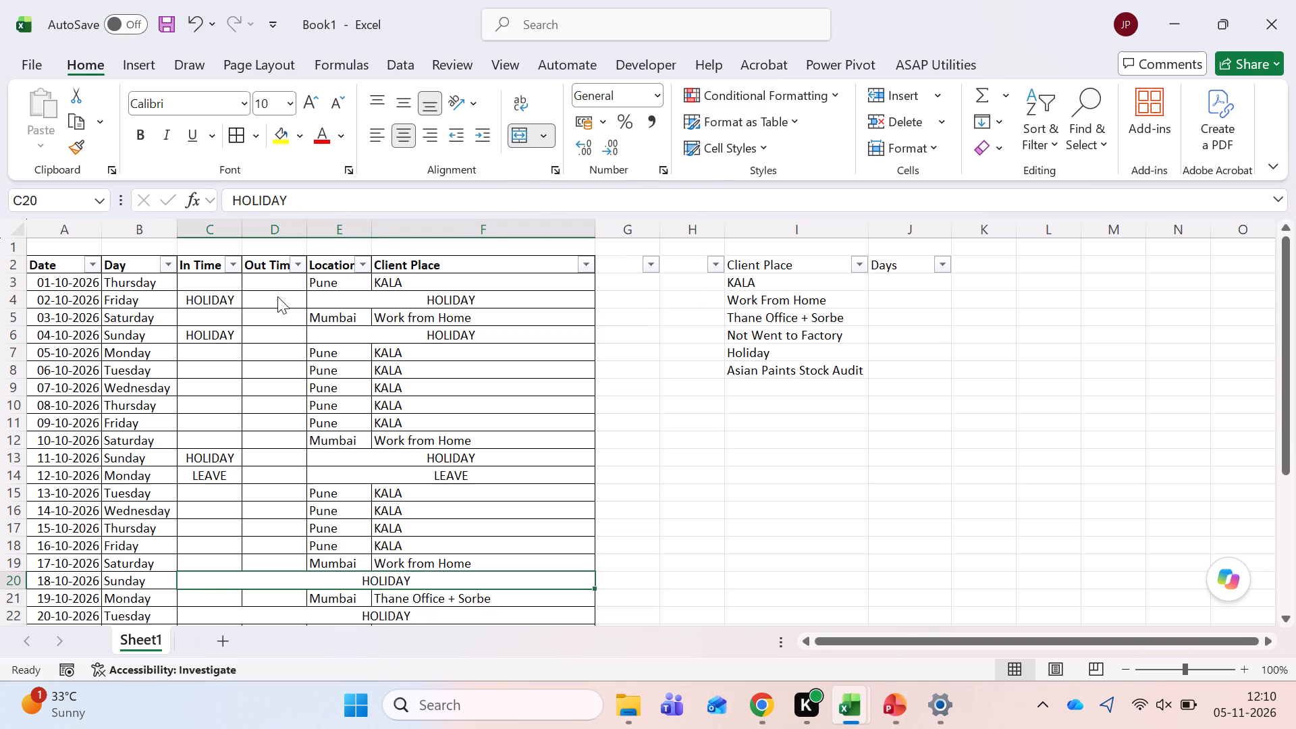
pyautogui.press('Right')
pyautogui.press('Left')
pyautogui.press('Delete')
# Merge E20:F20 in the 18-10-2026 row and enter HOLIDAY in the merged cell.
pyautogui.press('Right')
pyautogui.press('Right')
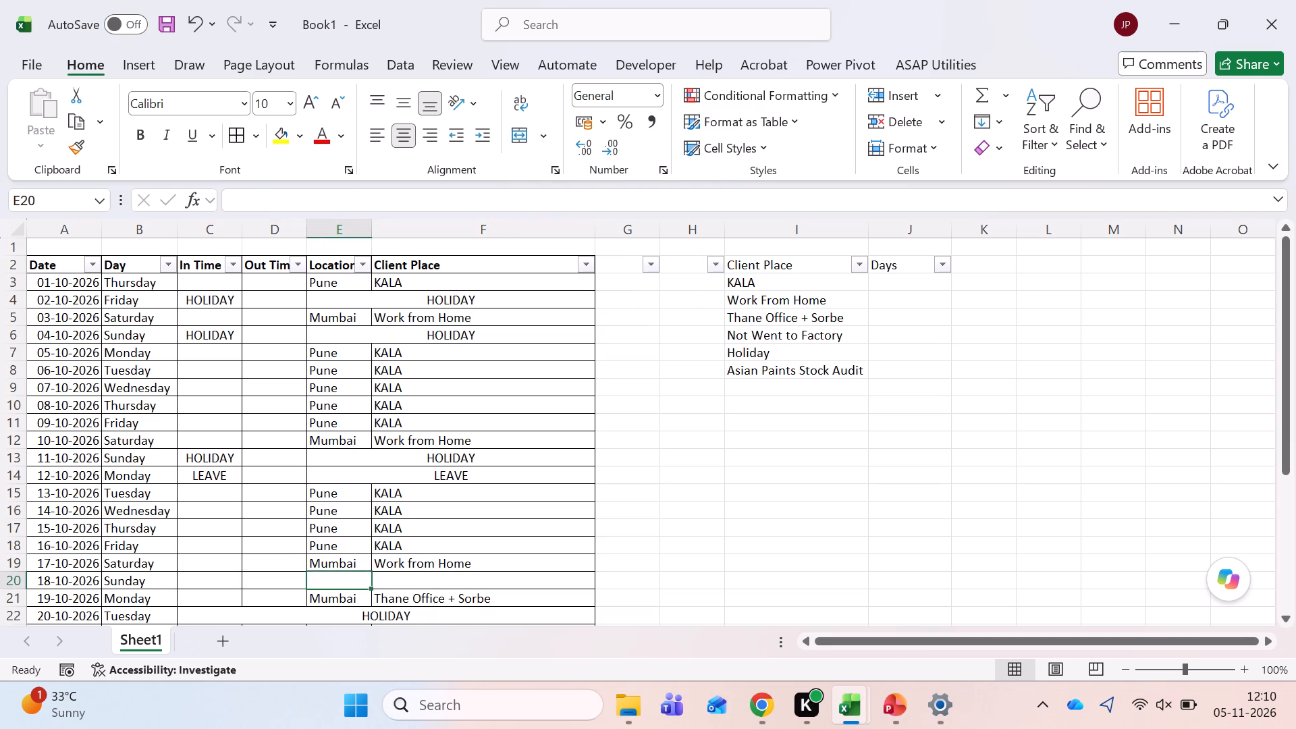
pyautogui.hotkey('shift', 'Right')
pyautogui.hotkey('alt', 'h')
pyautogui.press('m')
pyautogui.press('Return')
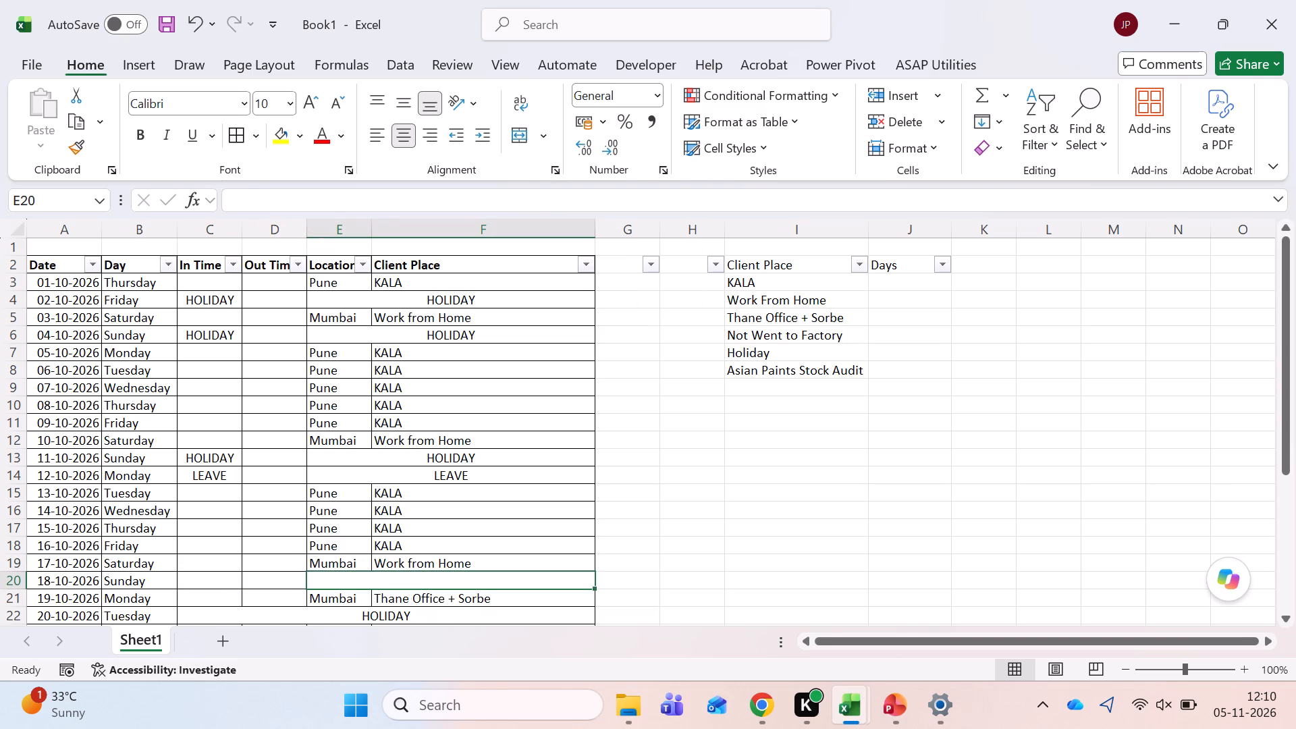
pyautogui.press('h')
pyautogui.write('OLI')
pyautogui.press('Return')
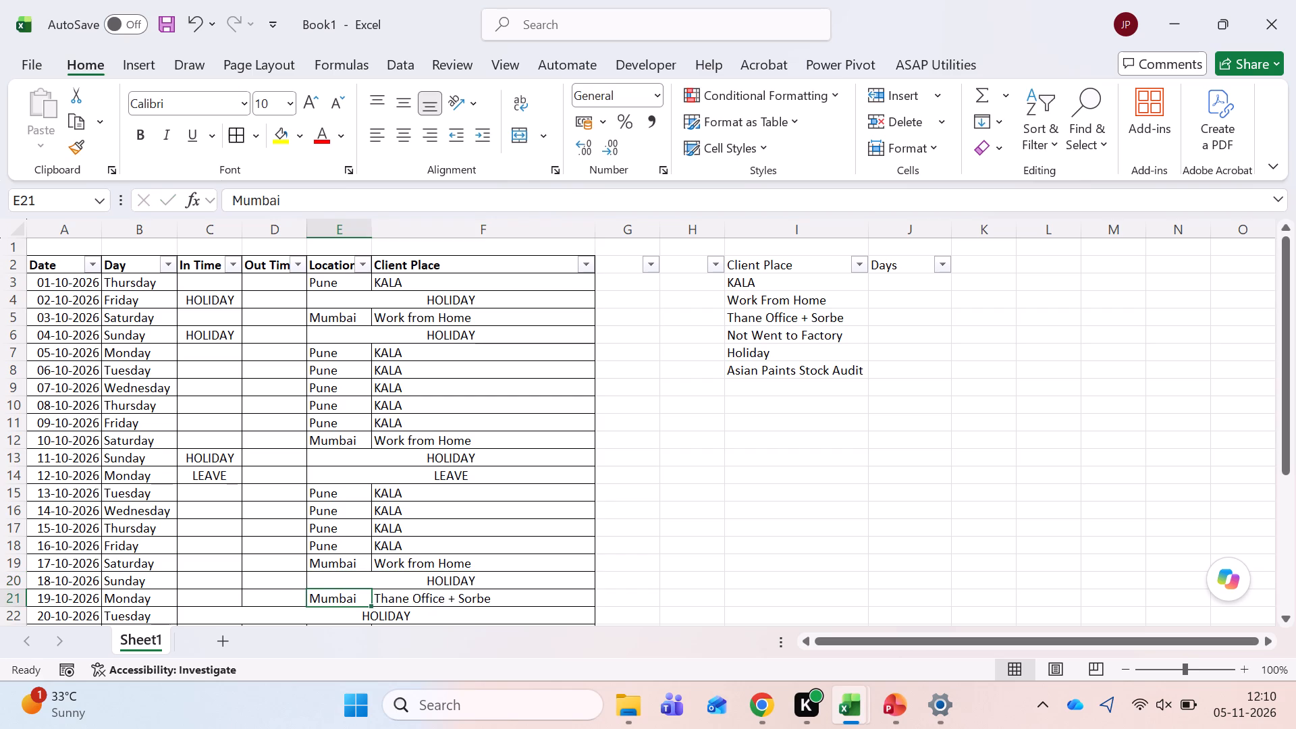
# Unmerge the HOLIDAY cell spanning columns C to F in the 20-10-2026 row.
pyautogui.scroll(-2, 364, 452)
pyautogui.press('Down')
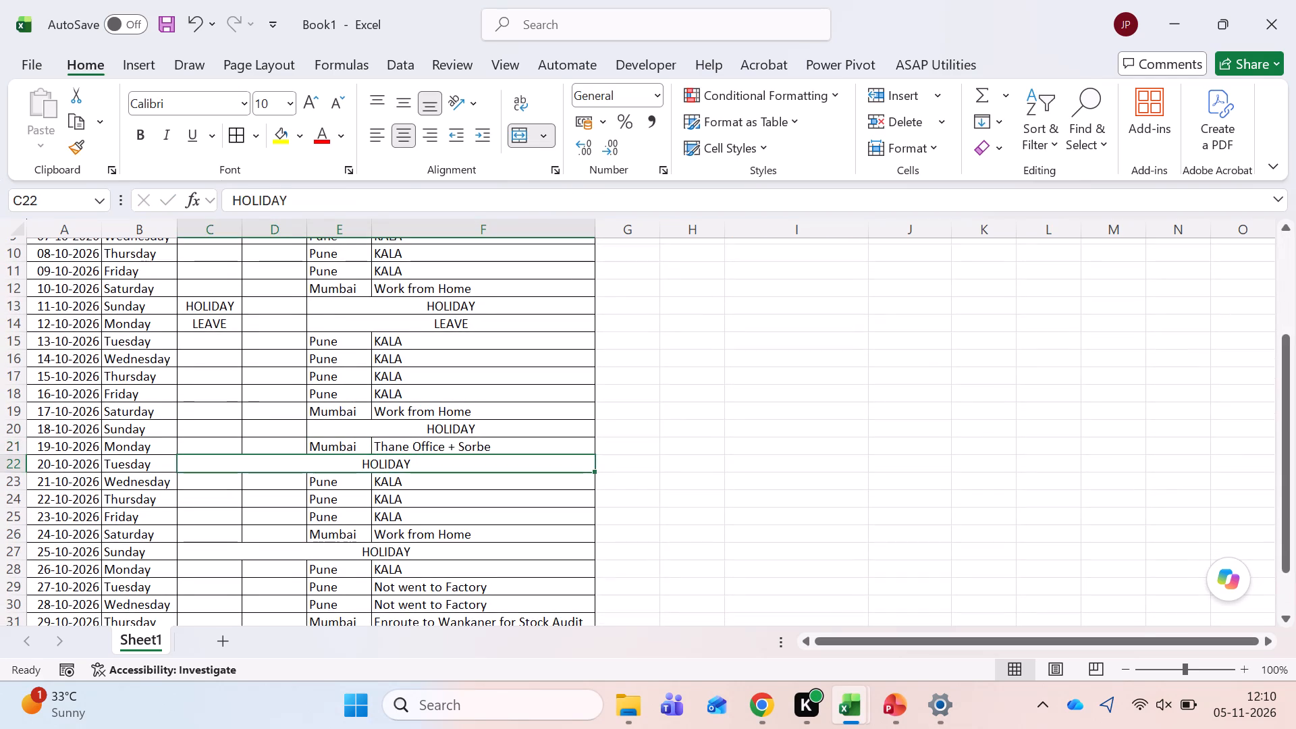
pyautogui.hotkey('alt', 'h')
pyautogui.write('MU')
pyautogui.press('Right')
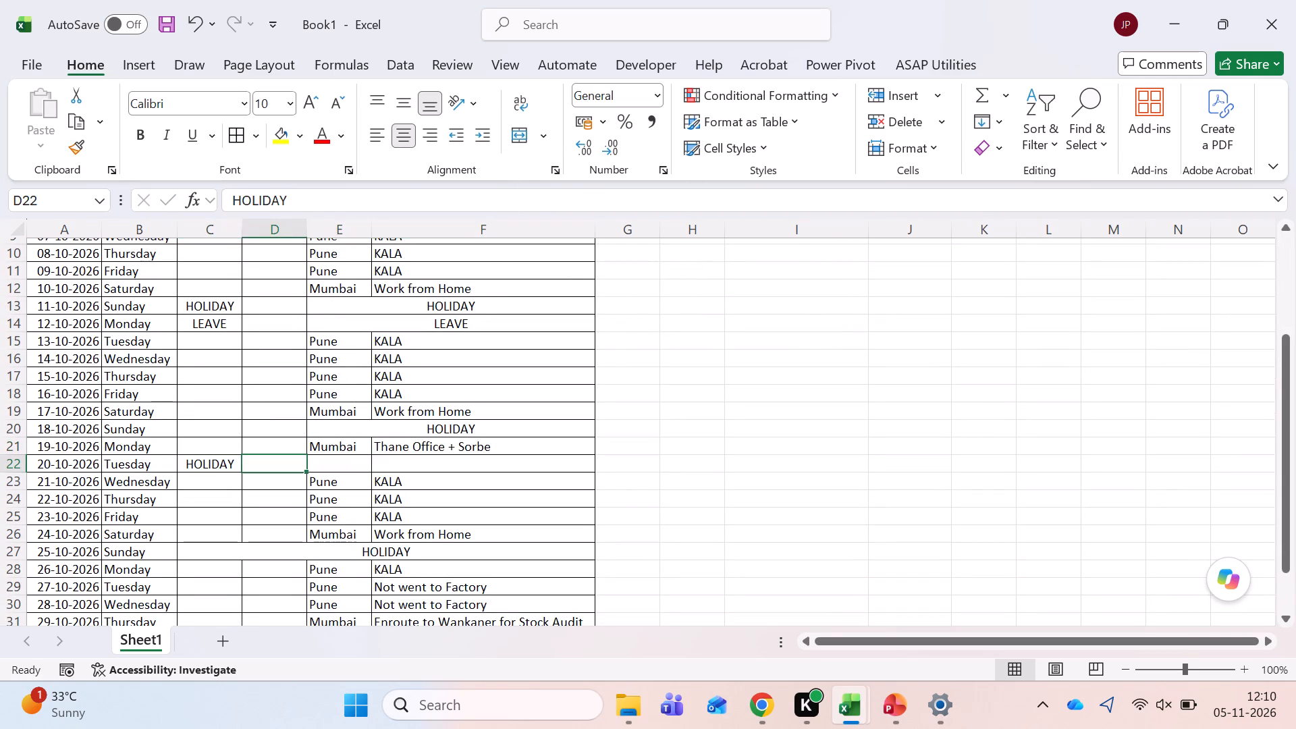
# Merge E22:F22 in the 20-10-2026 row and enter HOLIDAY in the merged cell.
pyautogui.press('Right')
pyautogui.hotkey('shift', 'Right')
pyautogui.hotkey('alt', 'h')
pyautogui.press('m')
pyautogui.press('Return')
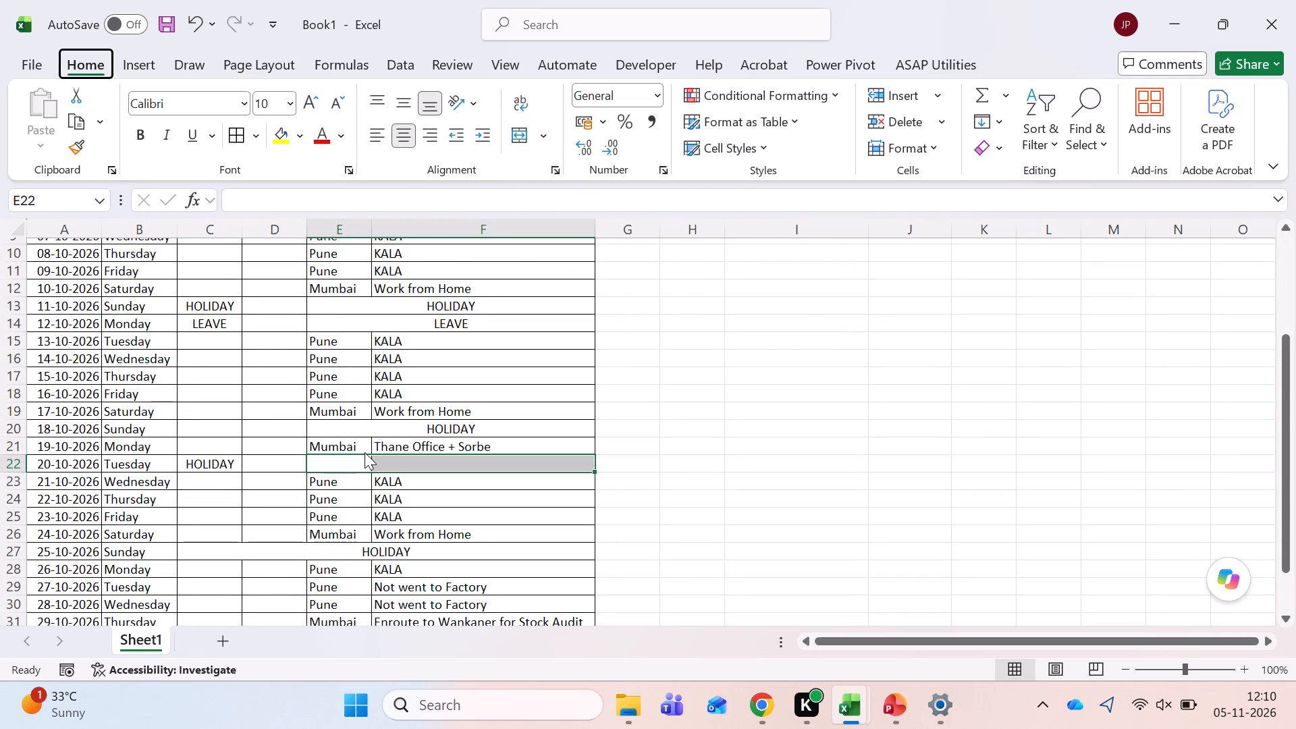
pyautogui.write('HOLI')
pyautogui.press('Return')
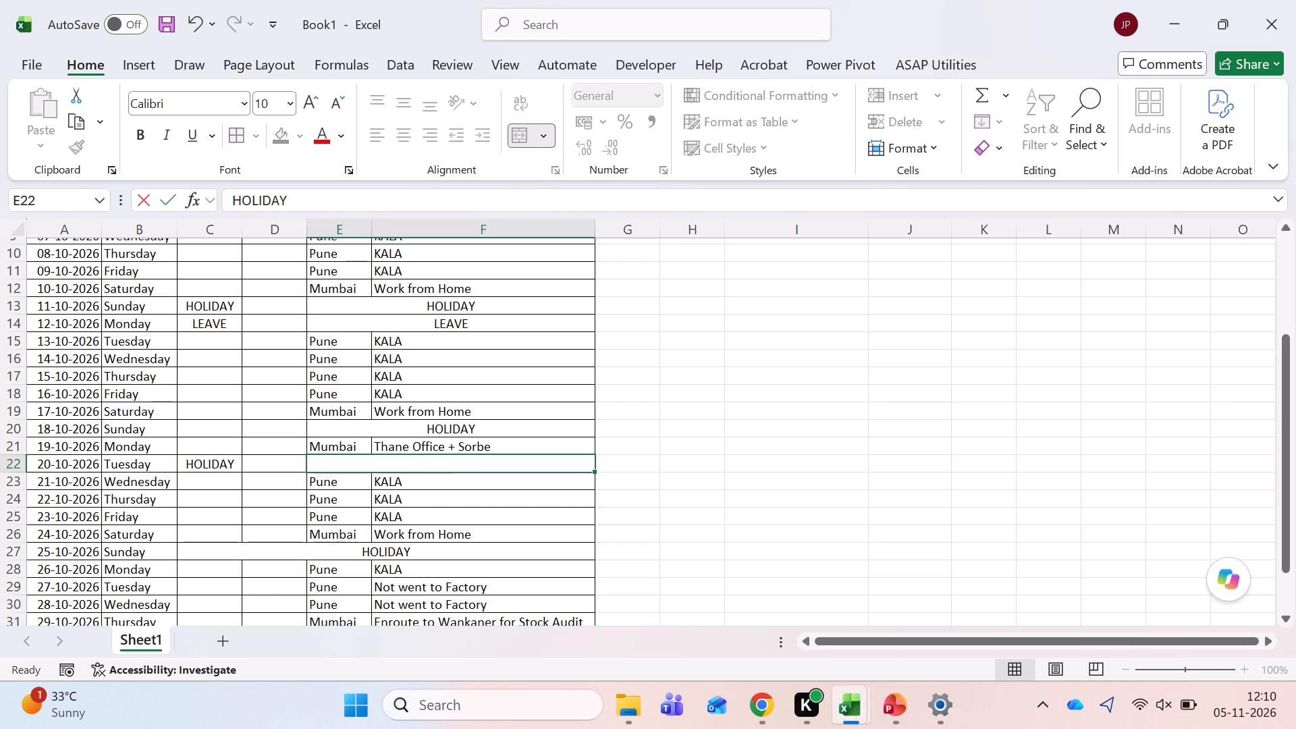
# Unmerge the HOLIDAY cell spanning columns C to F in the 25-10-2026 row.
pyautogui.press('Return')
pyautogui.press('Return')
pyautogui.press('Return')
pyautogui.press('Return')
pyautogui.hotkey('alt', 'h')
pyautogui.write('MU')
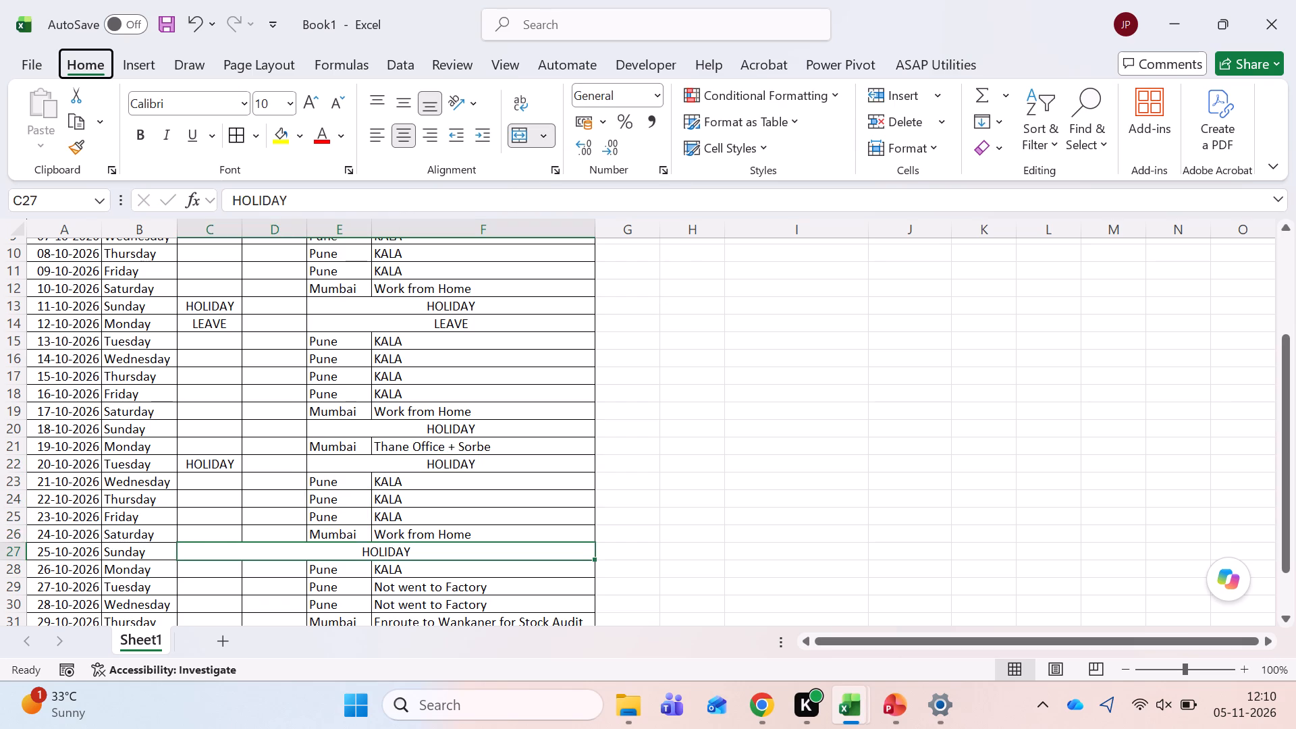
pyautogui.press('Right')
pyautogui.press('Left')
# Merge E27:F27 in the 25-10-2026 row and enter HOLIDAY in the merged cell.
pyautogui.press('Right')
pyautogui.press('Right')
pyautogui.hotkey('shift', 'Right')
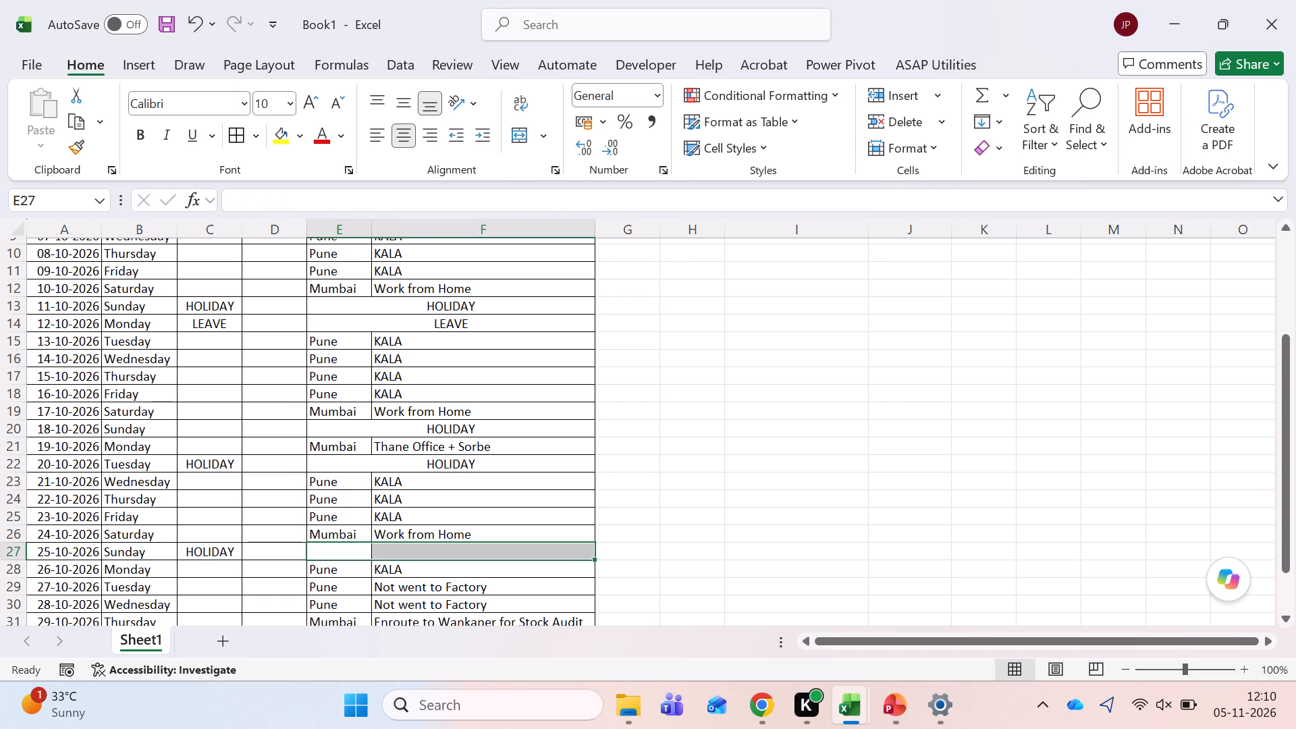
pyautogui.hotkey('alt', 'h')
pyautogui.press('m')
pyautogui.press('Return')
pyautogui.write('HOLI')
pyautogui.press('Return')
# Check the remaining rows through 31-10-2026 for any more cells merged across columns C to F.
pyautogui.press('Down')
pyautogui.press('Down')
pyautogui.press('Down')
pyautogui.press('Down')
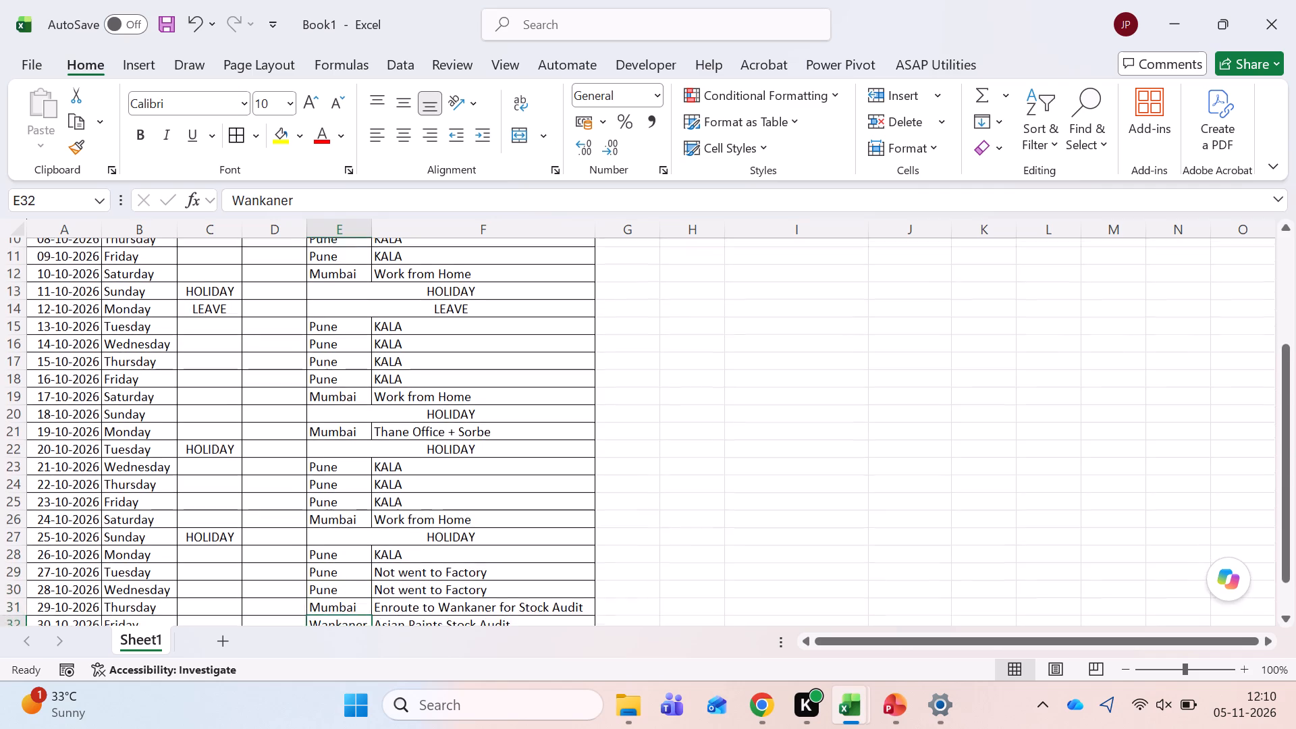
pyautogui.press('Down')
pyautogui.press('Down')
pyautogui.press('Down')
pyautogui.press('Down')
pyautogui.press('Down')
pyautogui.press('Up')
pyautogui.press('Up')
pyautogui.press('Up')
pyautogui.press('Up')
pyautogui.press('Up')
pyautogui.press('Up')
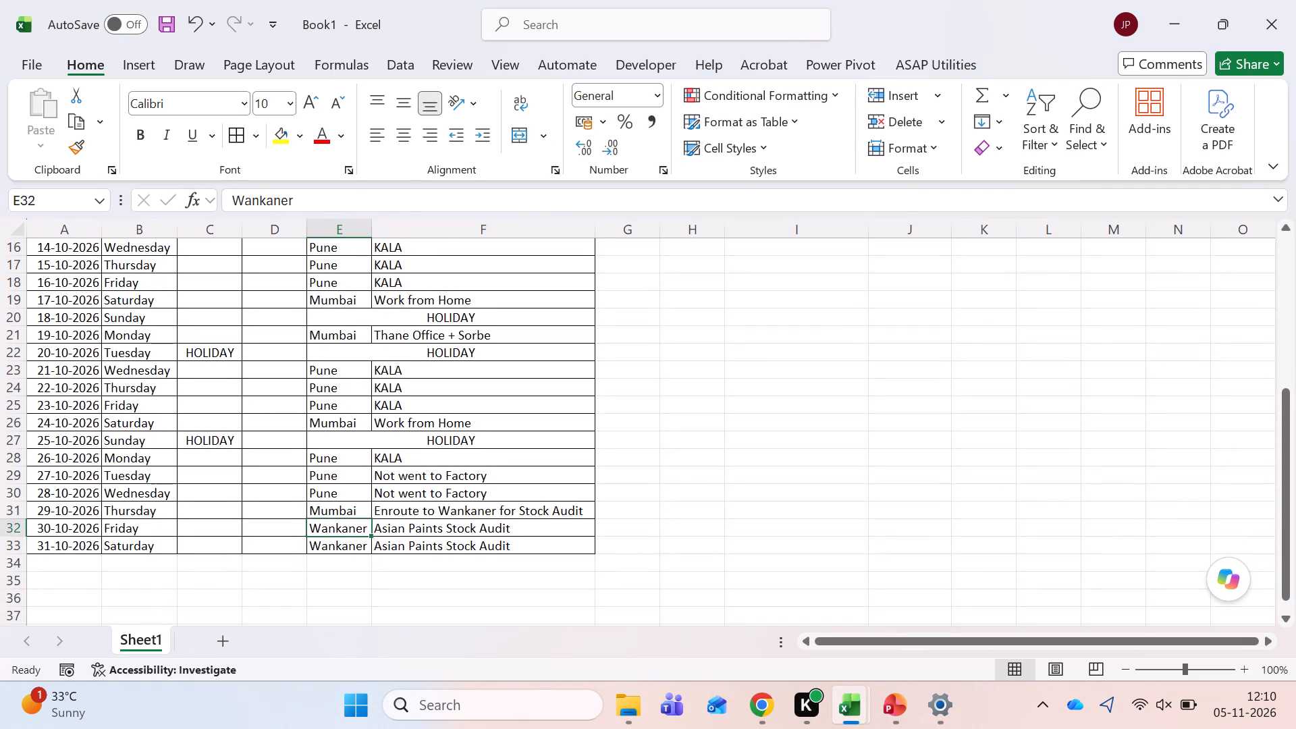
# Delete the In Time and Out Time columns from the attendance sheet.
pyautogui.press('Left')
pyautogui.press('Left')
pyautogui.hotkey('ctrl', 'Up')
pyautogui.press('Left')
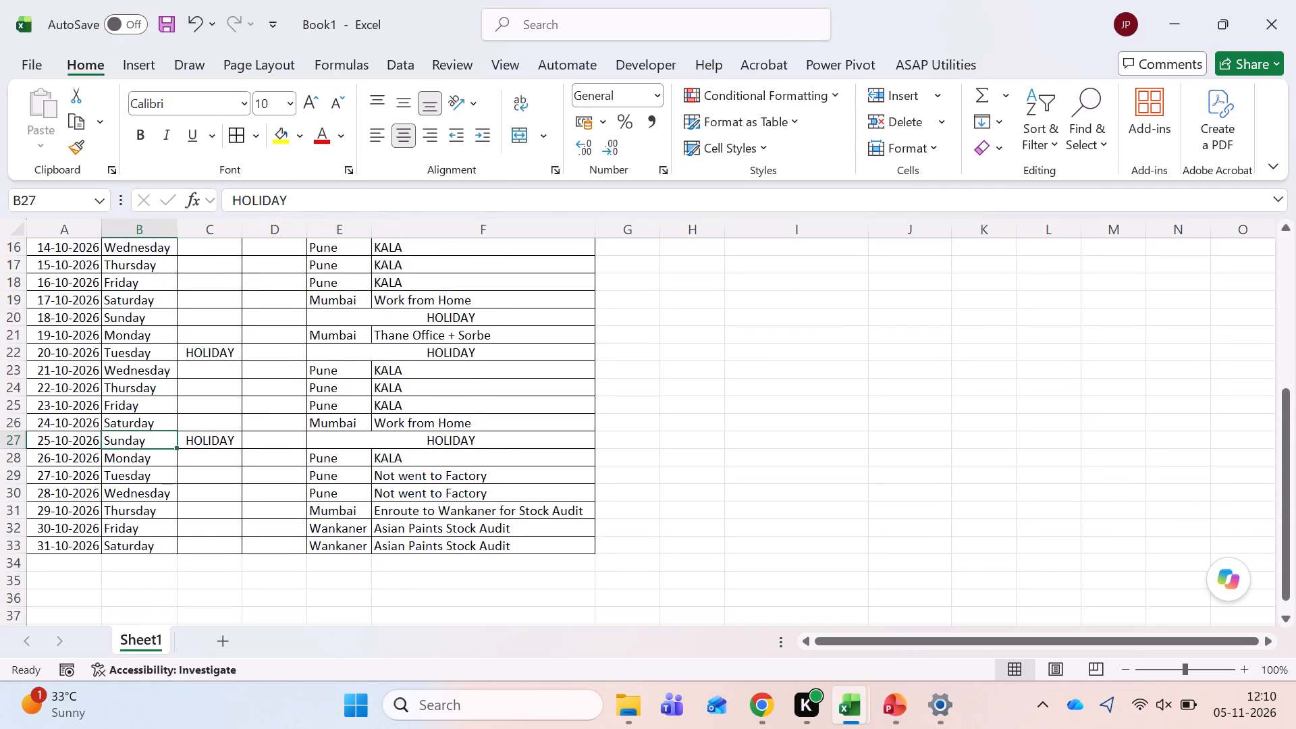
pyautogui.hotkey('ctrl', 'Up')
pyautogui.press('Right')
pyautogui.hotkey('ctrl', 'space')
pyautogui.hotkey('shift', 'Right')
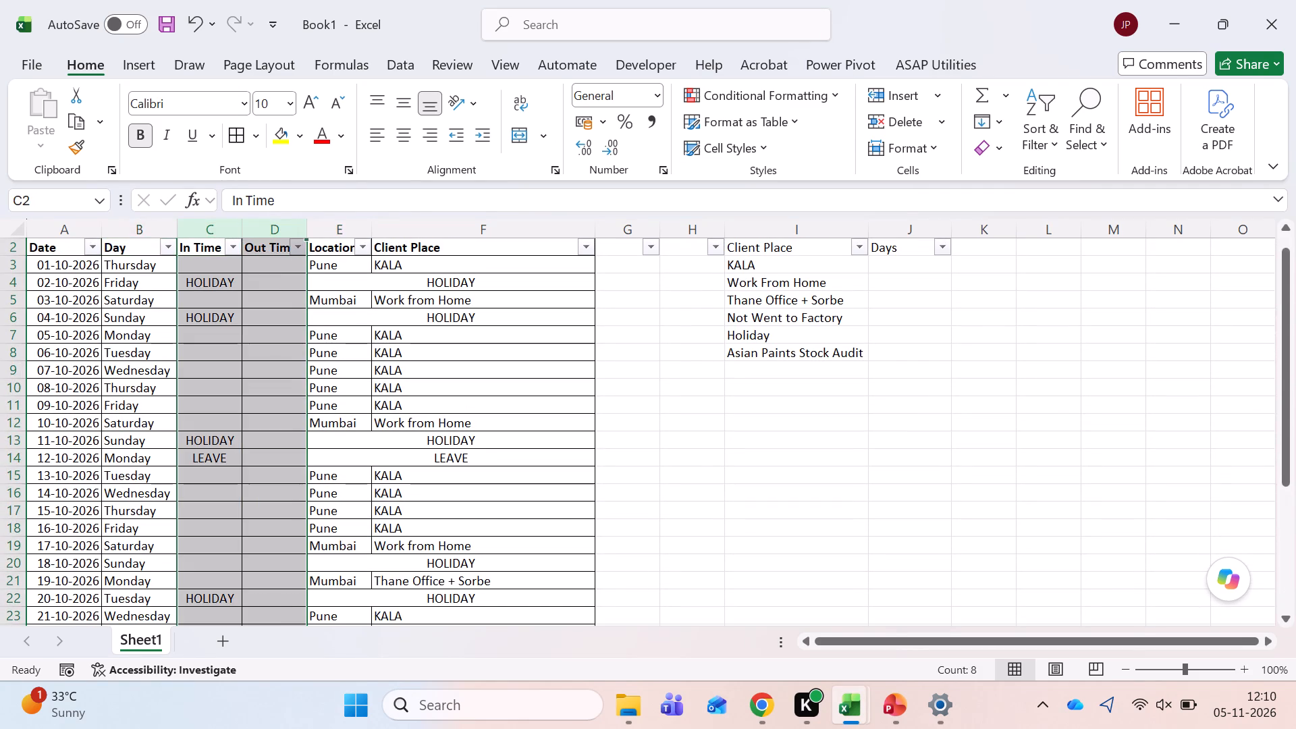
pyautogui.hotkey('ctrl', '-')
# Filter the attendance table's Client Place column to Asian Paints Stock Audit and Enroute to Wankaner for Stock Audit.
pyautogui.press('Right')
pyautogui.press('Right')
pyautogui.press('Left')
pyautogui.press('Left')
pyautogui.press('Right')
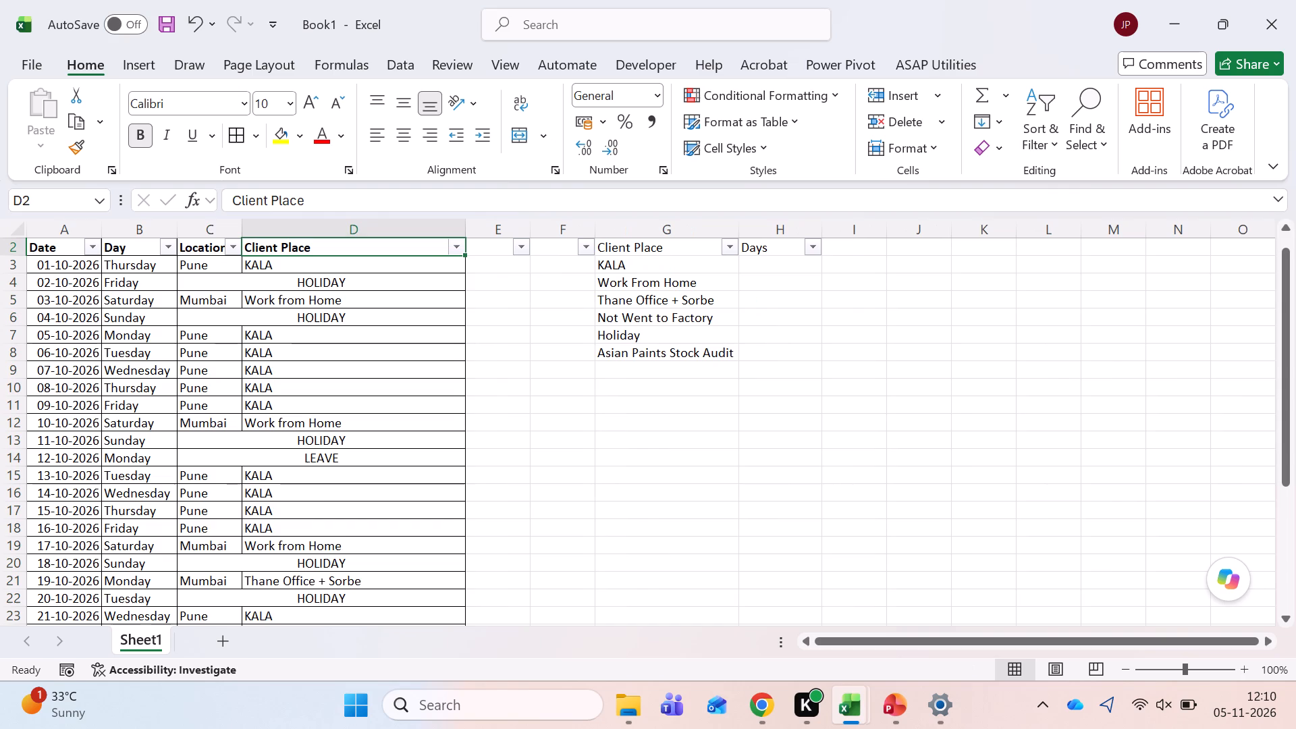
pyautogui.hotkey('alt', 'Down')
pyautogui.hotkey('alt', 'Up')
pyautogui.hotkey('alt', 'Down')
pyautogui.press('Down')
pyautogui.press('Down')
pyautogui.press('Down')
pyautogui.press('Down')
pyautogui.press('Down')
pyautogui.press('Down')
pyautogui.press('Down')
pyautogui.press('Down')
pyautogui.press('Down')
pyautogui.press('space')
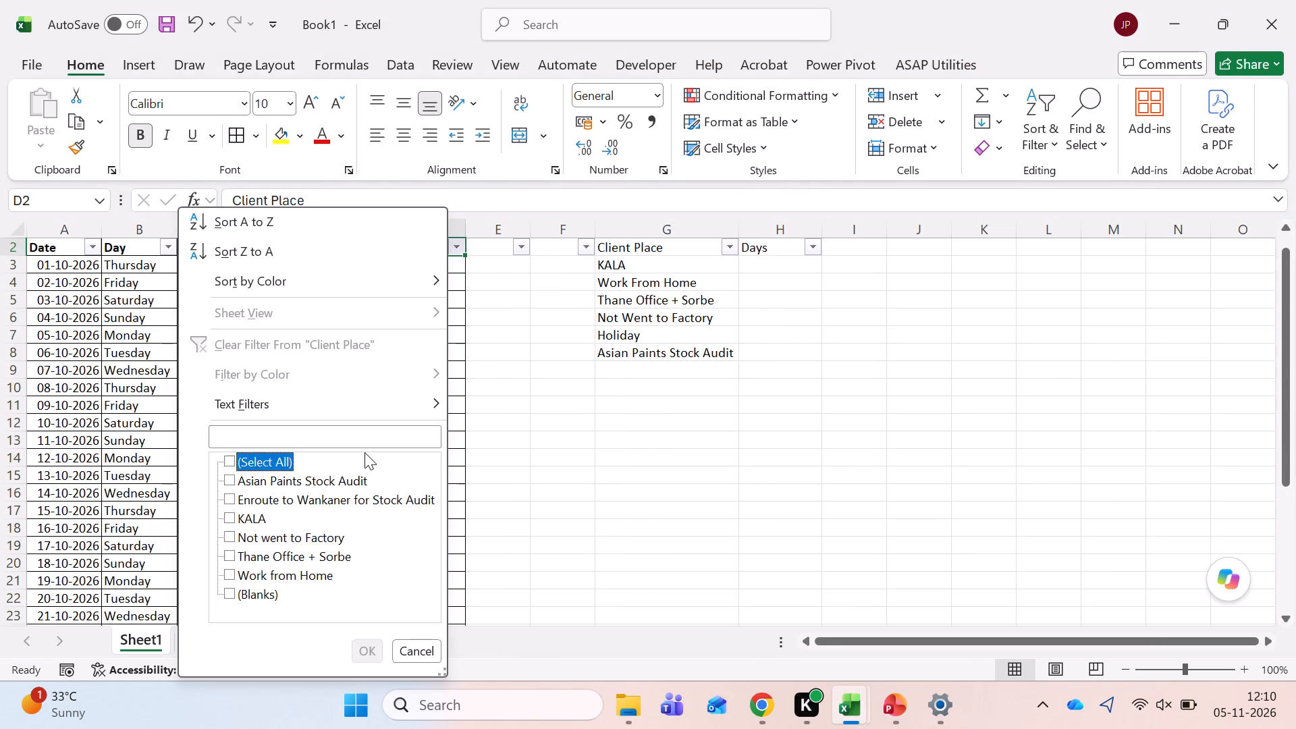
pyautogui.press('Down')
pyautogui.press('Down')
pyautogui.press('space')
pyautogui.press('Up')
pyautogui.press('space')
pyautogui.press('Return')
# Clear the Client Place filter so all attendance rows are shown.
pyautogui.hotkey('alt', 'Down')
pyautogui.hotkey('alt', 'Down')
pyautogui.hotkey('alt', 'Down')
pyautogui.hotkey('alt', 'Down')
pyautogui.hotkey('alt', 'Down')
pyautogui.hotkey('alt', 'Down')
pyautogui.hotkey('alt', 'Down')
pyautogui.hotkey('alt', 'Down')
pyautogui.hotkey('alt', 'Down')
pyautogui.hotkey('alt', 'Down')
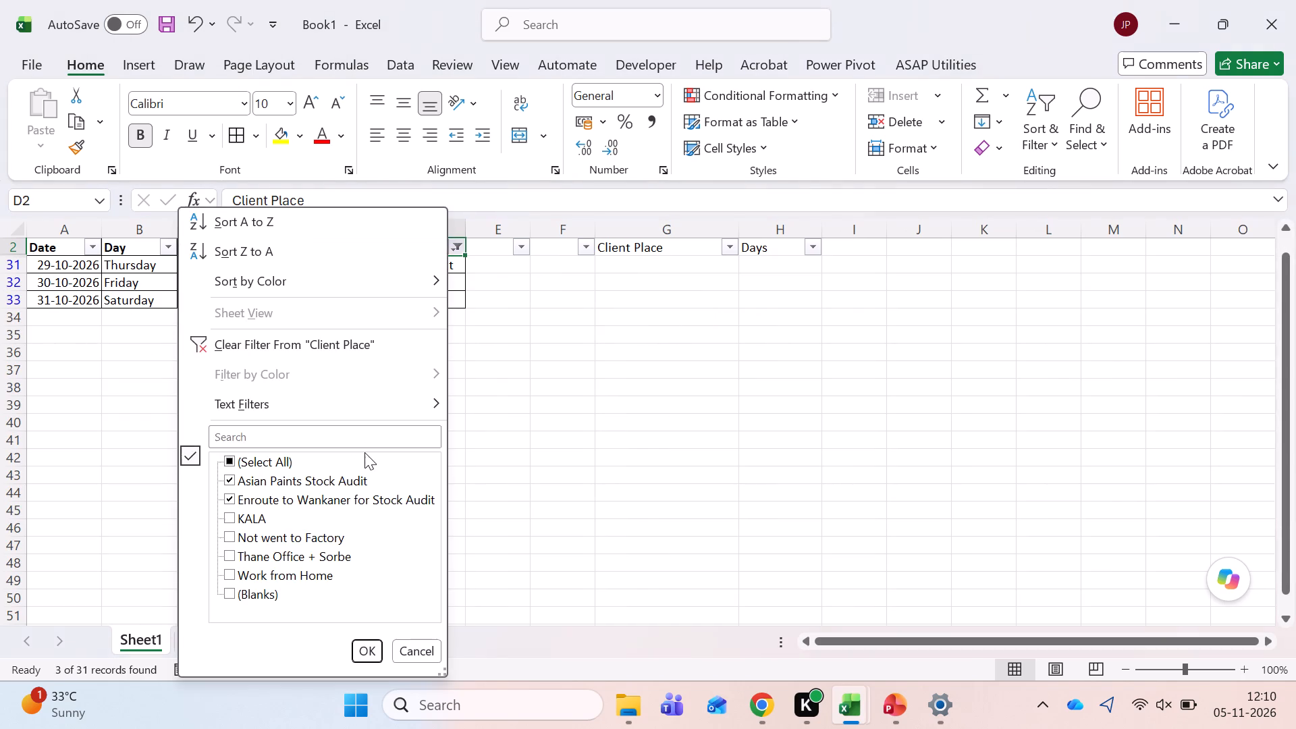
pyautogui.press('Down')
pyautogui.press('space')
pyautogui.press('Return')
# Enter 3 as the Days value for Asian Paints Stock Audit in the summary table.
pyautogui.press('Right')
pyautogui.press('Right')
pyautogui.press('Right')
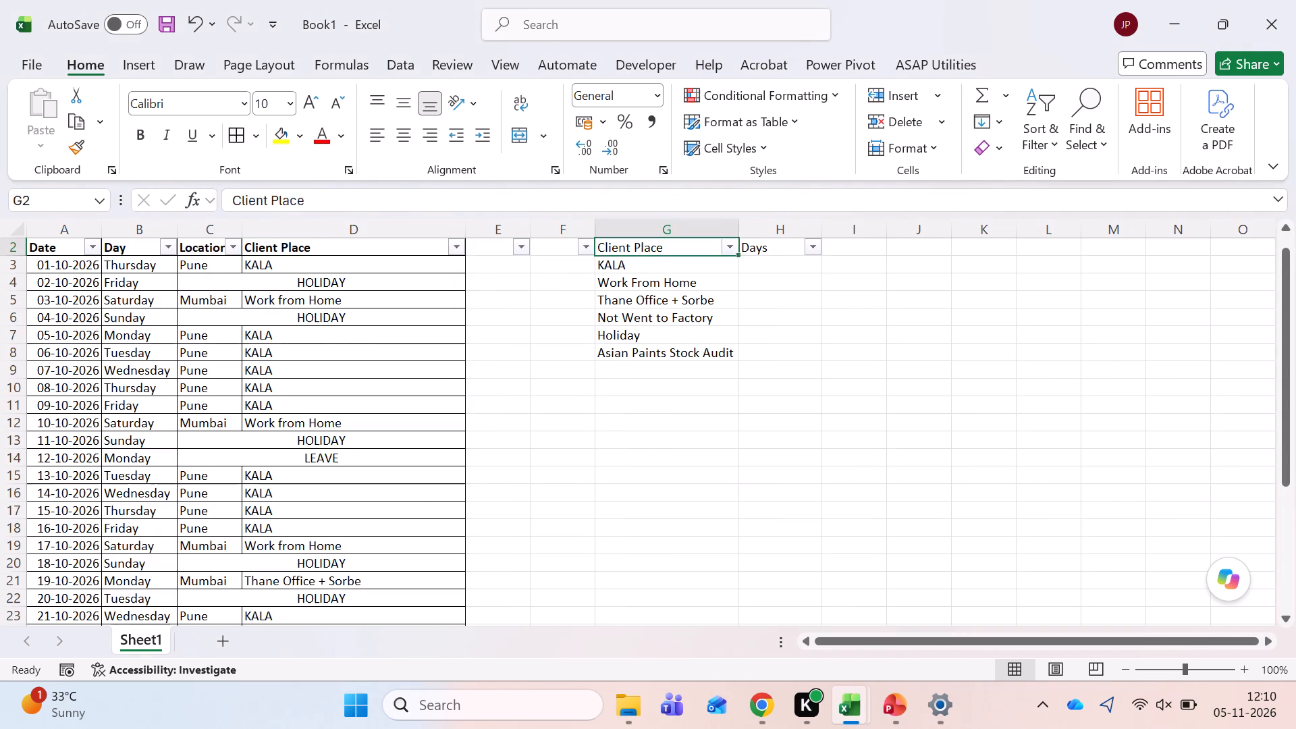
pyautogui.press('Right')
pyautogui.press('Right')
pyautogui.press('Down')
pyautogui.press('Down')
pyautogui.press('Down')
pyautogui.press('Down')
pyautogui.press('Left')
pyautogui.press('Down')
pyautogui.press('Down')
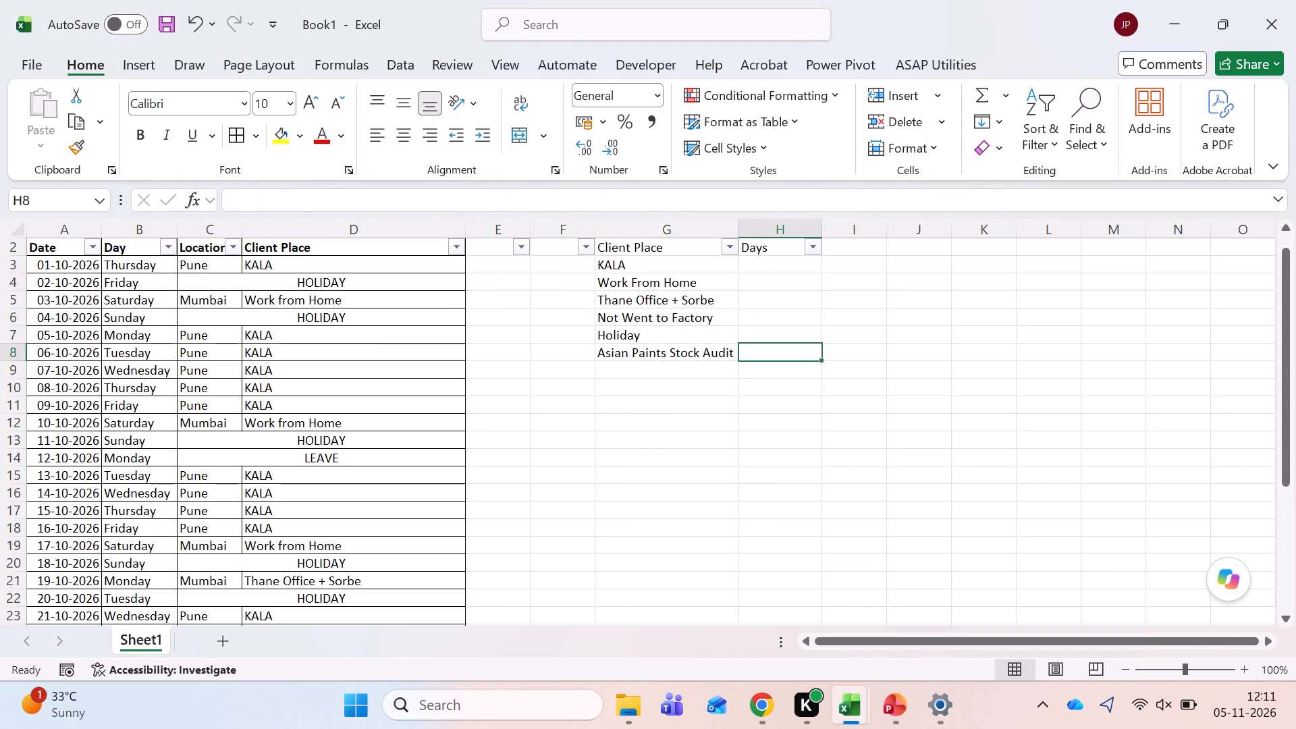
pyautogui.press('3')
pyautogui.press('Up')
# Filter the attendance table's Client Place column to KALA only.
pyautogui.press('Up')
pyautogui.press('Left')
pyautogui.hotkey('ctrl', 'Left')
pyautogui.hotkey('ctrl', 'Left')
pyautogui.press('Right')
pyautogui.press('Left')
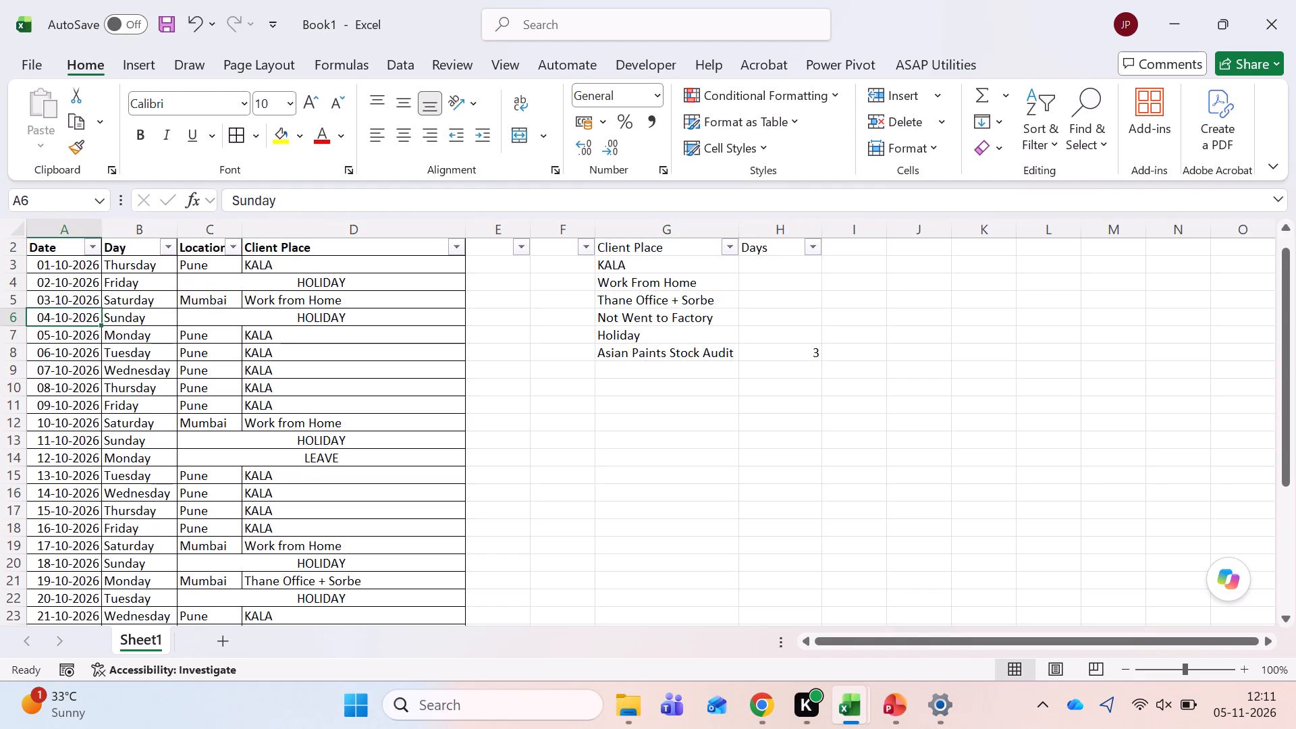
pyautogui.hotkey('ctrl', 'Up')
pyautogui.press('Right')
pyautogui.press('Right')
pyautogui.press('Right')
pyautogui.hotkey('alt', 'Down')
pyautogui.hotkey('alt', 'Up')
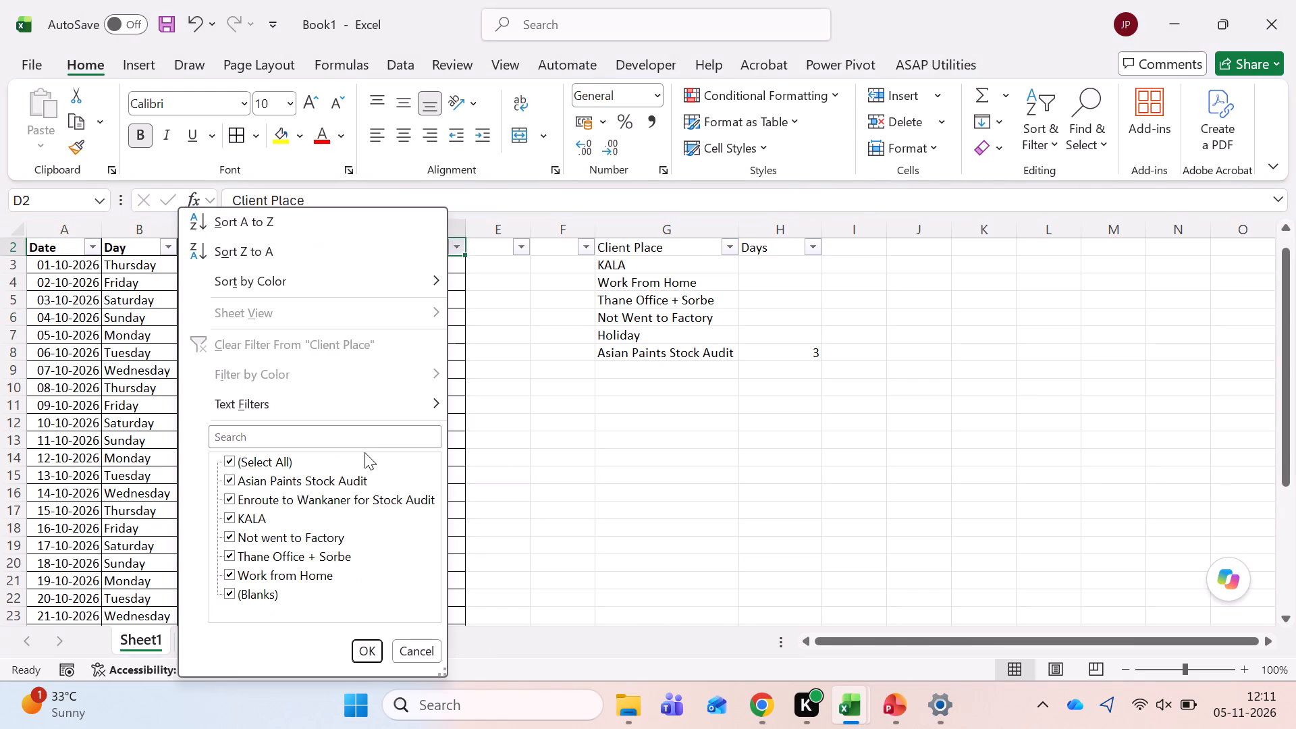
pyautogui.click(260, 458)
pyautogui.click(250, 519)
pyautogui.press('Return')
# Select the filtered KALA rows down one column to count the days.
pyautogui.press('Down')
pyautogui.hotkey('ctrl', 'shift', 'Down')
pyautogui.press('Up')
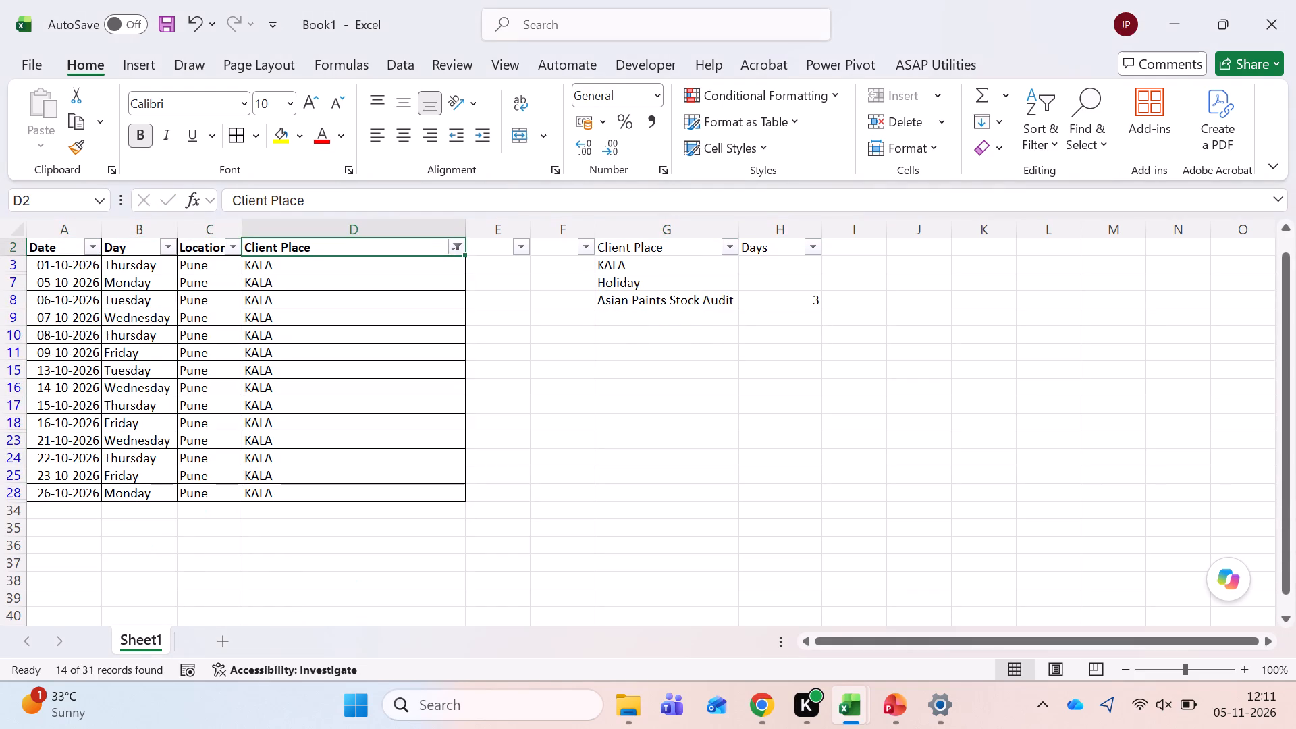
pyautogui.press('Down')
pyautogui.hotkey('ctrl', 'shift', 'Down')
pyautogui.press('Right')
pyautogui.press('Left')
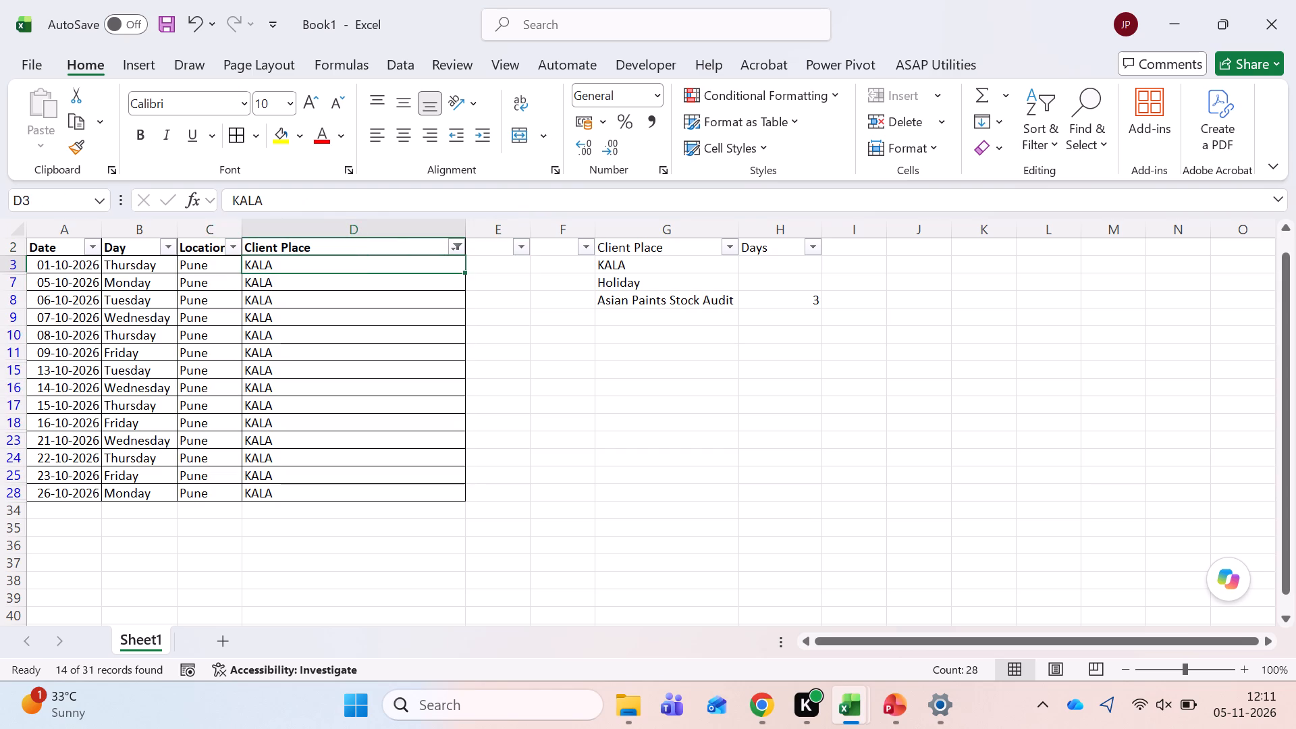
pyautogui.hotkey('shift', 'Down')
pyautogui.hotkey('shift', 'Down')
pyautogui.hotkey('shift', 'Down')
pyautogui.press('Right')
pyautogui.press('Left')
pyautogui.hotkey('shift', 'Down')
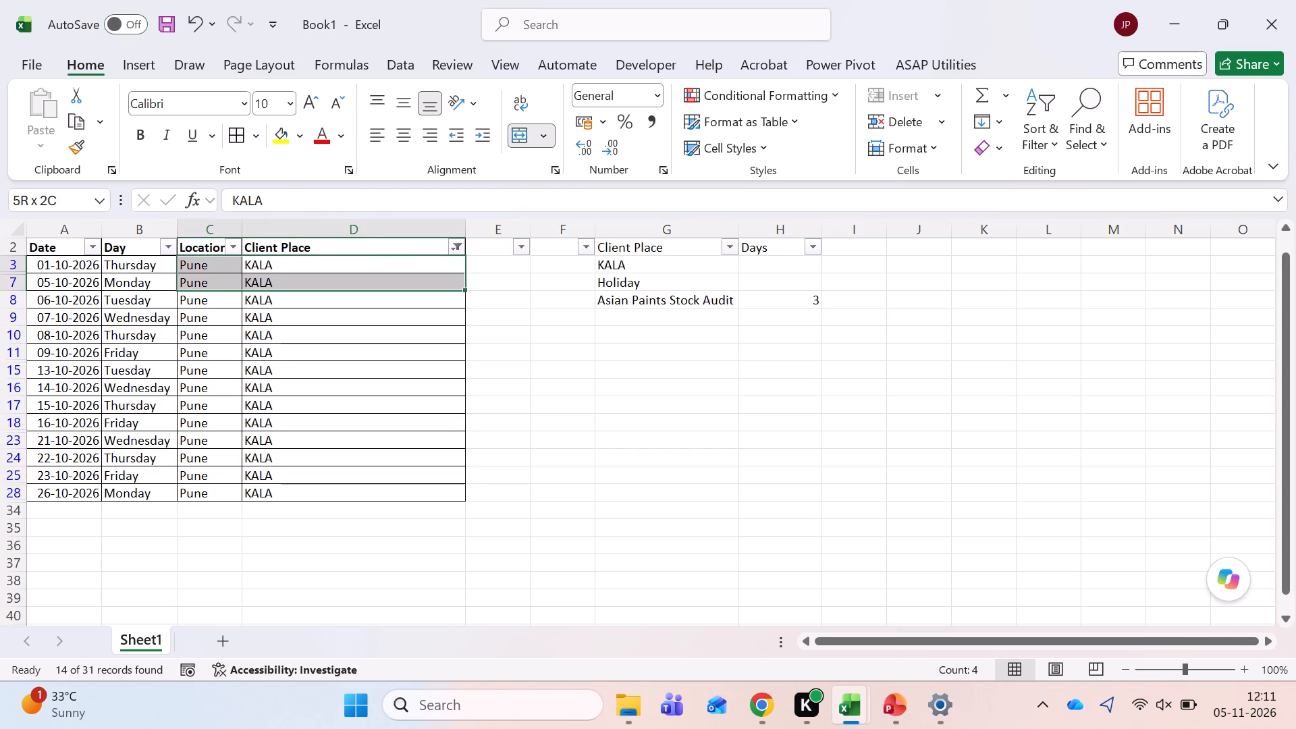
pyautogui.press('Down')
pyautogui.press('Left')
pyautogui.press('Left')
pyautogui.press('Left')
pyautogui.press('Up')
pyautogui.press('Right')
pyautogui.hotkey('shift', 'Down')
pyautogui.hotkey('shift', 'Down')
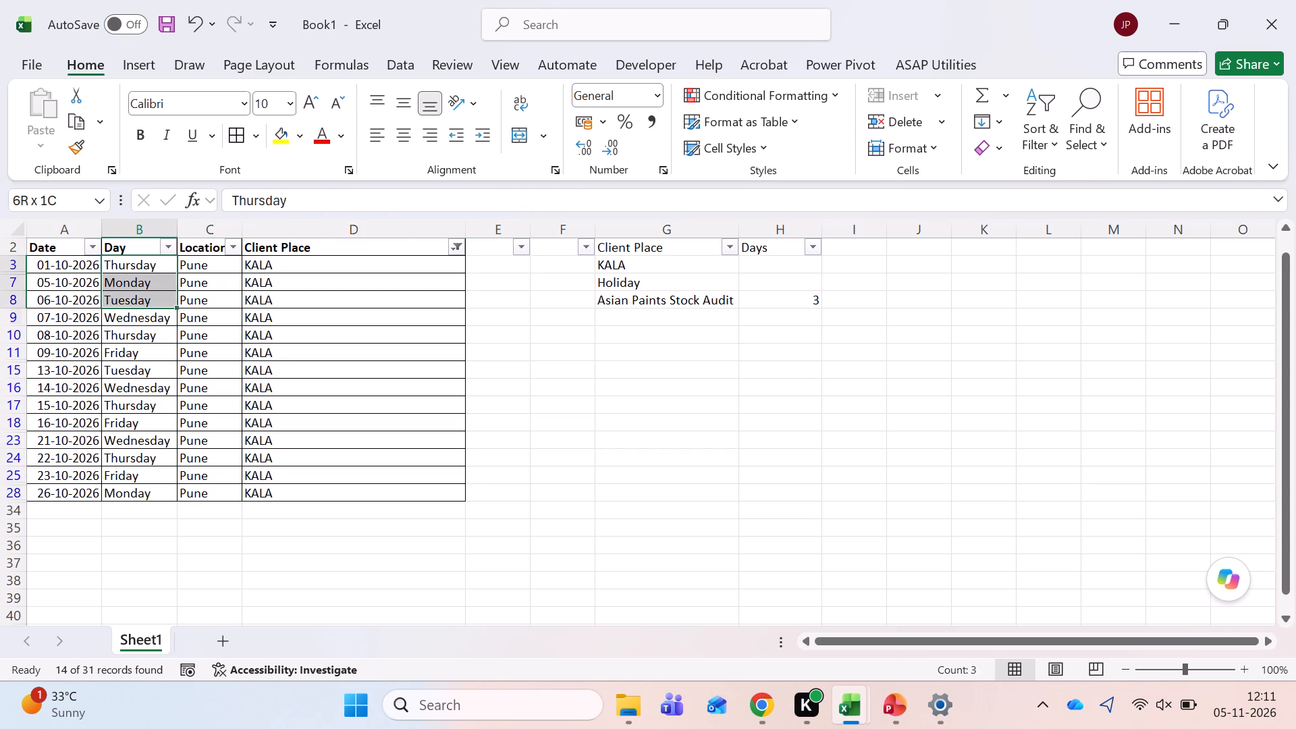
pyautogui.hotkey('shift', 'Down')
pyautogui.hotkey('shift', 'Down')
pyautogui.hotkey('shift', 'Down')
pyautogui.hotkey('shift', 'Down')
pyautogui.hotkey('shift', 'Down')
pyautogui.hotkey('shift', 'Down')
pyautogui.hotkey('shift', 'Down')
pyautogui.hotkey('shift', 'Down')
pyautogui.hotkey('shift', 'Down')
pyautogui.hotkey('shift', 'Down')
pyautogui.hotkey('shift', 'Down')
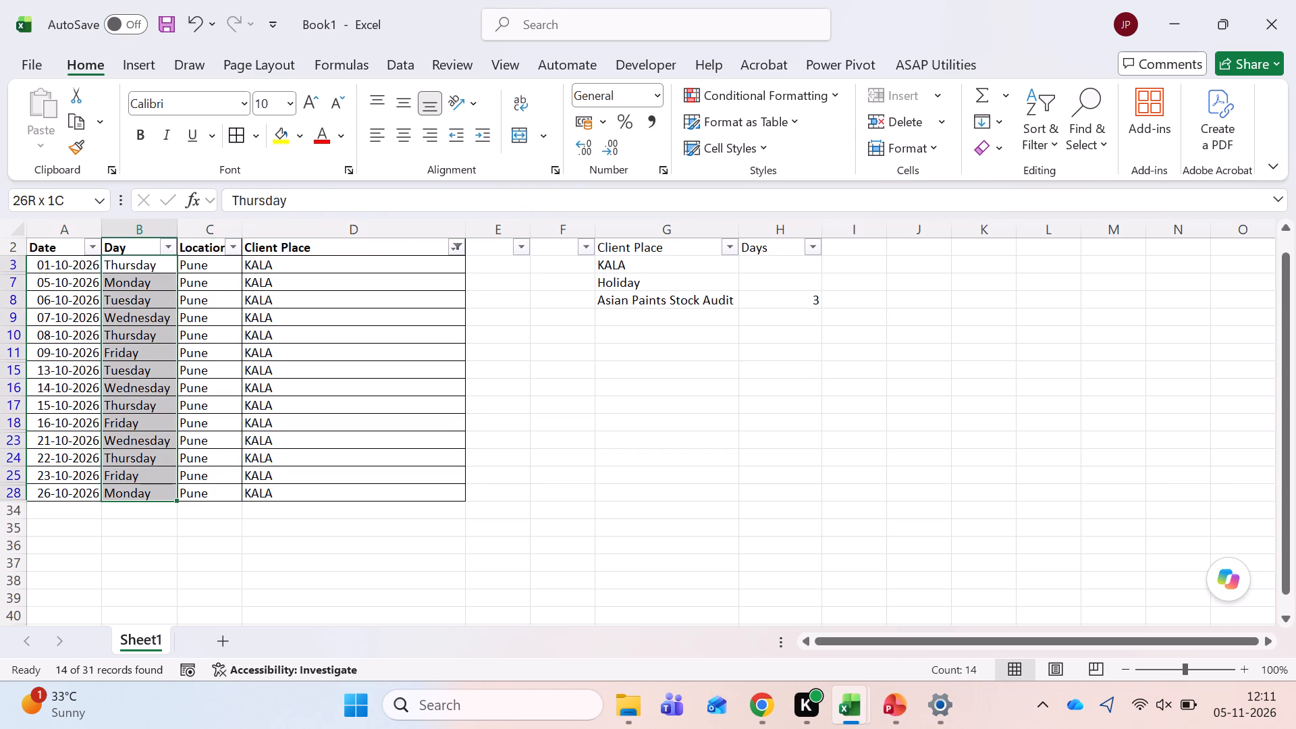
# Clear the Client Place filter and enter 14 as the Days value for KALA in the summary table.
pyautogui.hotkey('ctrl', 'Up')
pyautogui.press('Right')
pyautogui.press('Right')
pyautogui.hotkey('alt', 'Down')
pyautogui.click(250, 458)
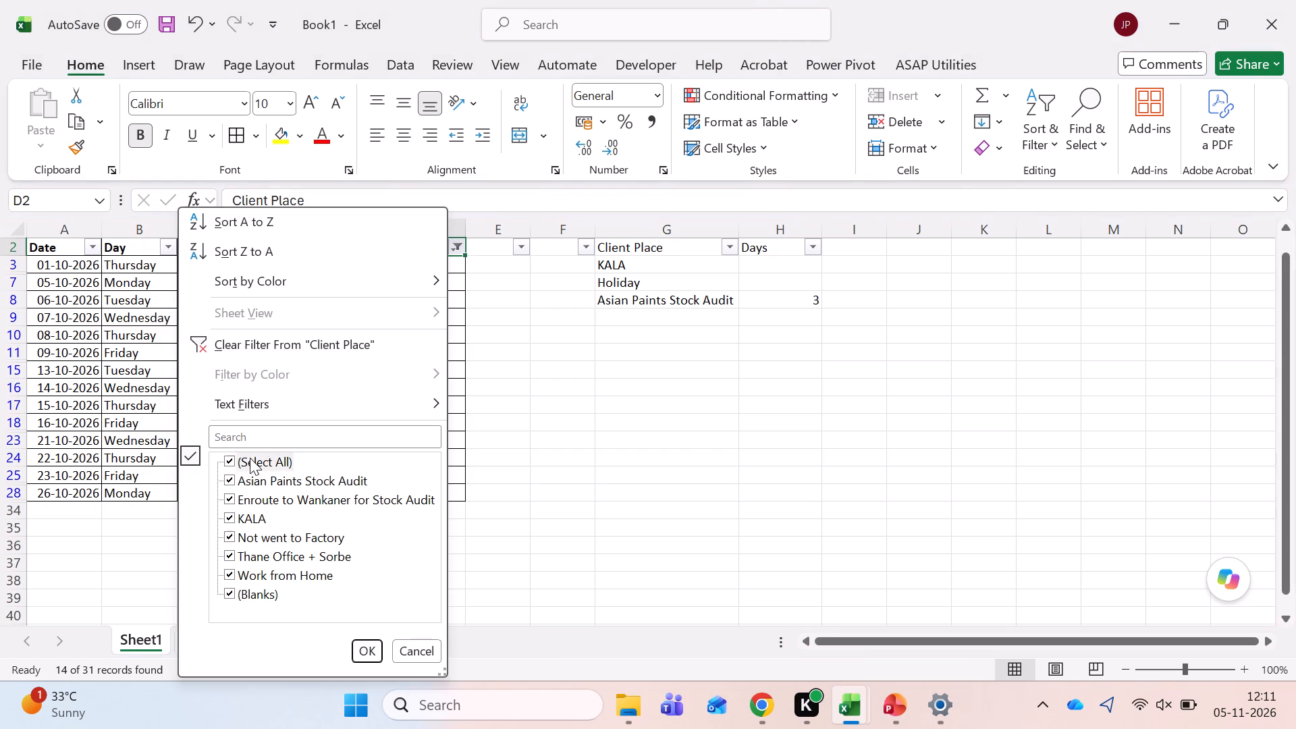
pyautogui.press('Return')
pyautogui.press('Right')
pyautogui.press('Right')
pyautogui.press('Right')
pyautogui.press('Right')
pyautogui.press('Down')
pyautogui.write('14')
pyautogui.press('Left')
# Filter the attendance table's Client Place column to Work from Home only.
pyautogui.press('Left')
pyautogui.press('Left')
pyautogui.press('Left')
pyautogui.press('Up')
pyautogui.hotkey('alt', 'Down')
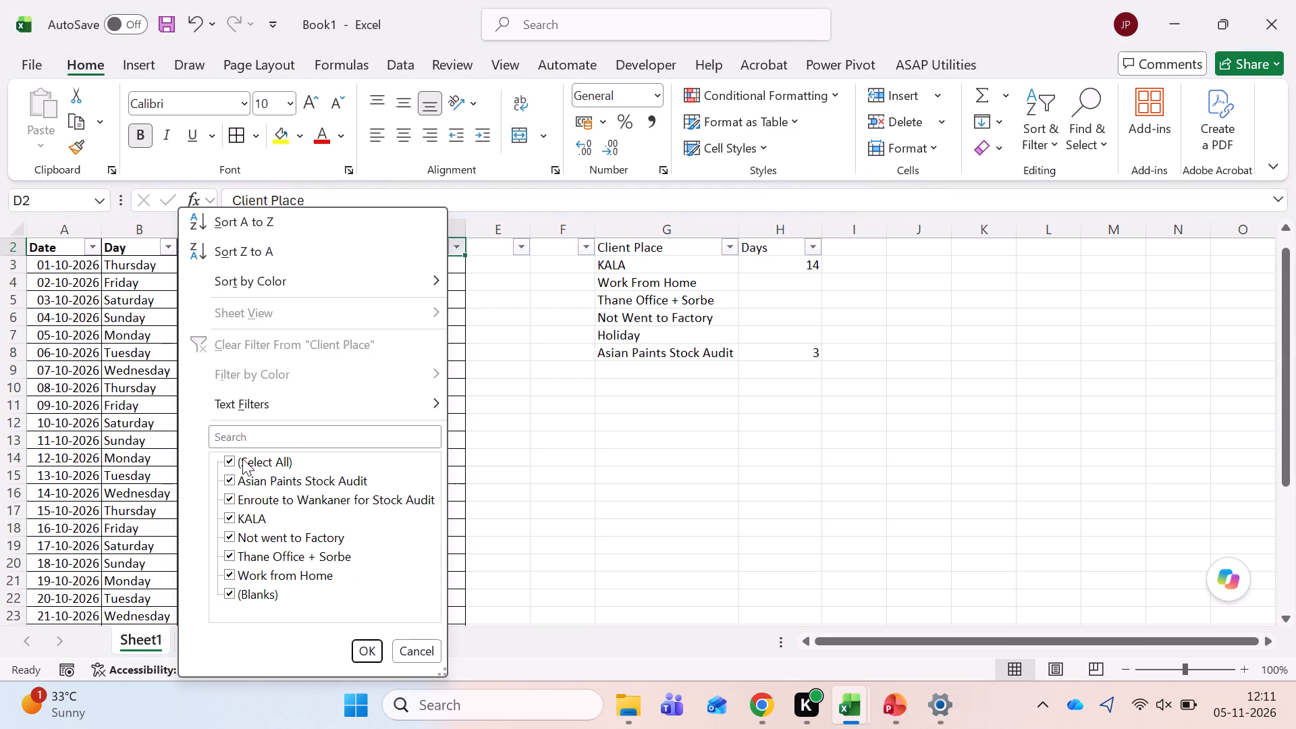
pyautogui.click(242, 458)
pyautogui.click(271, 578)
pyautogui.press('Return')
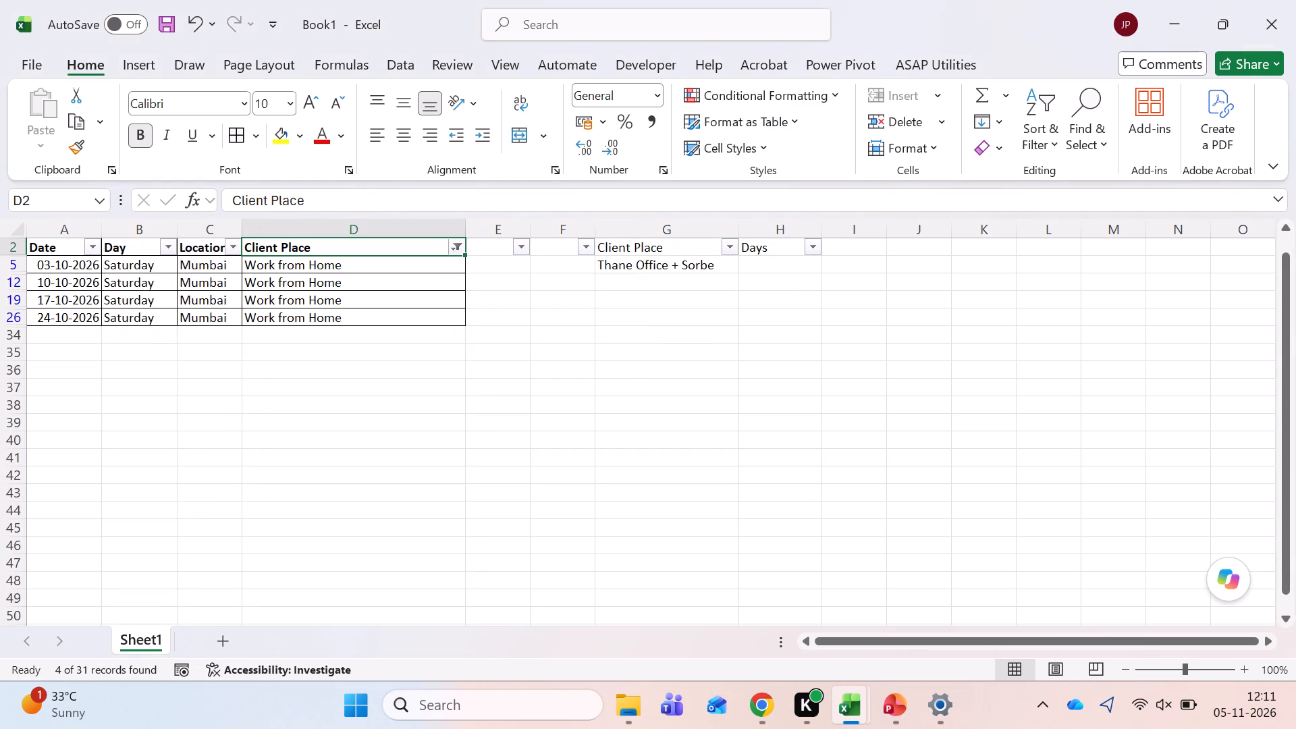
# Clear the Client Place filter and enter 4 as the Days value for Work From Home.
pyautogui.click(457, 245)
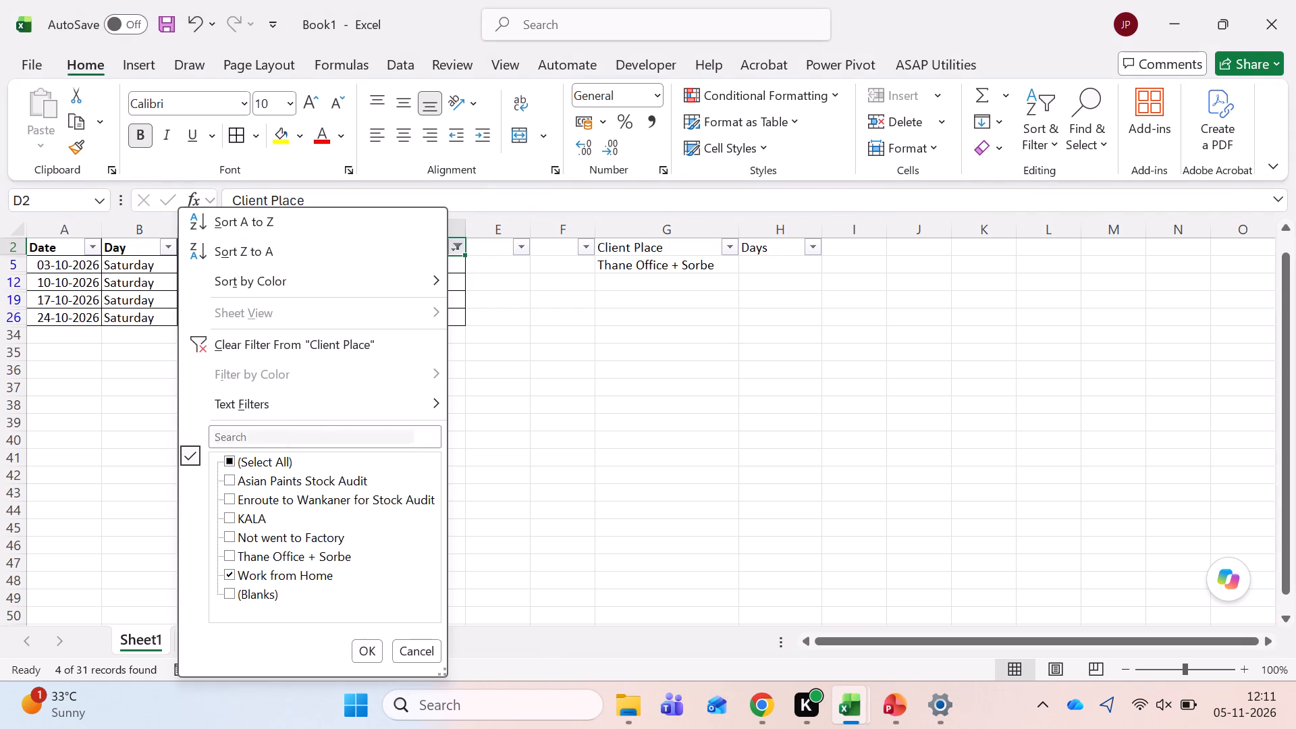
pyautogui.click(287, 458)
pyautogui.press('Return')
pyautogui.press('Down')
pyautogui.press('Right')
pyautogui.press('Right')
pyautogui.press('Right')
pyautogui.press('Right')
pyautogui.press('Down')
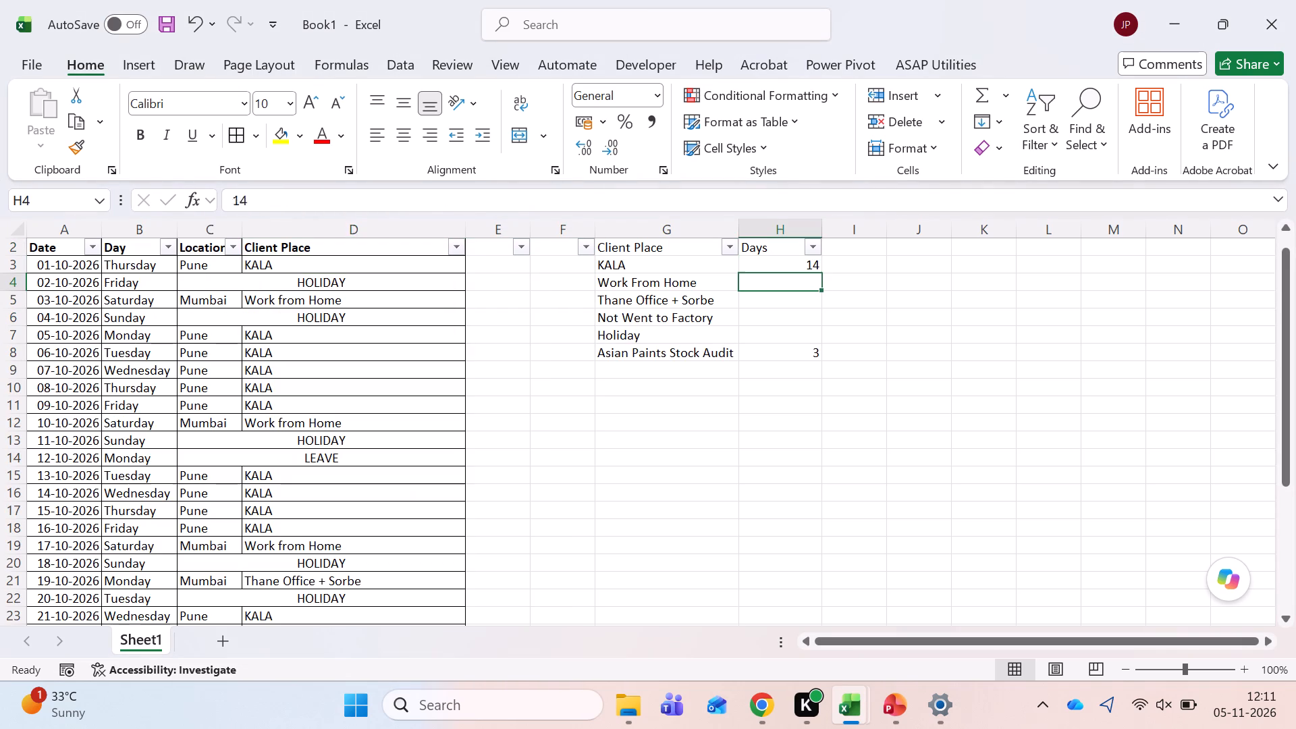
pyautogui.press('4')
pyautogui.press('Return')
# Filter the attendance table's Client Place column to Thane Office + Sorbe only.
pyautogui.press('Left')
pyautogui.press('Left')
pyautogui.press('Left')
pyautogui.press('Left')
pyautogui.press('Up')
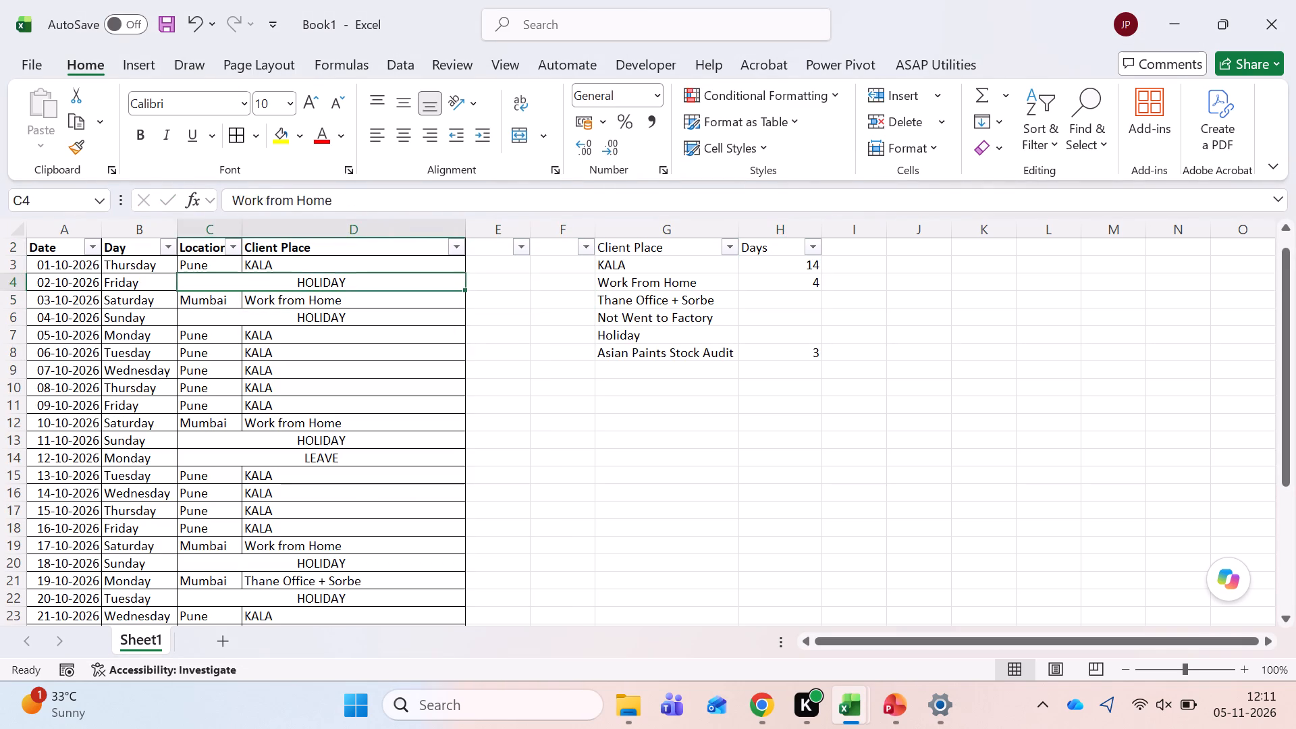
pyautogui.press('Up')
pyautogui.press('Up')
pyautogui.hotkey('alt', 'Down')
pyautogui.click(259, 458)
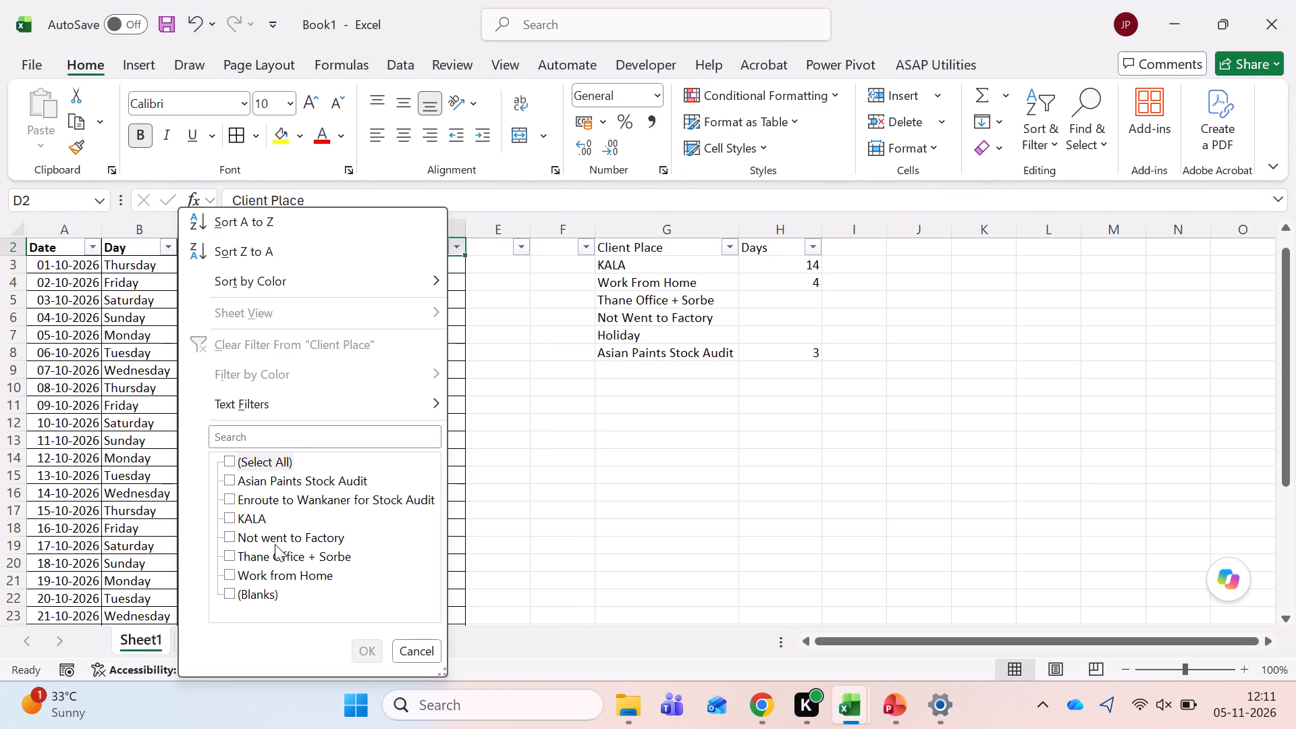
pyautogui.click(273, 557)
pyautogui.press('Return')
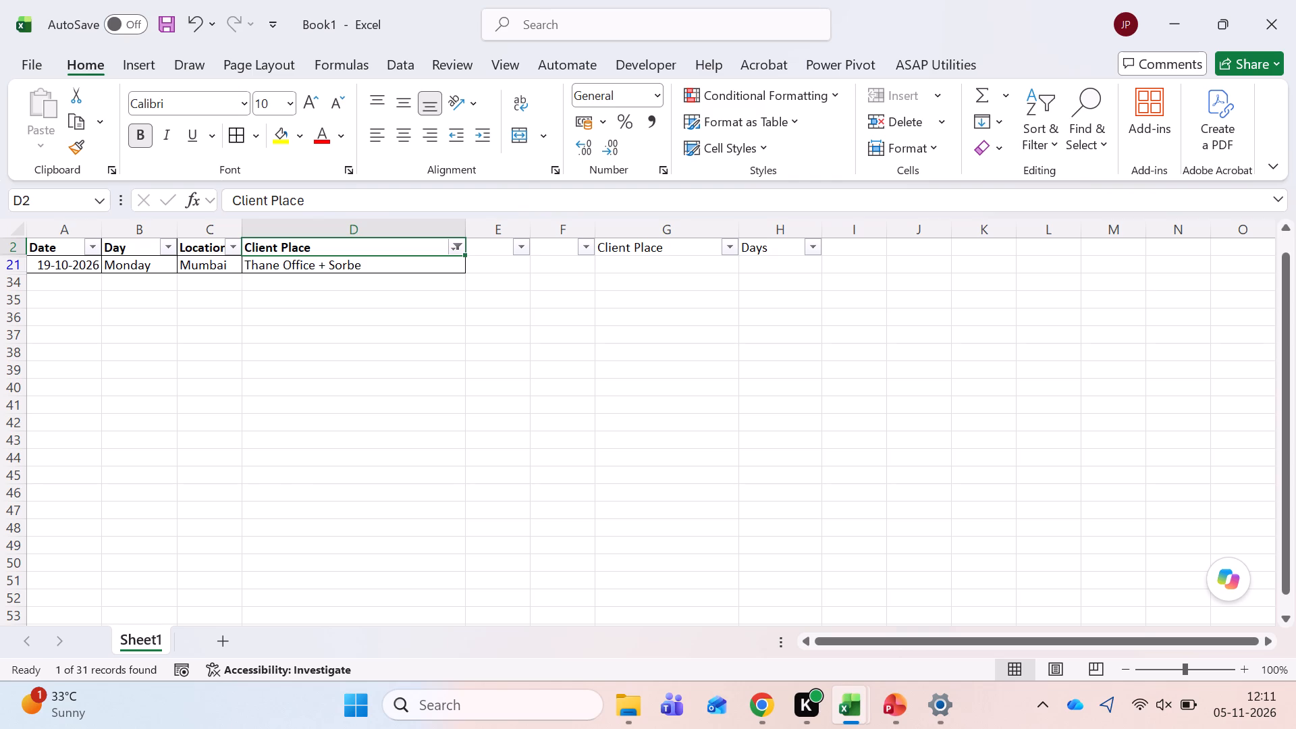
# Clear the Client Place filter and enter 1 as the Days value for Thane Office + Sorbe.
pyautogui.click(451, 242)
pyautogui.click(270, 455)
pyautogui.press('Return')
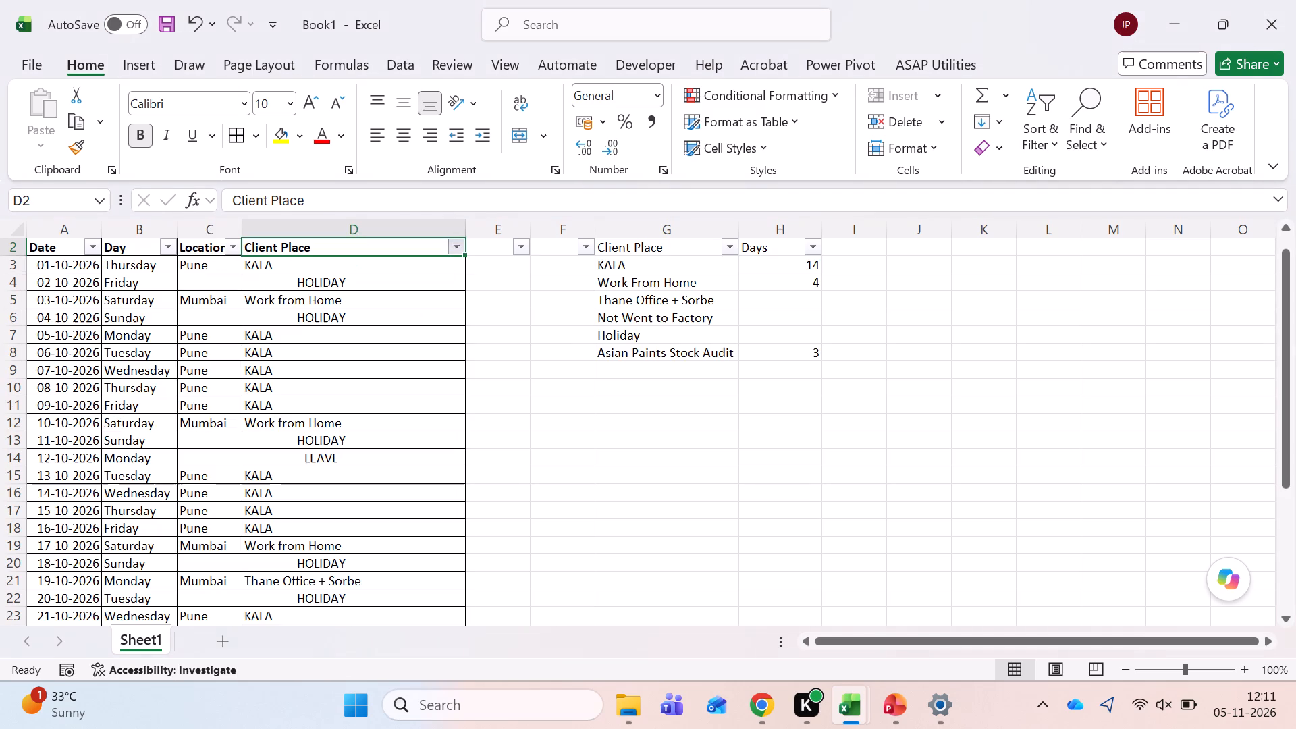
pyautogui.press('Down')
pyautogui.press('Down')
pyautogui.press('Right')
pyautogui.press('Right')
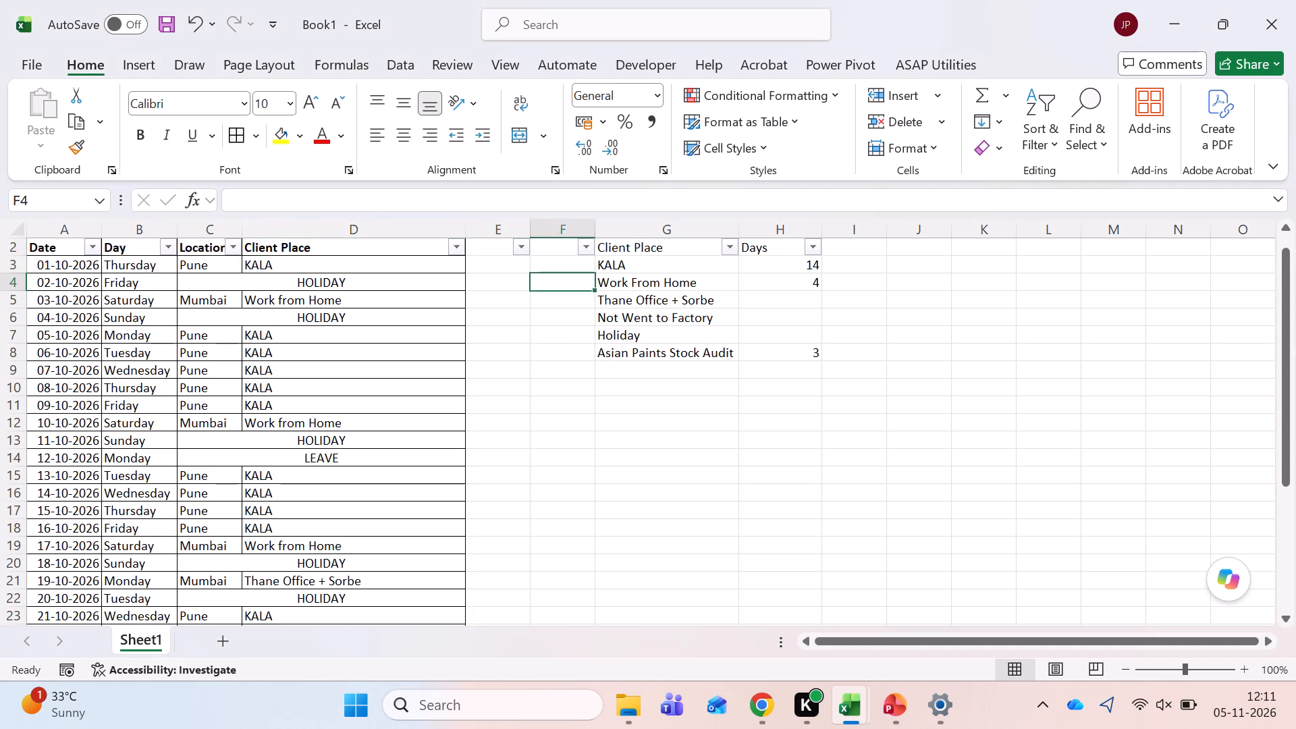
pyautogui.press('Right')
pyautogui.press('Right')
pyautogui.press('Down')
pyautogui.press('1')
pyautogui.press('Return')
# Filter the attendance table's Client Place column to Not went to Factory only.
pyautogui.press('Down')
pyautogui.press('Left')
pyautogui.press('Left')
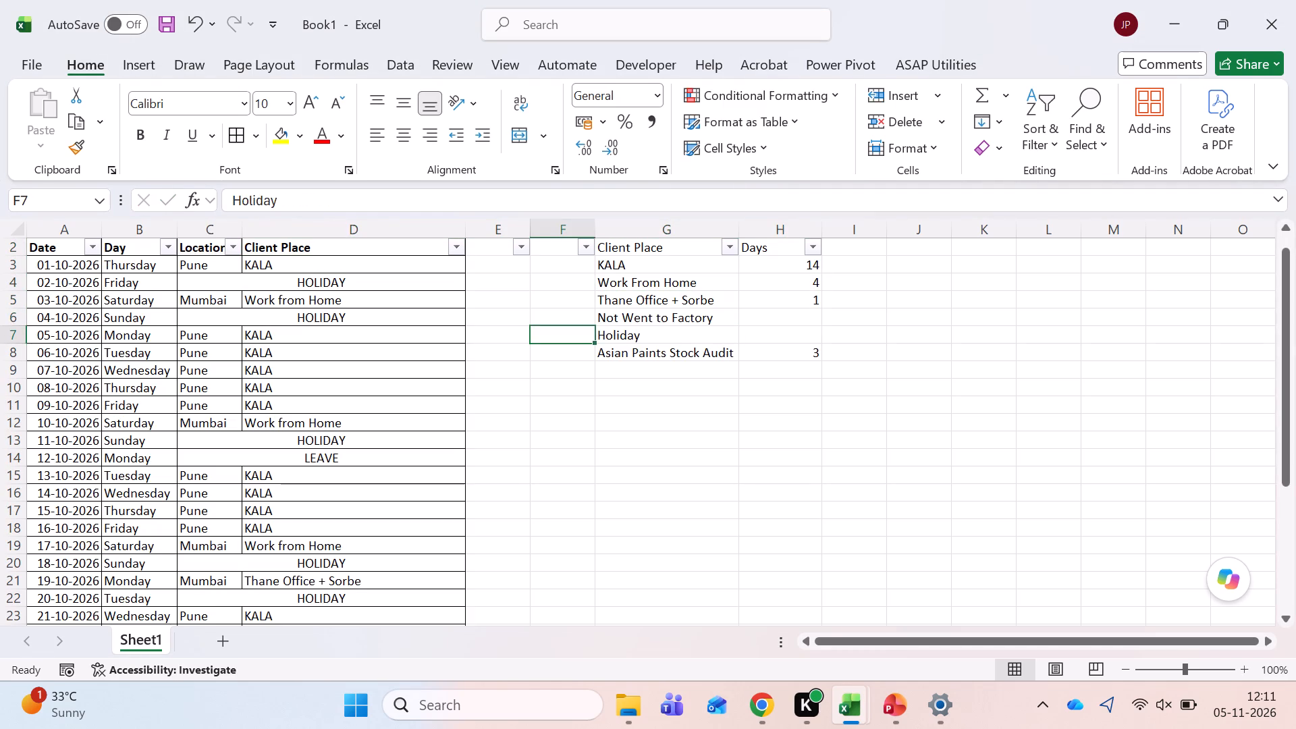
pyautogui.press('Up')
pyautogui.press('Up')
pyautogui.press('Up')
pyautogui.press('Up')
pyautogui.press('Up')
pyautogui.press('Left')
pyautogui.press('Left')
pyautogui.hotkey('alt', 'Down')
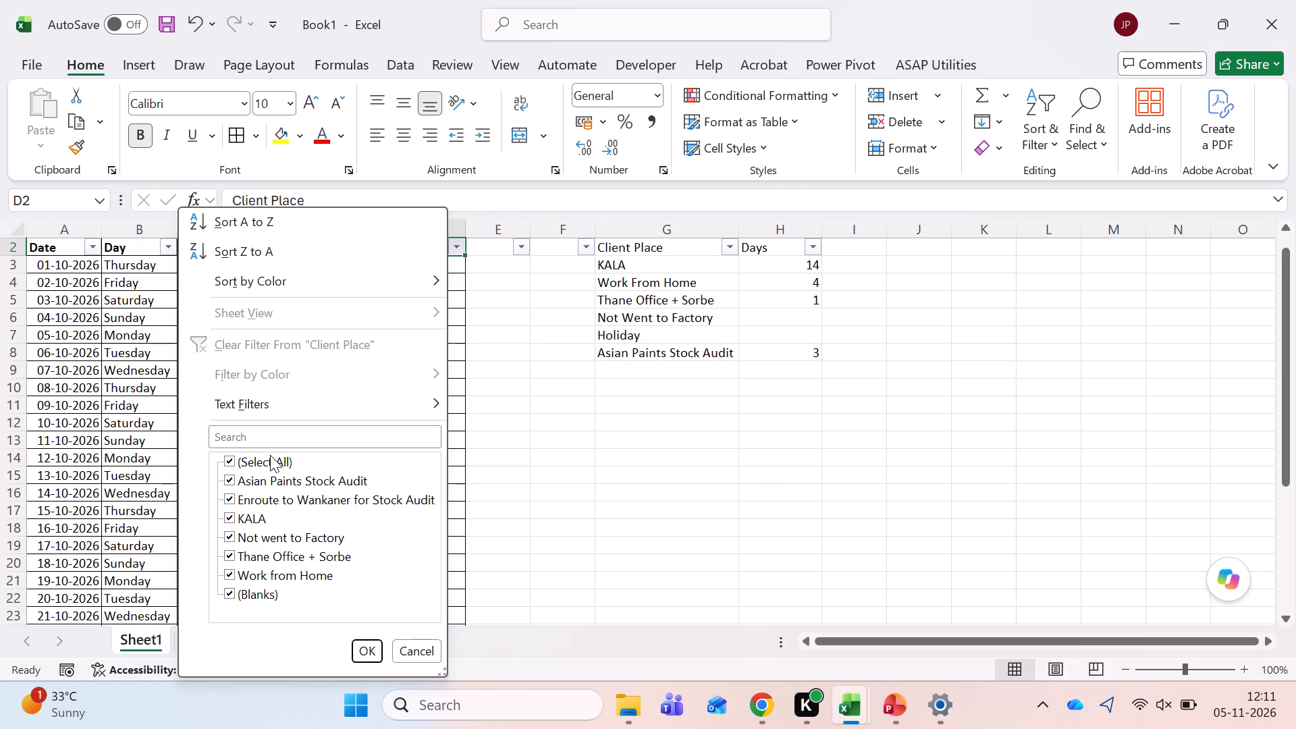
pyautogui.click(270, 455)
pyautogui.click(281, 539)
pyautogui.press('Return')
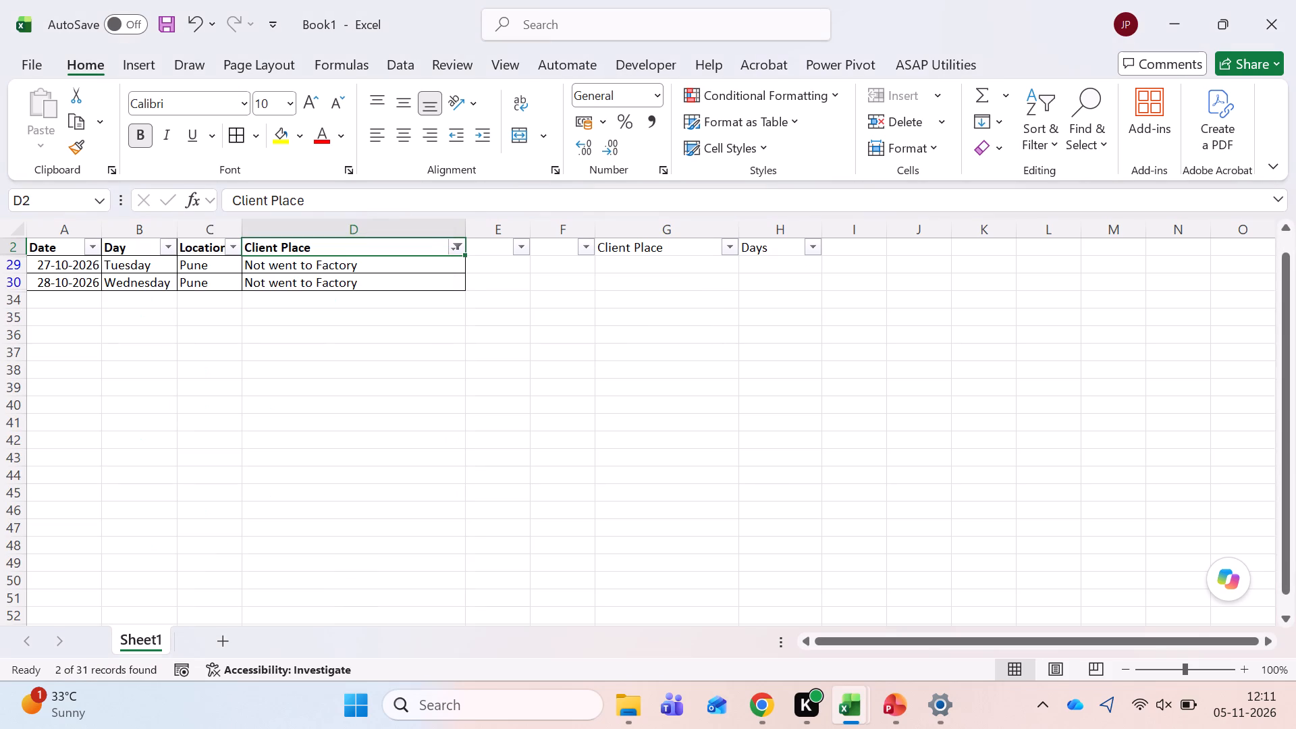
# Clear the Client Place filter and enter 2 as the Days value for Not Went to Factory.
pyautogui.click(457, 248)
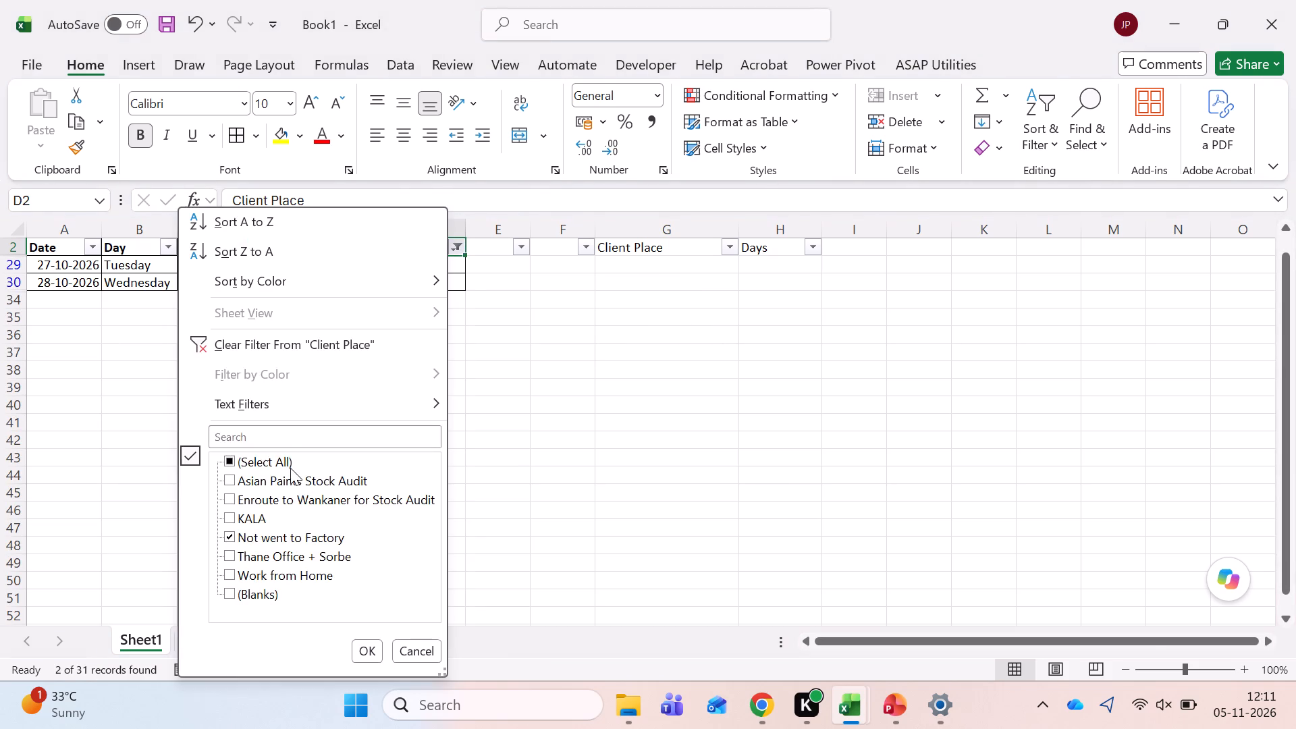
pyautogui.click(286, 467)
pyautogui.press('Return')
pyautogui.click(781, 317)
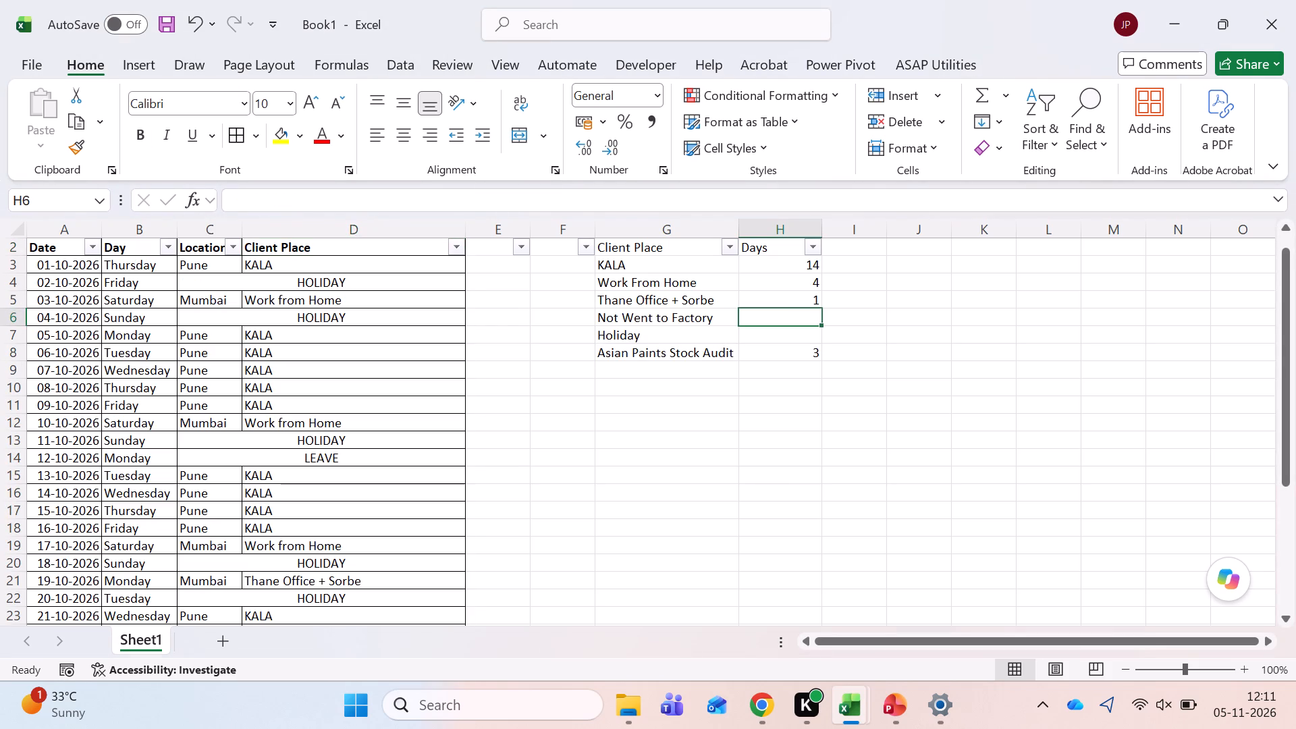
pyautogui.press('2')
pyautogui.press('Return')
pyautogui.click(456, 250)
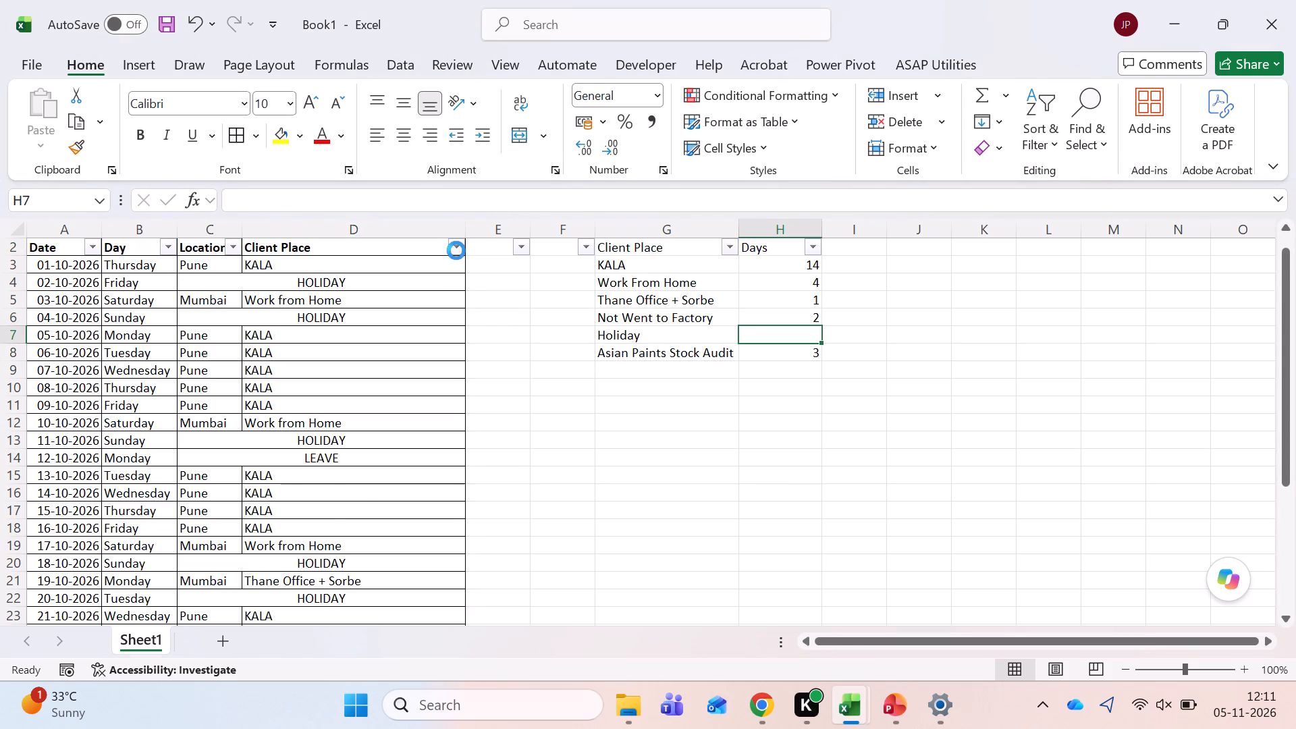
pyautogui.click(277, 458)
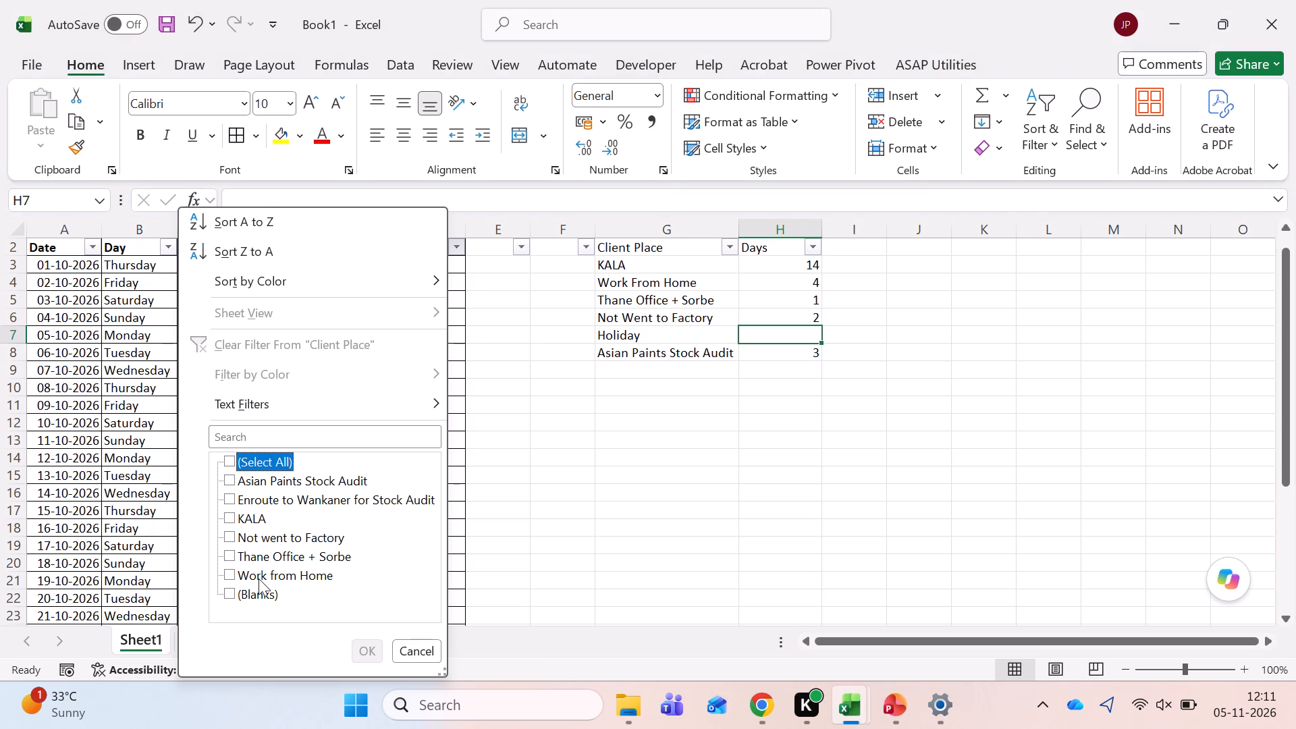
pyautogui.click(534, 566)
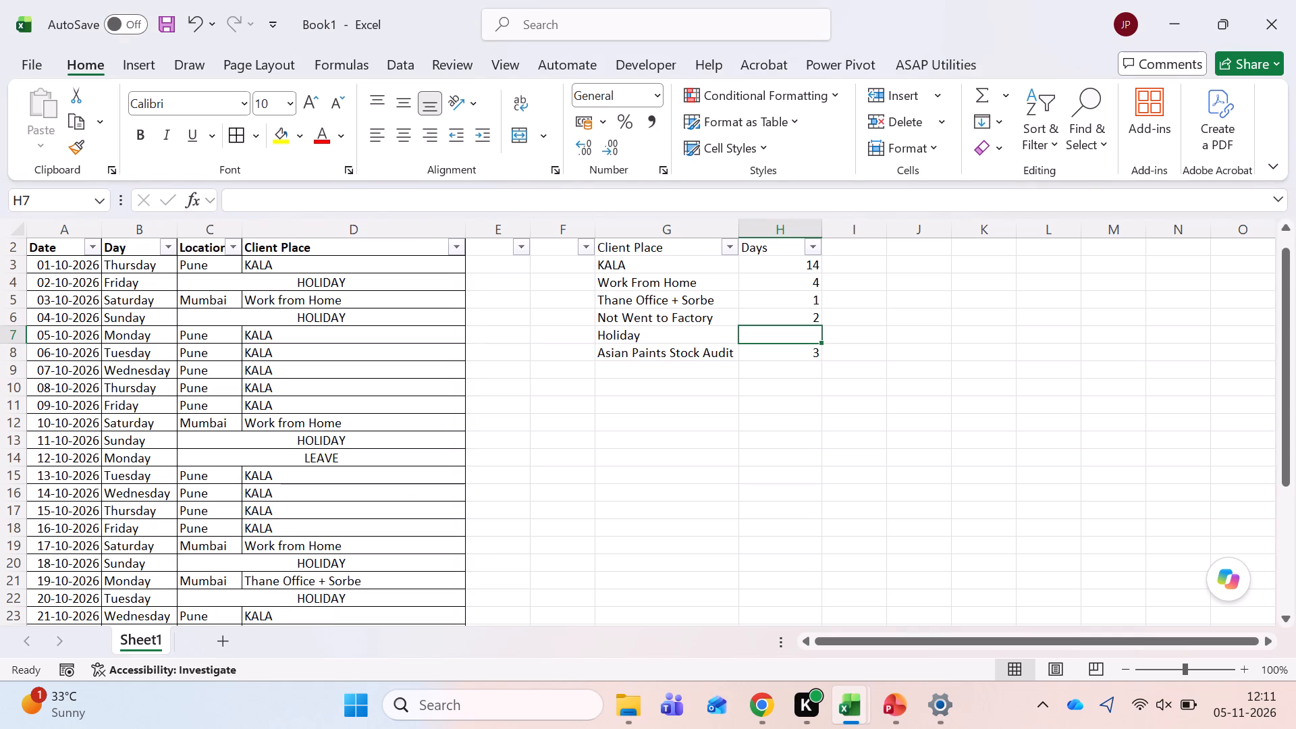
# Count the HOLIDAY rows in the attendance table and enter 6 as the Days value for Holiday.
pyautogui.click(254, 281)
pyautogui.click(277, 319)
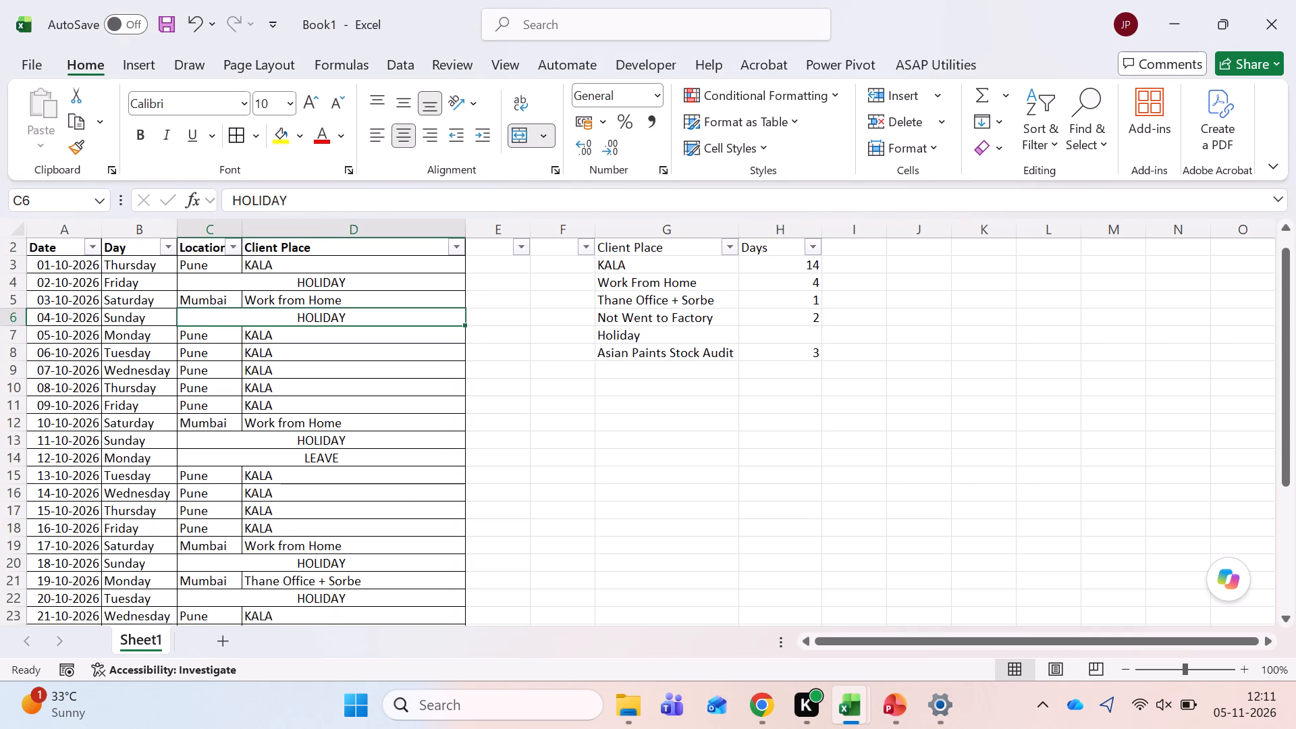
pyautogui.click(305, 438)
pyautogui.click(317, 570)
pyautogui.click(324, 601)
pyautogui.scroll(-1, 324, 601)
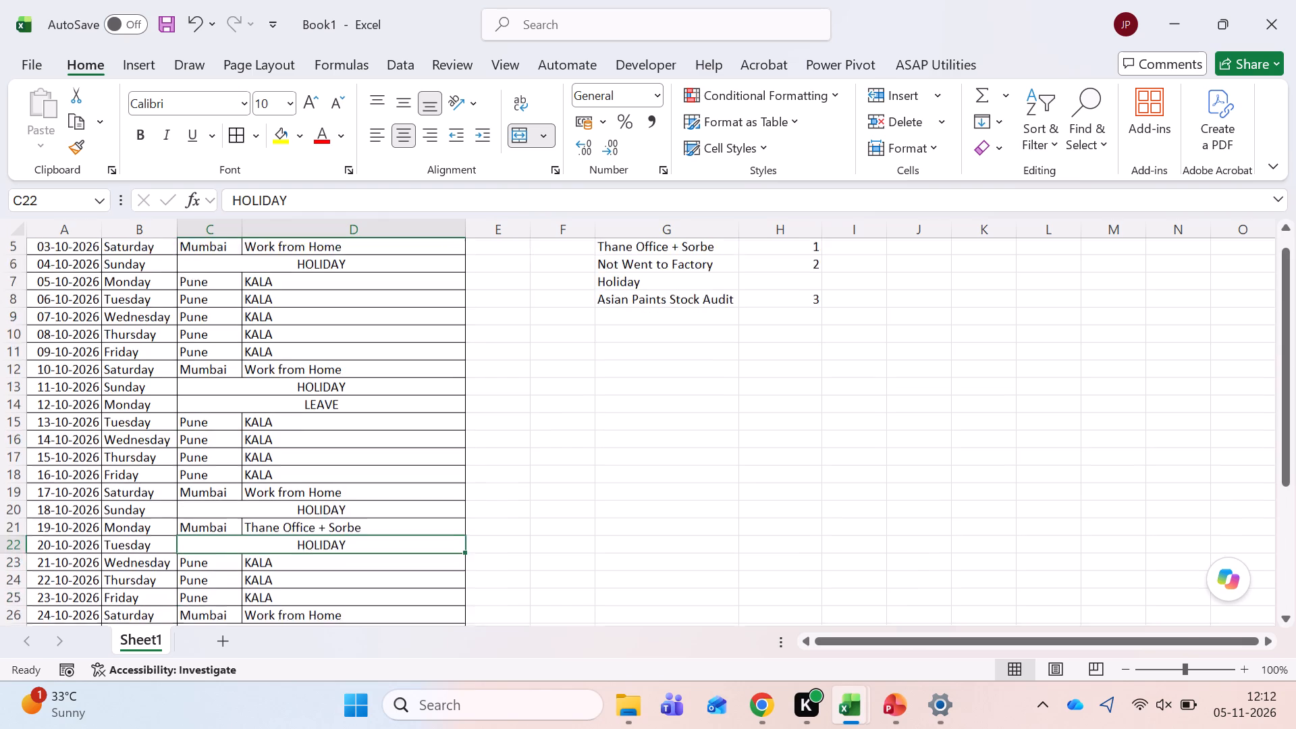
pyautogui.scroll(-1, 324, 601)
pyautogui.scroll(1, 324, 601)
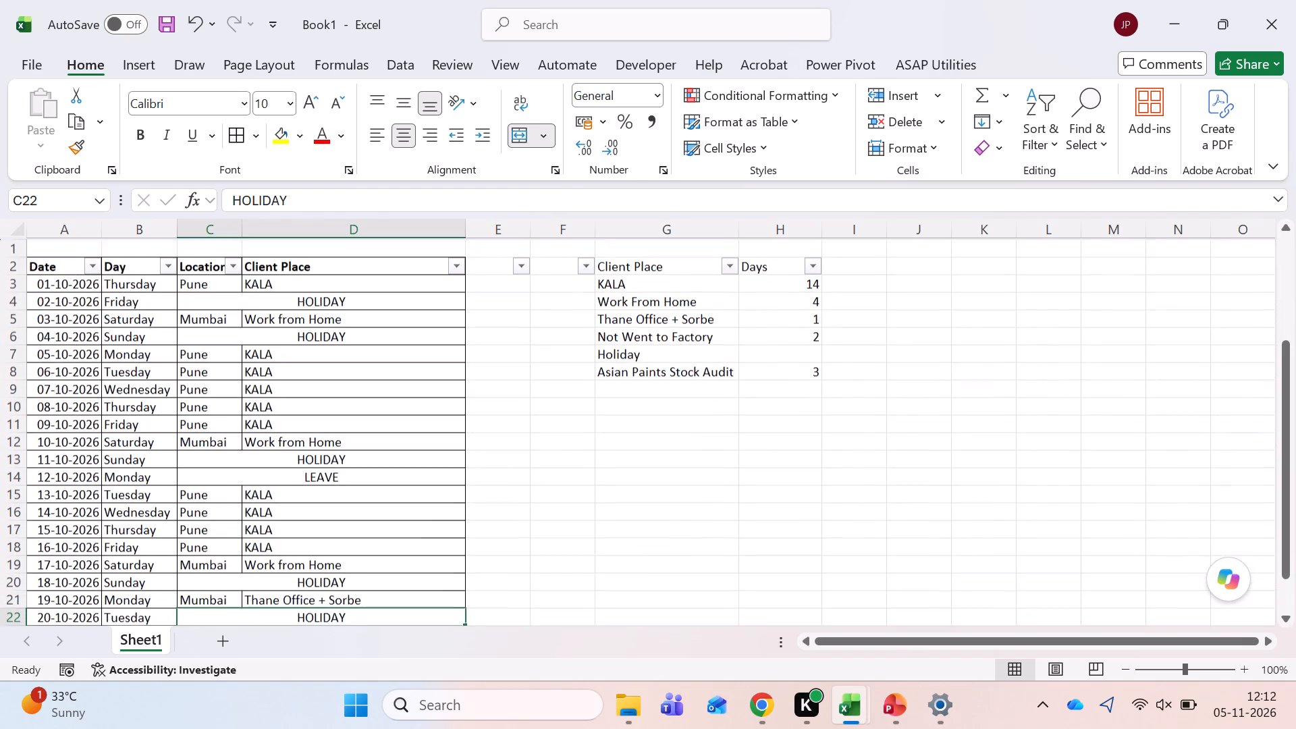
pyautogui.click(793, 353)
pyautogui.press('6')
pyautogui.press('Return')
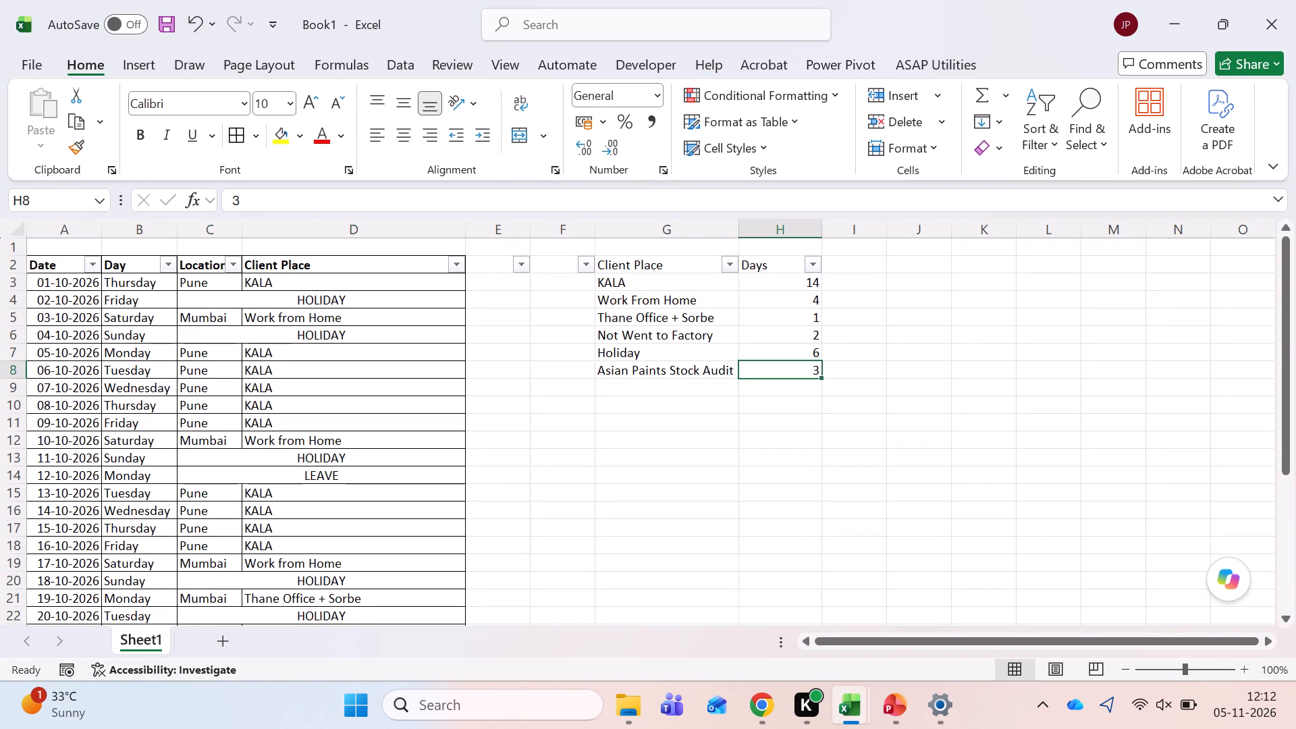
# Add a Leave row below Asian Paints Stock Audit in the summary table with 1 as its Days value.
pyautogui.press('Down')
pyautogui.press('Left')
pyautogui.write('lEAVE')
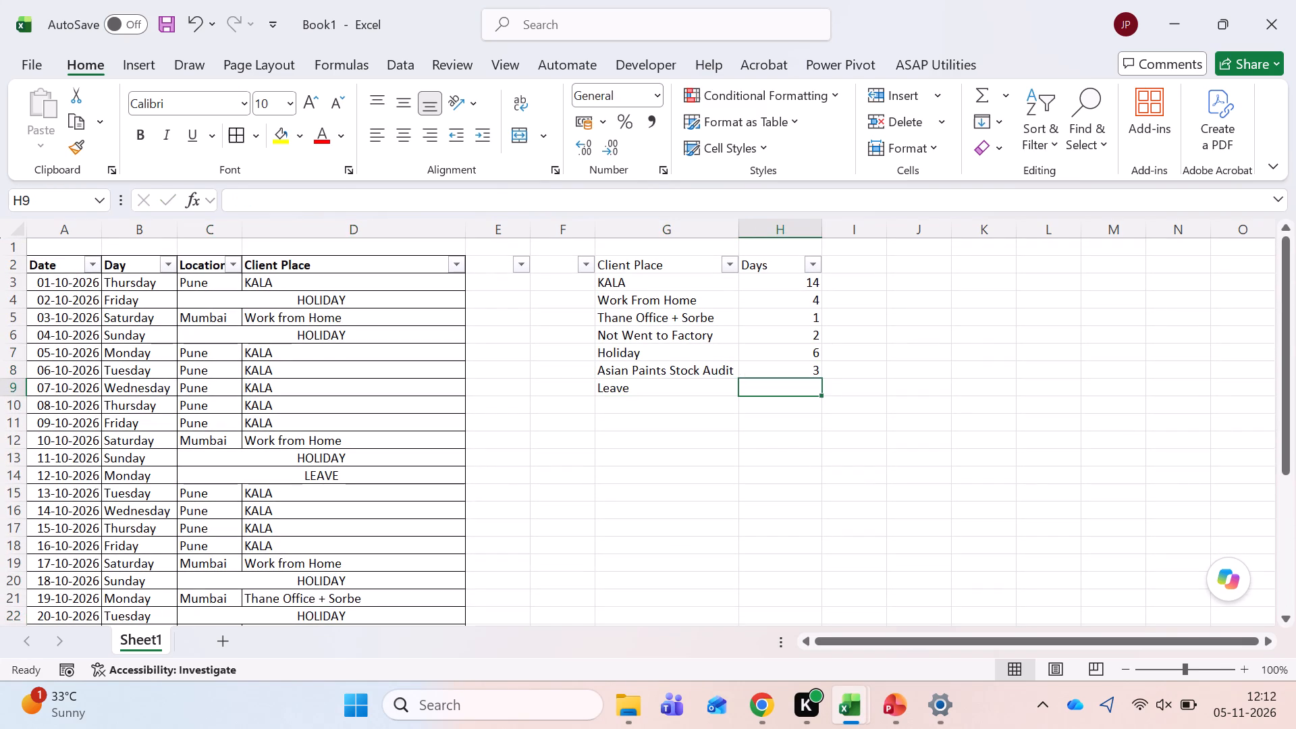
pyautogui.press('1')
pyautogui.press('Return')
# Total the Days column in cell H10 with a sum of H3:H9 and make the total bold.
pyautogui.press('Right')
pyautogui.hotkey('alt', '=')
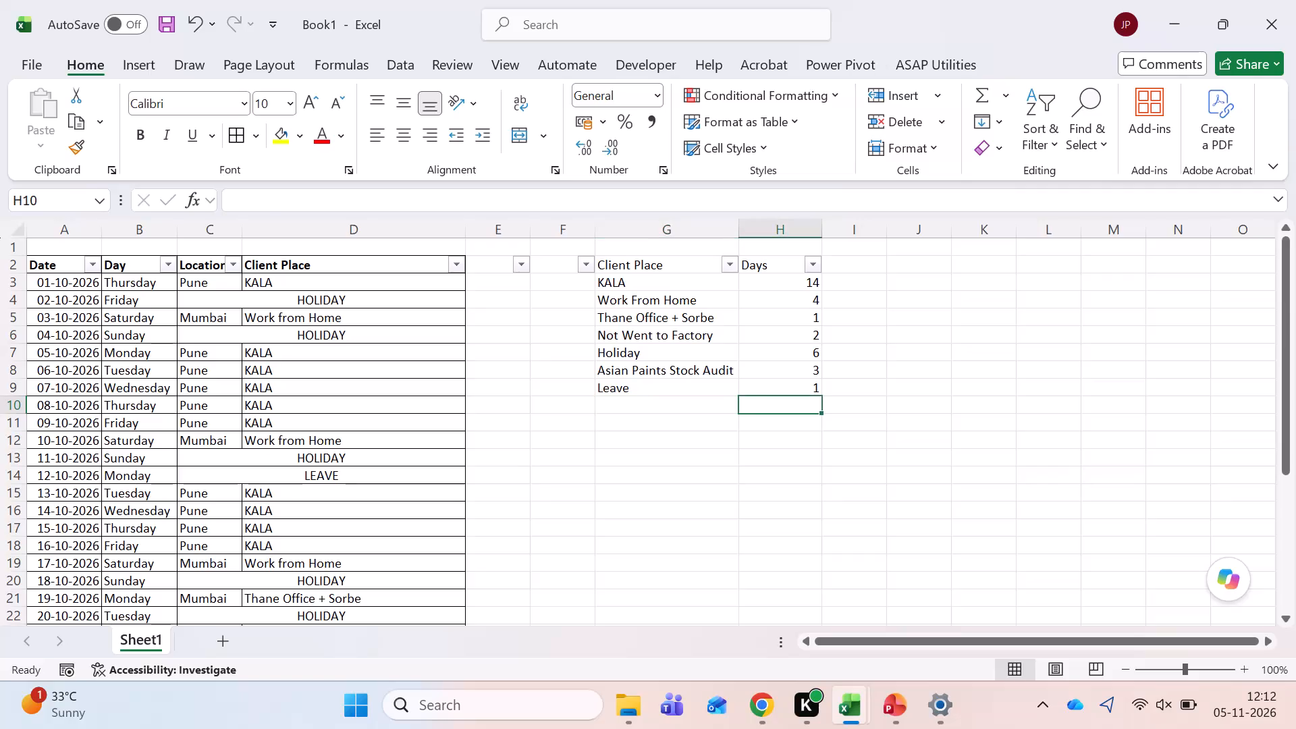
pyautogui.press('Tab')
pyautogui.press('Left')
pyautogui.hotkey('ctrl', 'b')
# Apply all borders to the summary table from the Client Place and Days headers down to the Leave row.
pyautogui.press('Left')
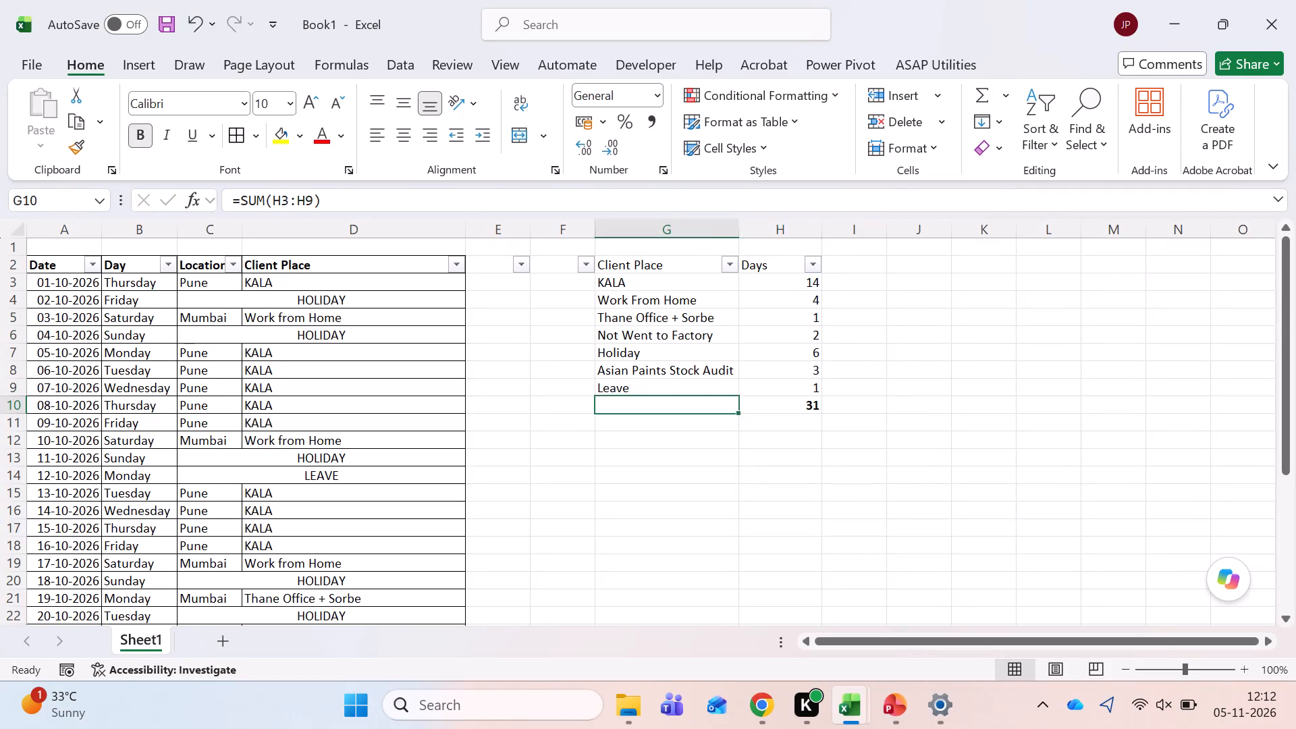
pyautogui.press('Left')
pyautogui.press('Right')
pyautogui.press('Up')
pyautogui.press('Down')
pyautogui.press('Up')
pyautogui.press('Up')
pyautogui.press('Up')
pyautogui.hotkey('ctrl', 'Up')
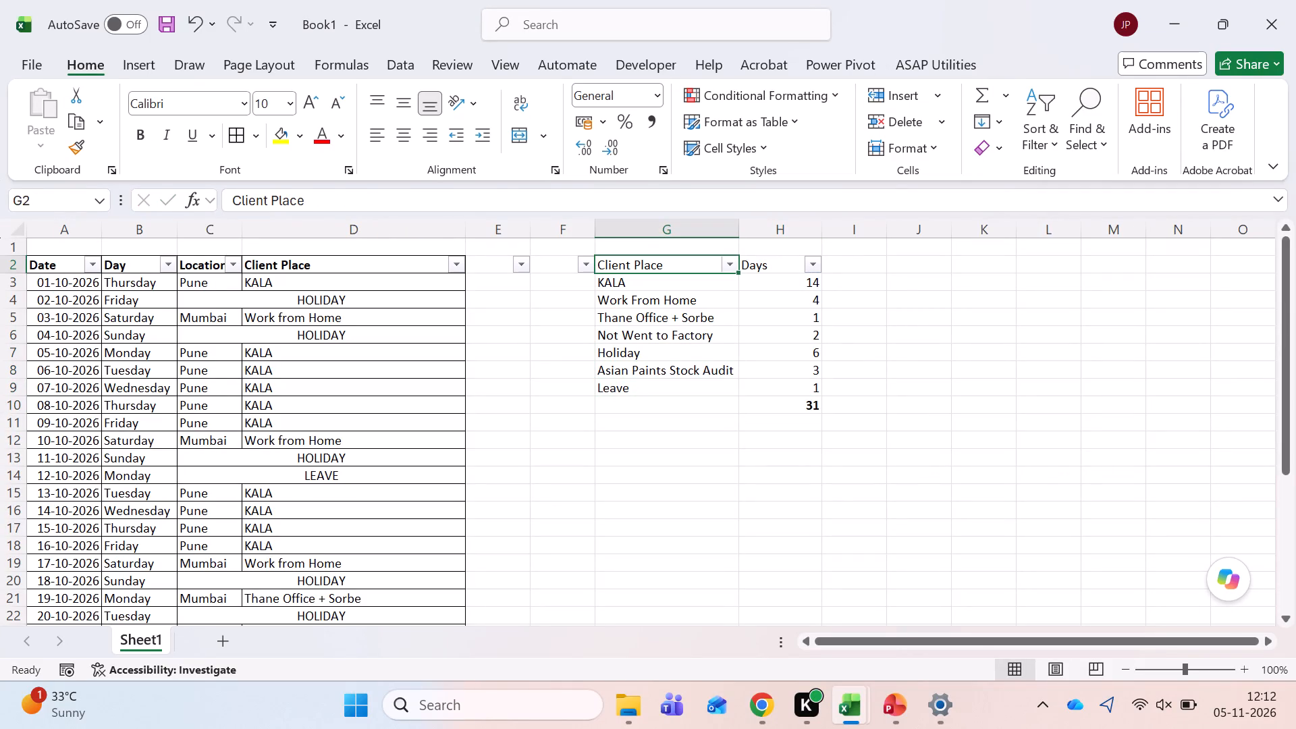
pyautogui.hotkey('ctrl', 'Left')
pyautogui.hotkey('ctrl', 'Left')
pyautogui.hotkey('ctrl', 'Left')
pyautogui.press('Right')
pyautogui.press('Right')
pyautogui.press('Right')
pyautogui.press('Right')
pyautogui.press('Right')
pyautogui.press('Right')
pyautogui.hotkey('shift', 'Right')
pyautogui.hotkey('shift', 'Down')
pyautogui.hotkey('shift', 'Down')
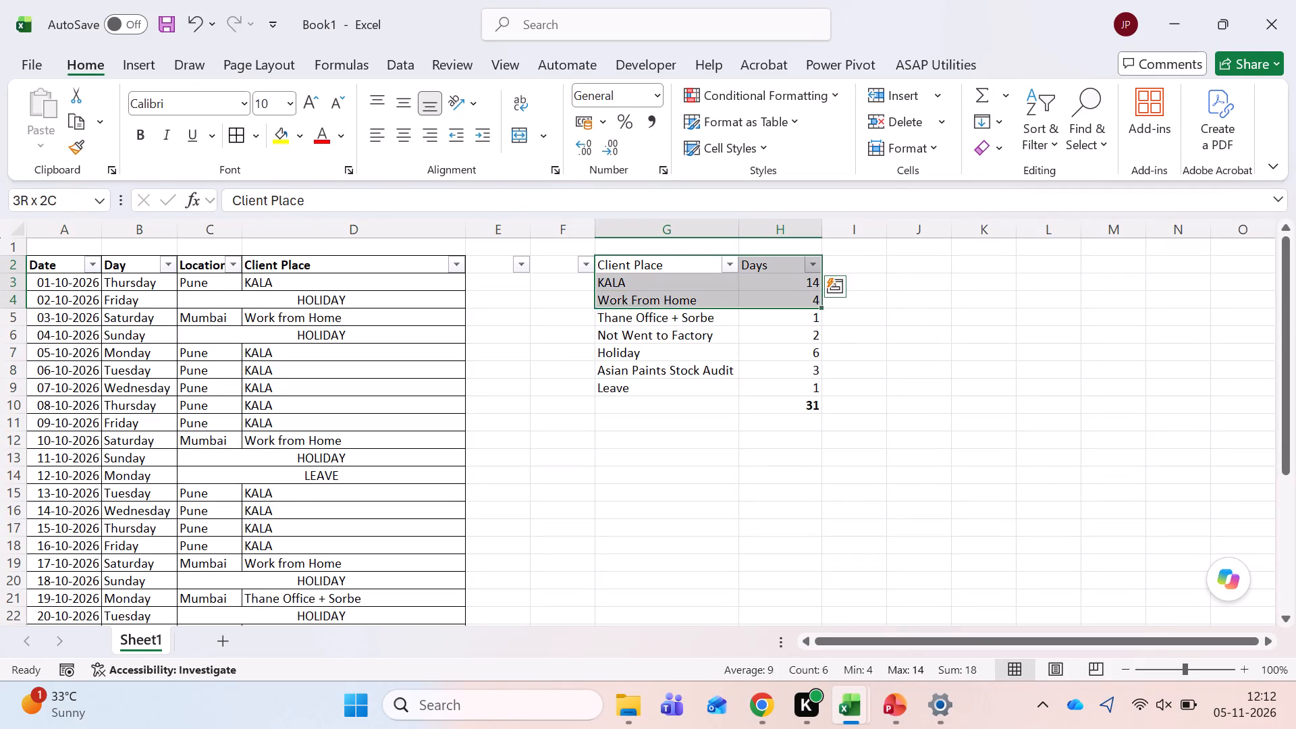
pyautogui.hotkey('shift', 'Down')
pyautogui.hotkey('shift', 'Down')
pyautogui.hotkey('shift', 'Down')
pyautogui.hotkey('shift', 'Down')
pyautogui.hotkey('shift', 'Down')
pyautogui.hotkey('alt', 'h')
pyautogui.hotkey('alt', 'b')
pyautogui.press('a')
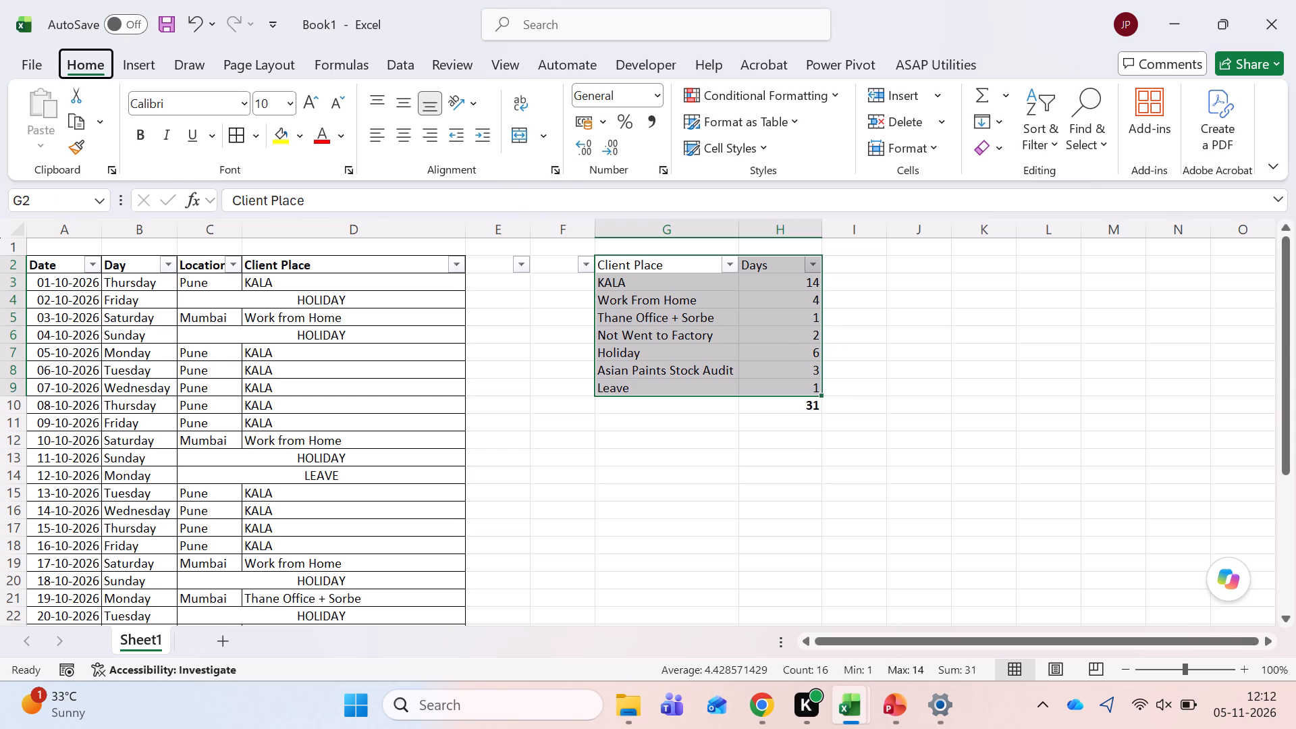
# Make the summary table's Client Place and Days headers bold.
pyautogui.hotkey('ctrl', 'Left')
pyautogui.hotkey('ctrl', 'Left')
pyautogui.hotkey('ctrl', 'Left')
pyautogui.hotkey('ctrl', 'Left')
pyautogui.press('Right')
pyautogui.press('Right')
pyautogui.hotkey('ctrl', 'Left')
pyautogui.hotkey('ctrl', 'Left')
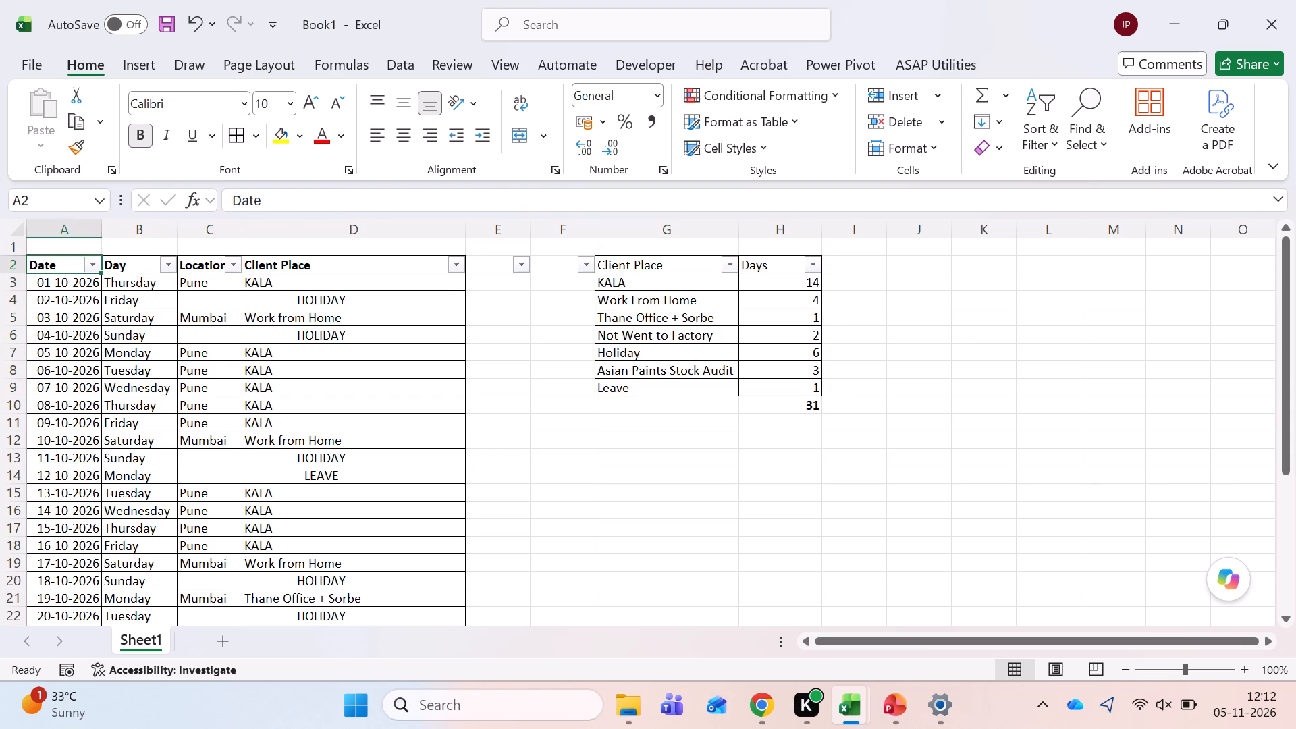
pyautogui.press('Right')
pyautogui.press('Right')
pyautogui.press('Right')
pyautogui.press('Right')
pyautogui.press('Right')
pyautogui.press('Right')
pyautogui.hotkey('shift', 'Right')
pyautogui.hotkey('ctrl', 'b')
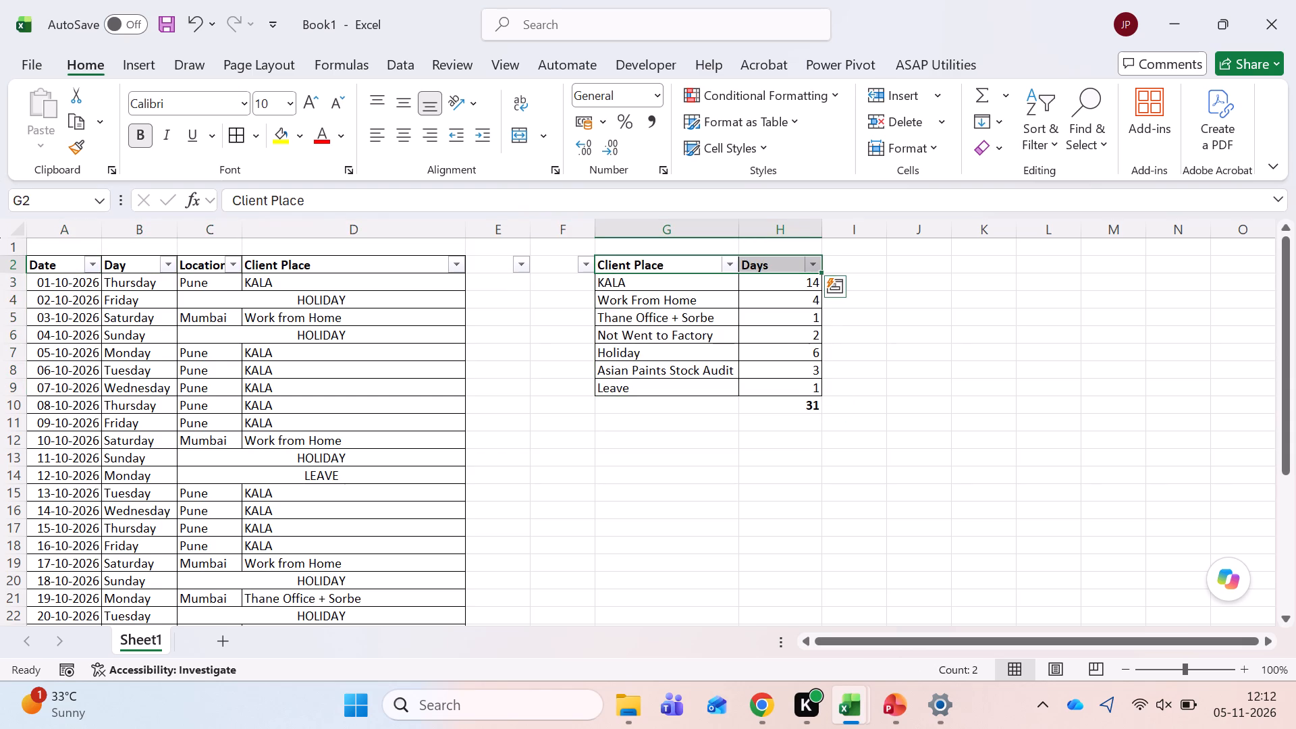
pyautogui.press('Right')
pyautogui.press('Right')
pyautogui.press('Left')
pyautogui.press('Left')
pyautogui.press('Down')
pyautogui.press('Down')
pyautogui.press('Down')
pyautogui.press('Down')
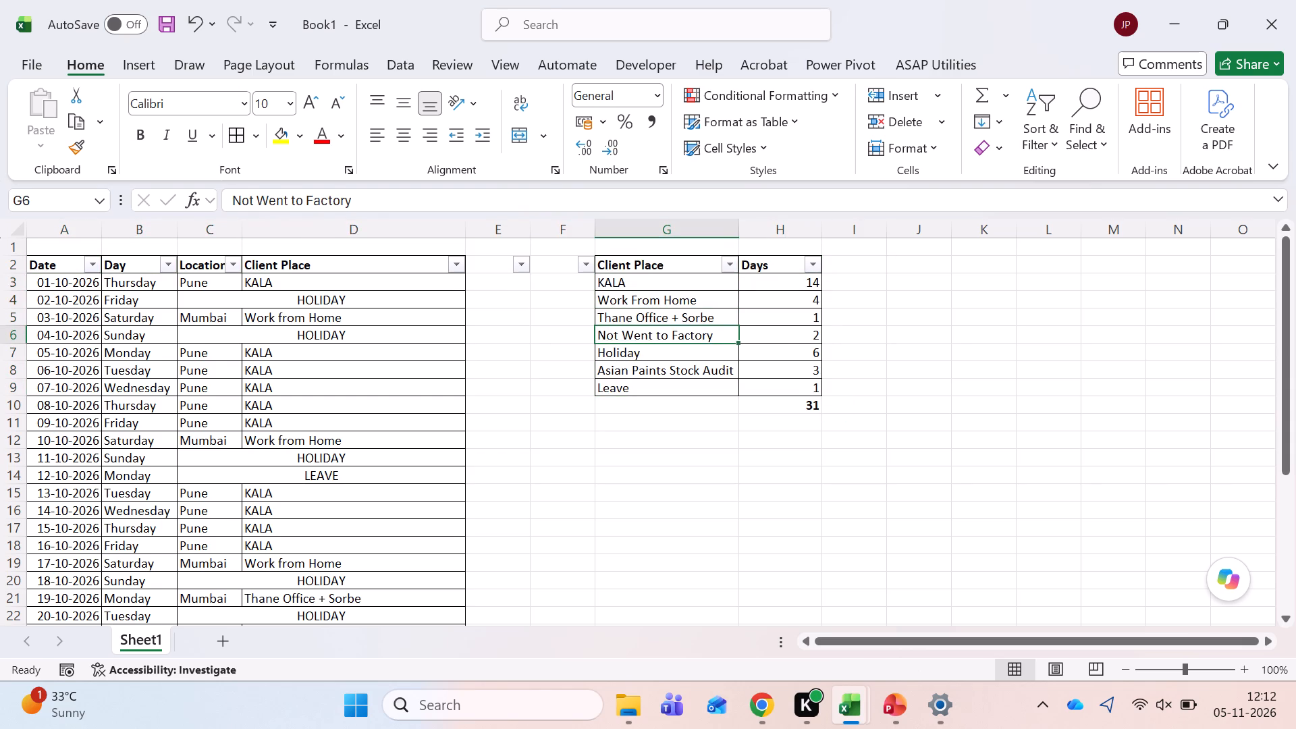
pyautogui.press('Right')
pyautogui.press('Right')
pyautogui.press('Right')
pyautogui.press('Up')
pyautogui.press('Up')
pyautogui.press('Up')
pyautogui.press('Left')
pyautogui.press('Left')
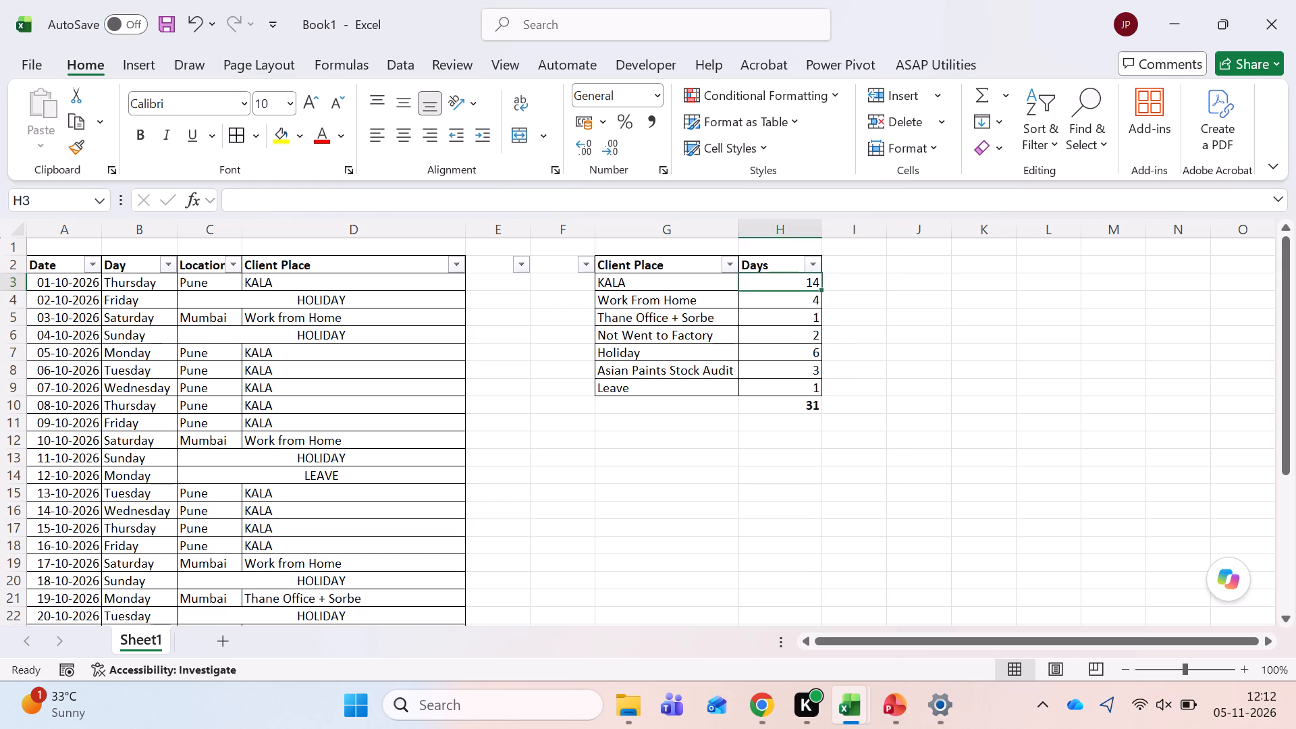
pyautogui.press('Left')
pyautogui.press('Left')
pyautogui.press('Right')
# Save the workbook under the file name "Client Place Visited - October 2026".
pyautogui.hotkey('ctrl', 's')
pyautogui.hotkey('ctrl', 's')
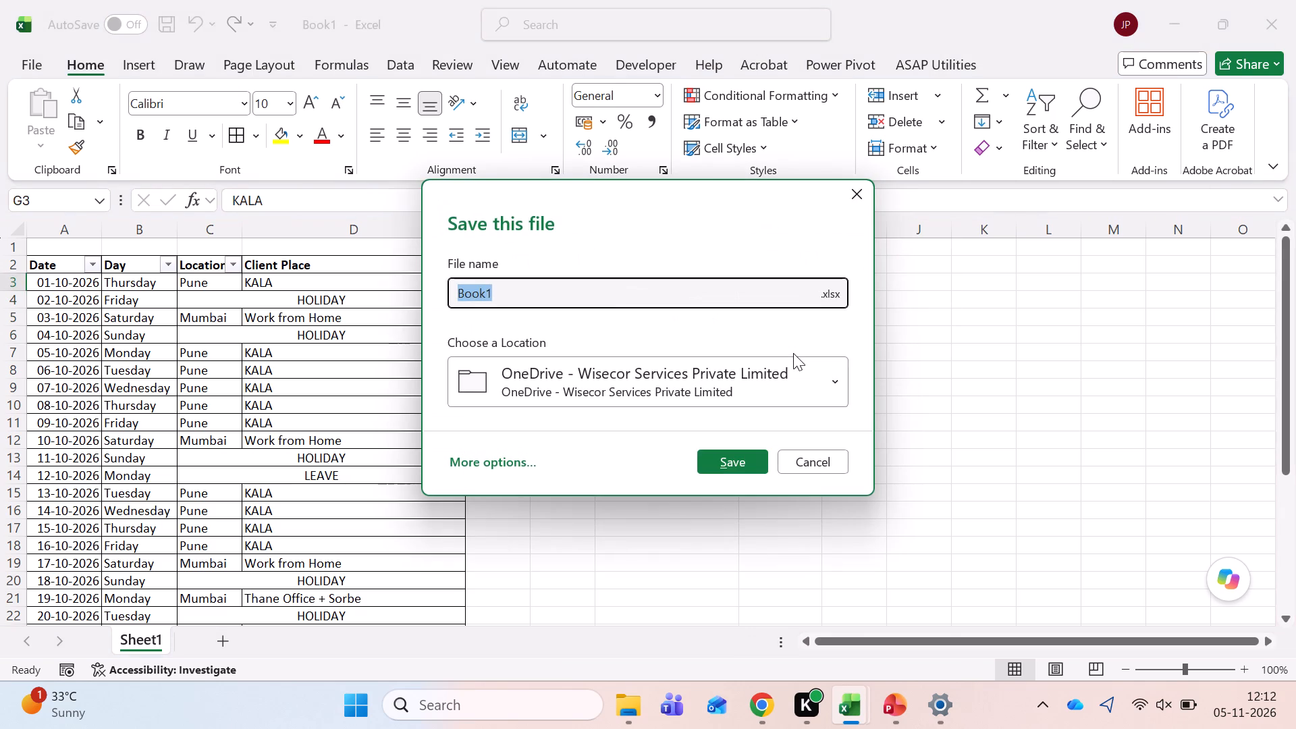
pyautogui.write('Ocb')
pyautogui.press('BackSpace')
pyautogui.write('tober 2026')
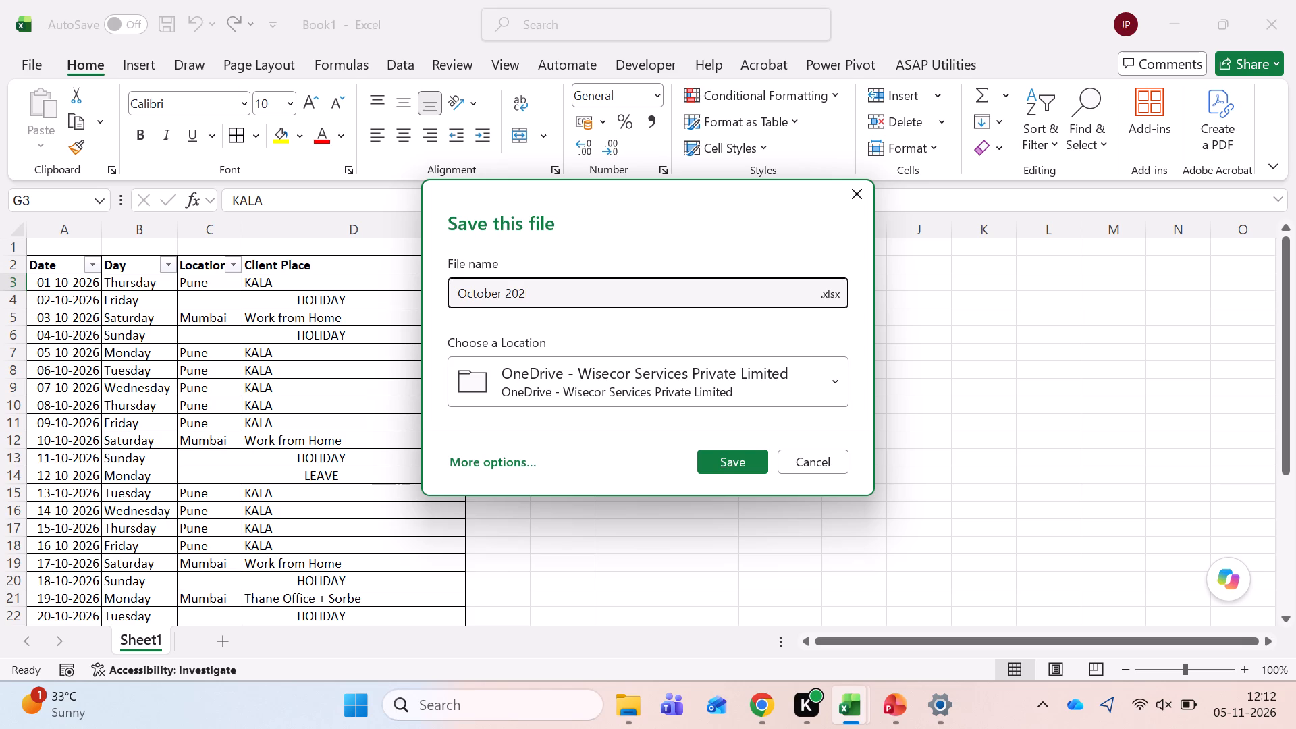
pyautogui.hotkey('ctrl', 'shift', 'Left')
pyautogui.hotkey('ctrl', 'shift', 'Left')
pyautogui.hotkey('ctrl', 'shift', 'Left')
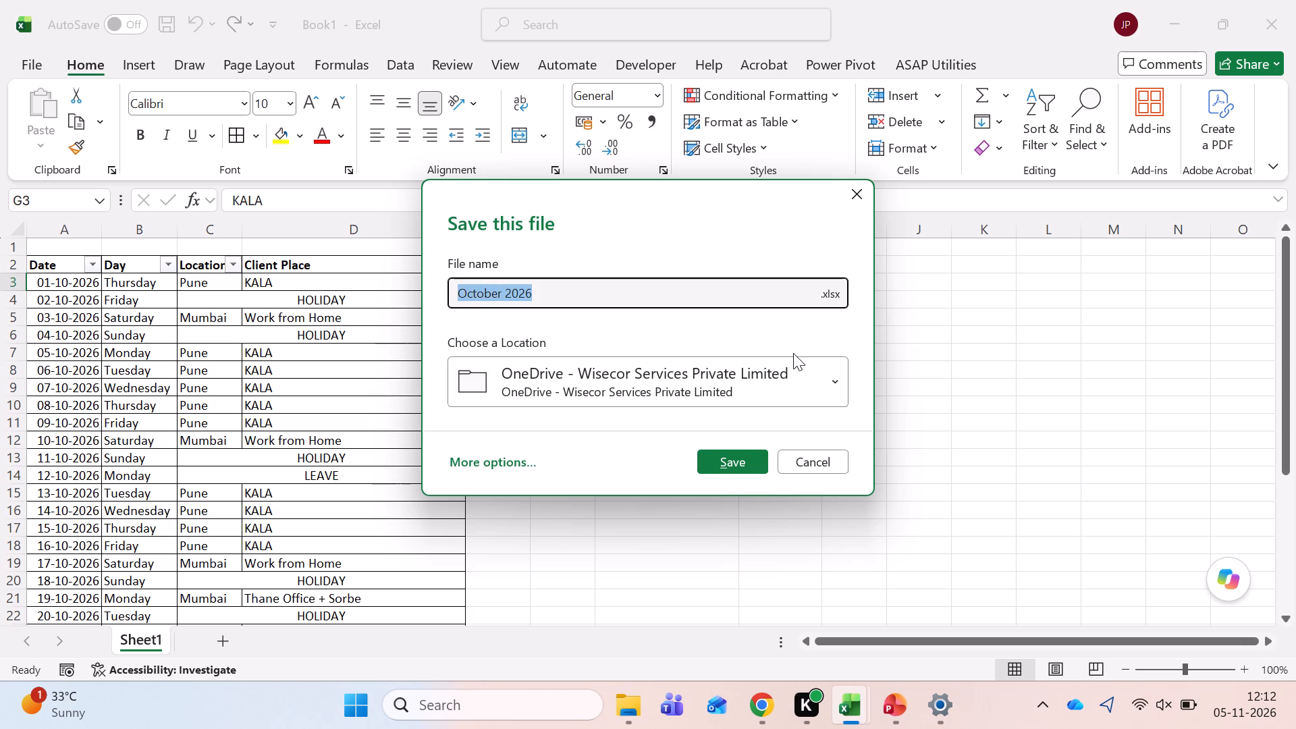
pyautogui.write('Li')
pyautogui.press('BackSpace')
pyautogui.press('BackSpace')
pyautogui.write('Client Place I')
pyautogui.press('BackSpace')
pyautogui.write('VIsi')
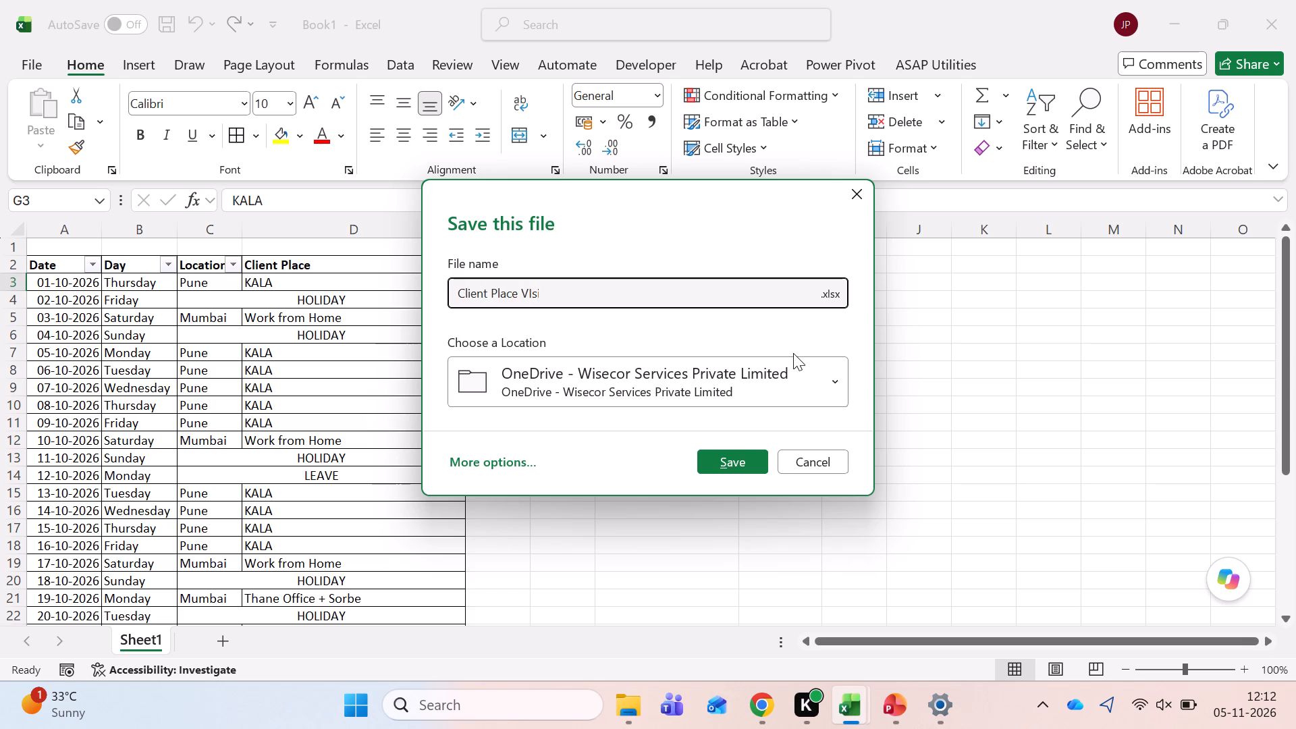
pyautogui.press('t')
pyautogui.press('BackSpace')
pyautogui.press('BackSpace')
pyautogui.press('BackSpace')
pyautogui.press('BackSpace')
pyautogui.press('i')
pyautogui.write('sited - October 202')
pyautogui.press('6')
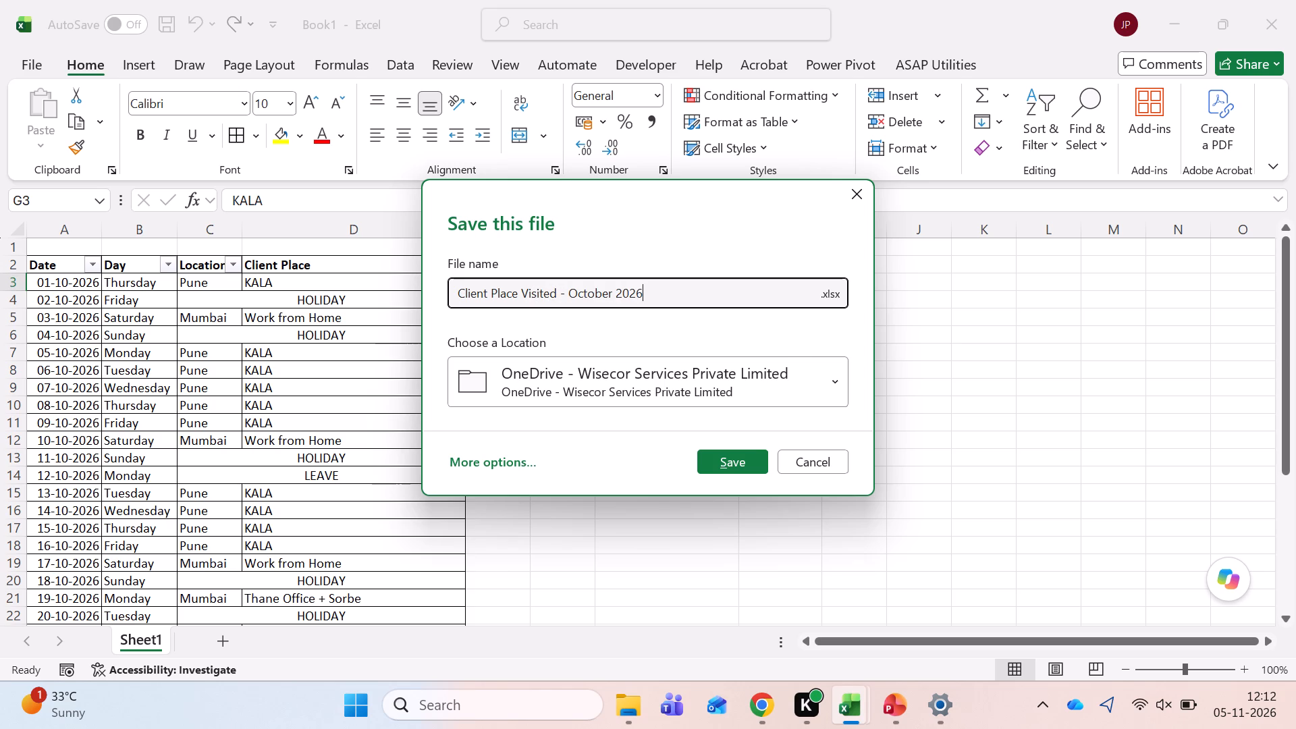
# Set the save location to the Downloads folder and save the October 2026 client visits workbook there.
pyautogui.click(634, 390)
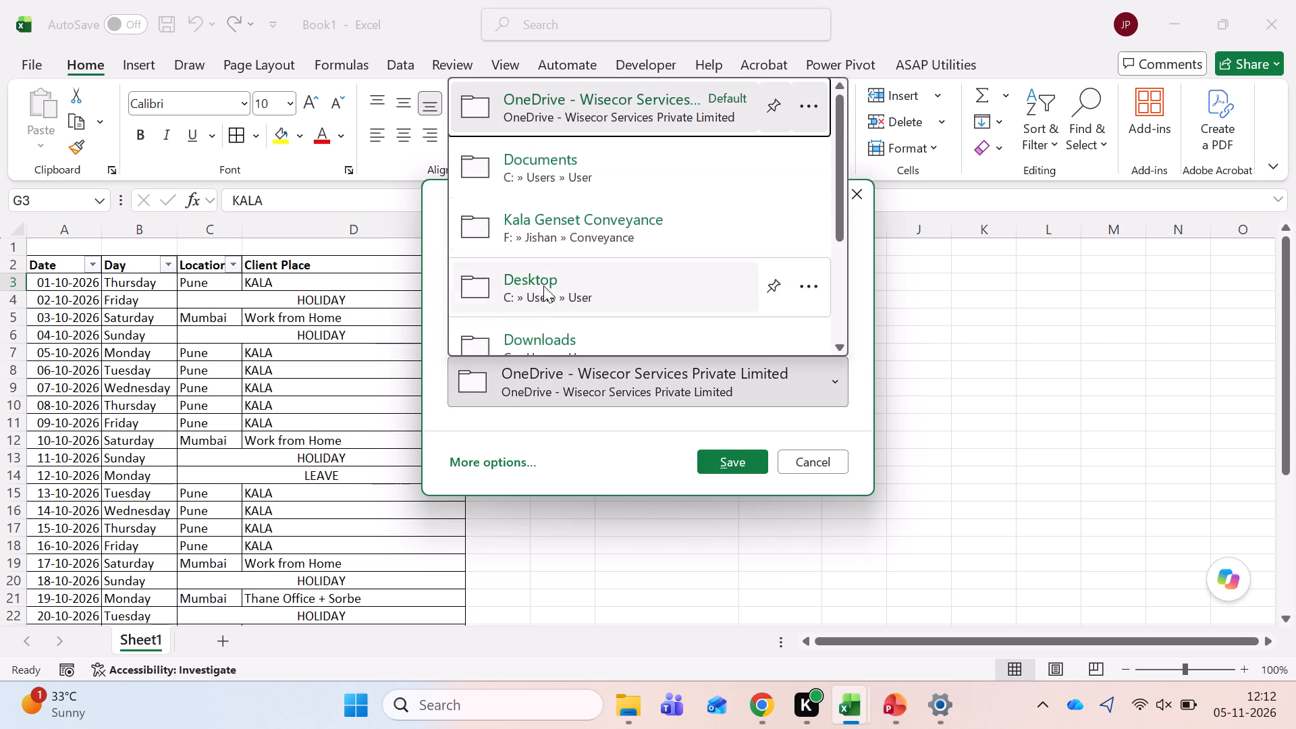
pyautogui.click(549, 335)
pyautogui.click(724, 466)
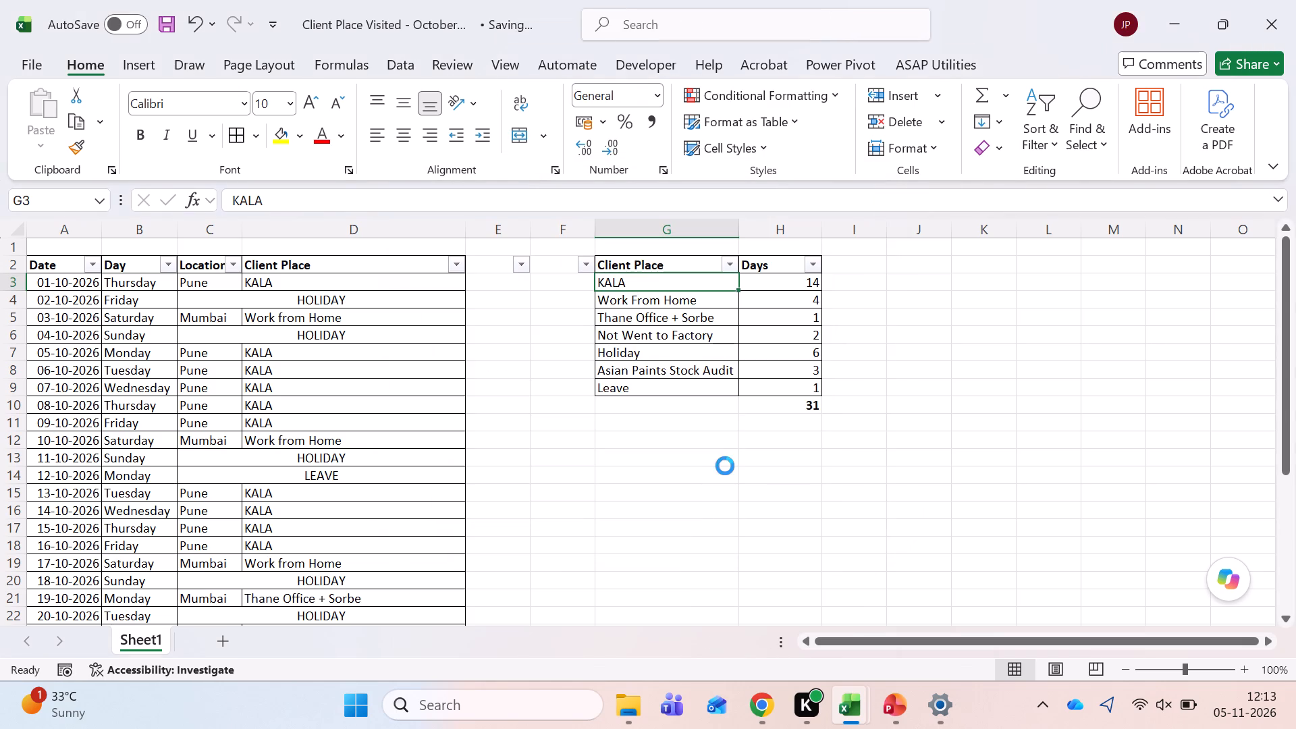
# Save the workbook again under its existing name, with the summary table's Holiday days cell H7 selected.
pyautogui.click(680, 367)
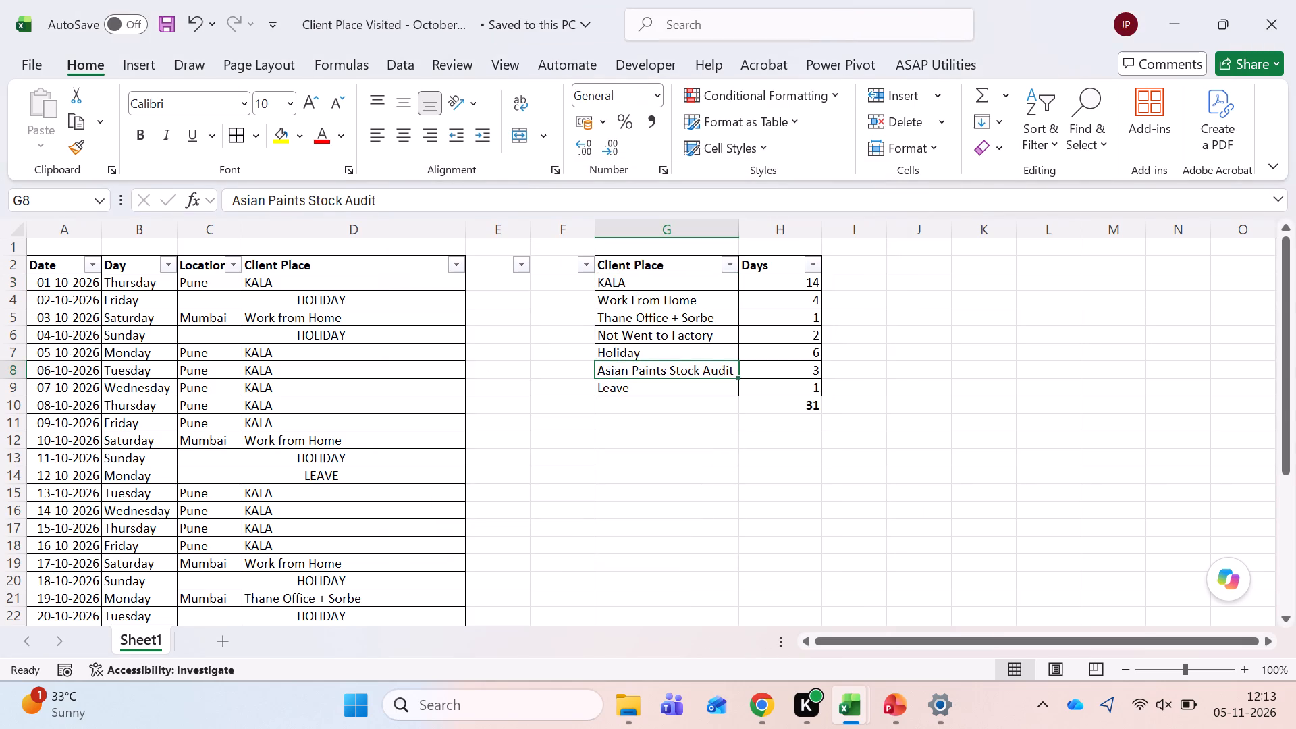
pyautogui.click(670, 358)
pyautogui.click(776, 348)
pyautogui.hotkey('ctrl', 's')
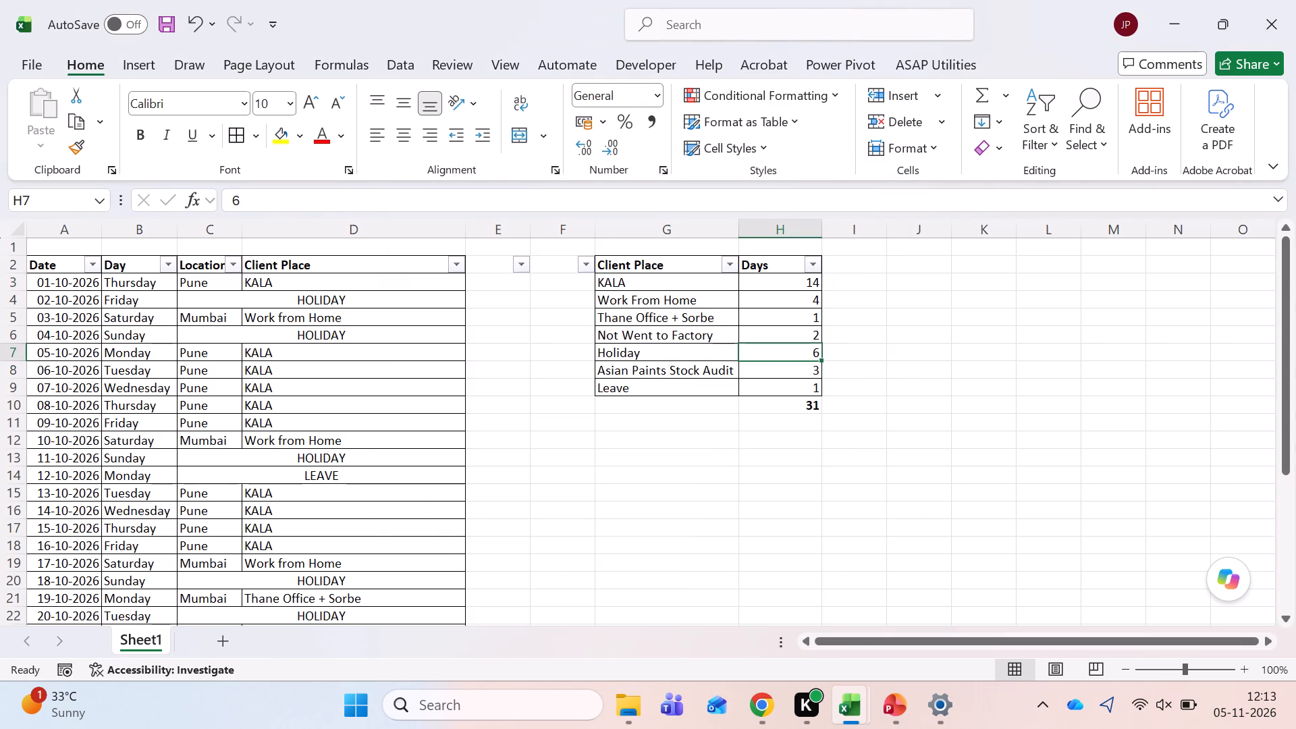
pyautogui.hotkey('ctrl', 's')
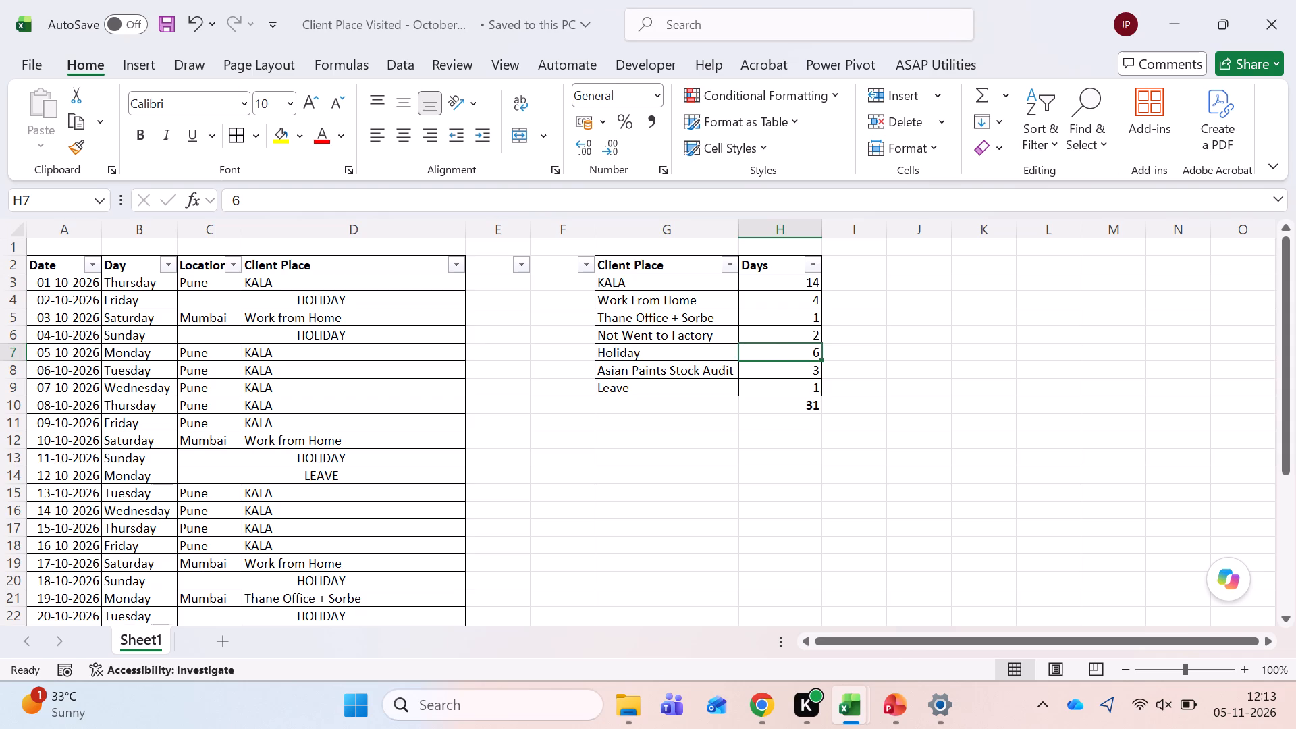
pyautogui.hotkey('ctrl', 's')
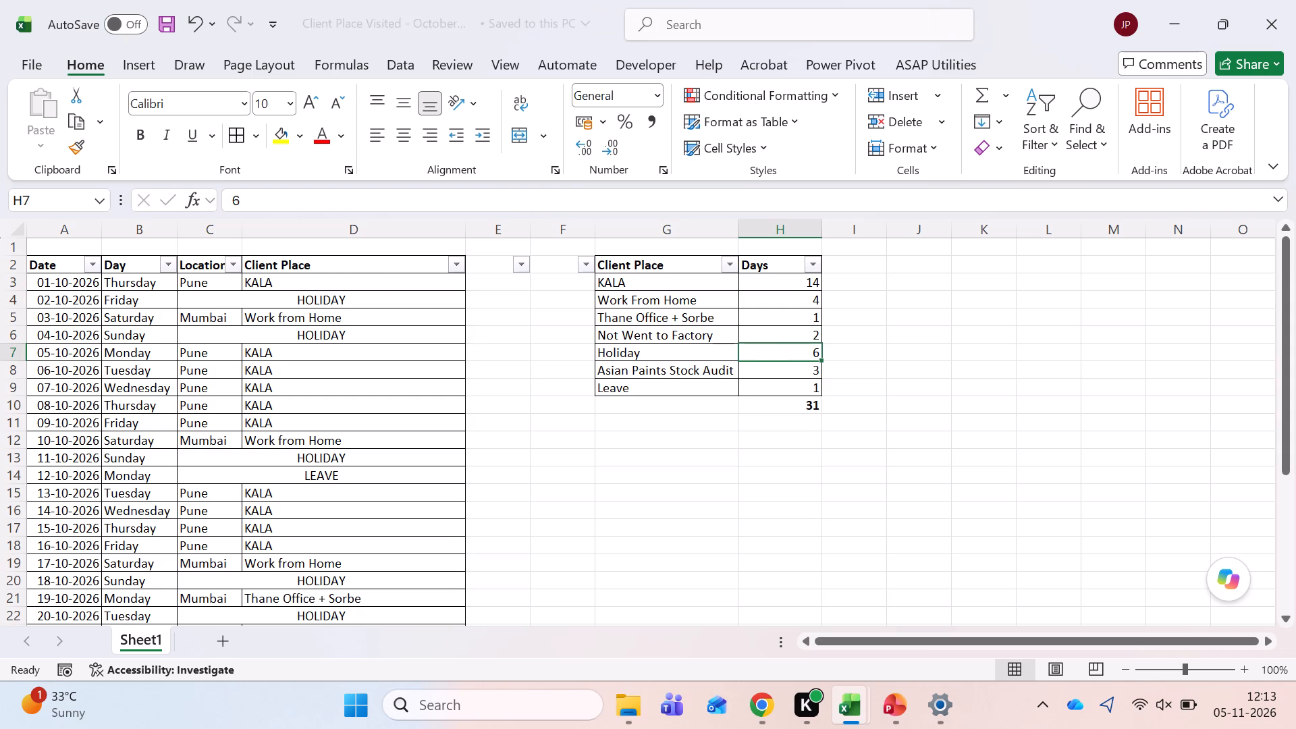
pyautogui.hotkey('ctrl', 's')
pyautogui.hotkey('ctrl', 's')
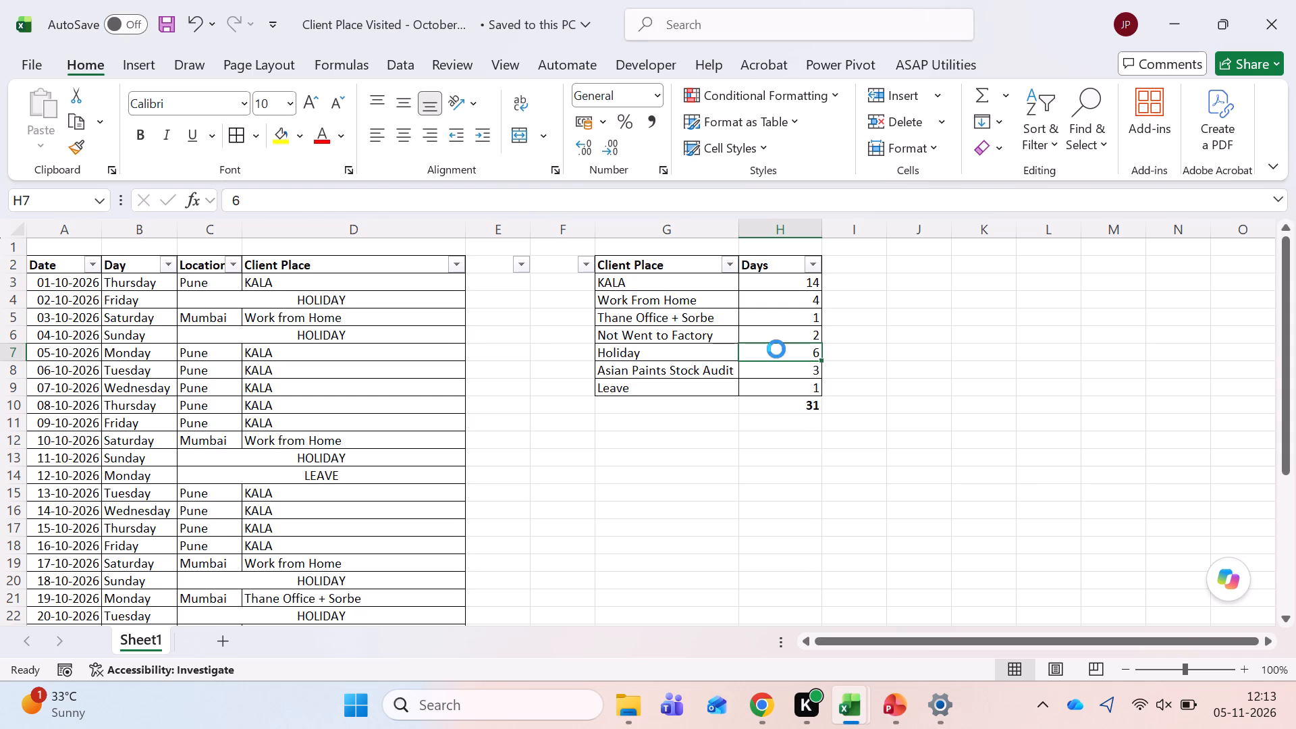
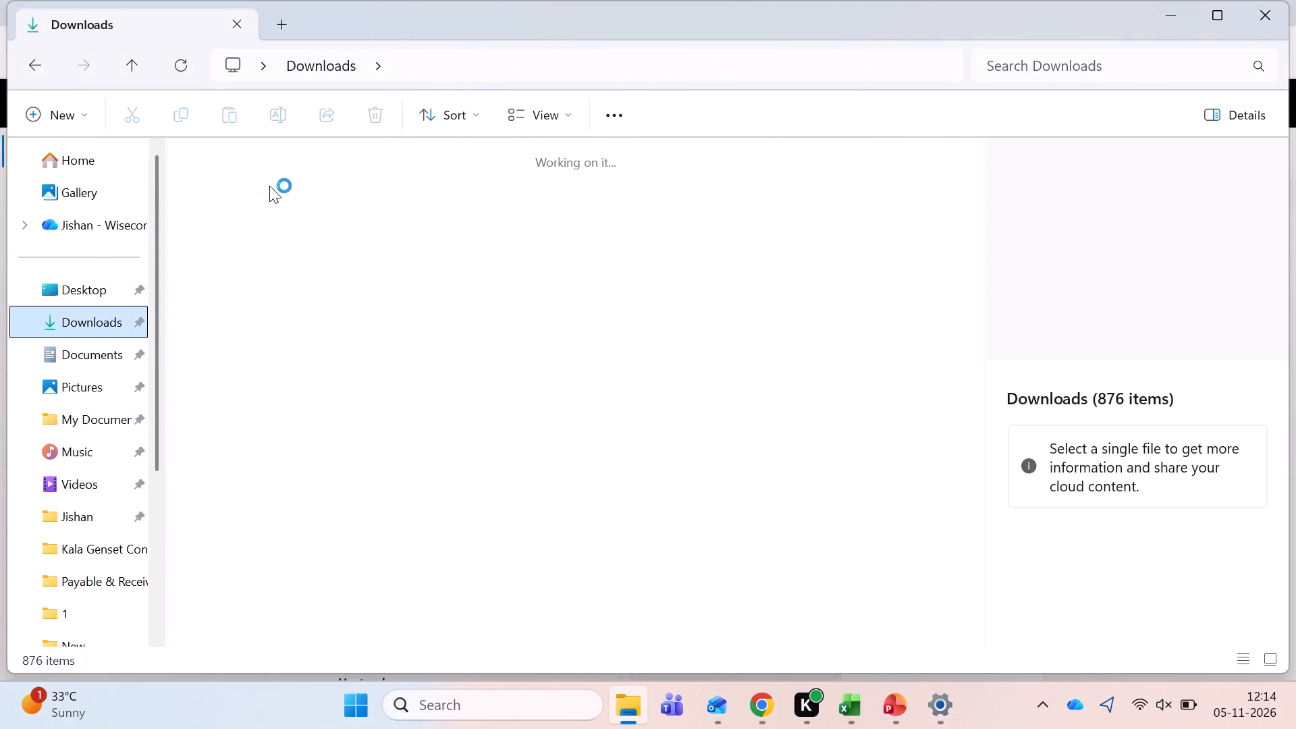
# Copy the "Client Place Visited - October 2026" Excel workbook file from the Downloads folder.
pyautogui.click(269, 186)
pyautogui.hotkey('ctrl', 'c')
pyautogui.hotkey('ctrl', 'c')
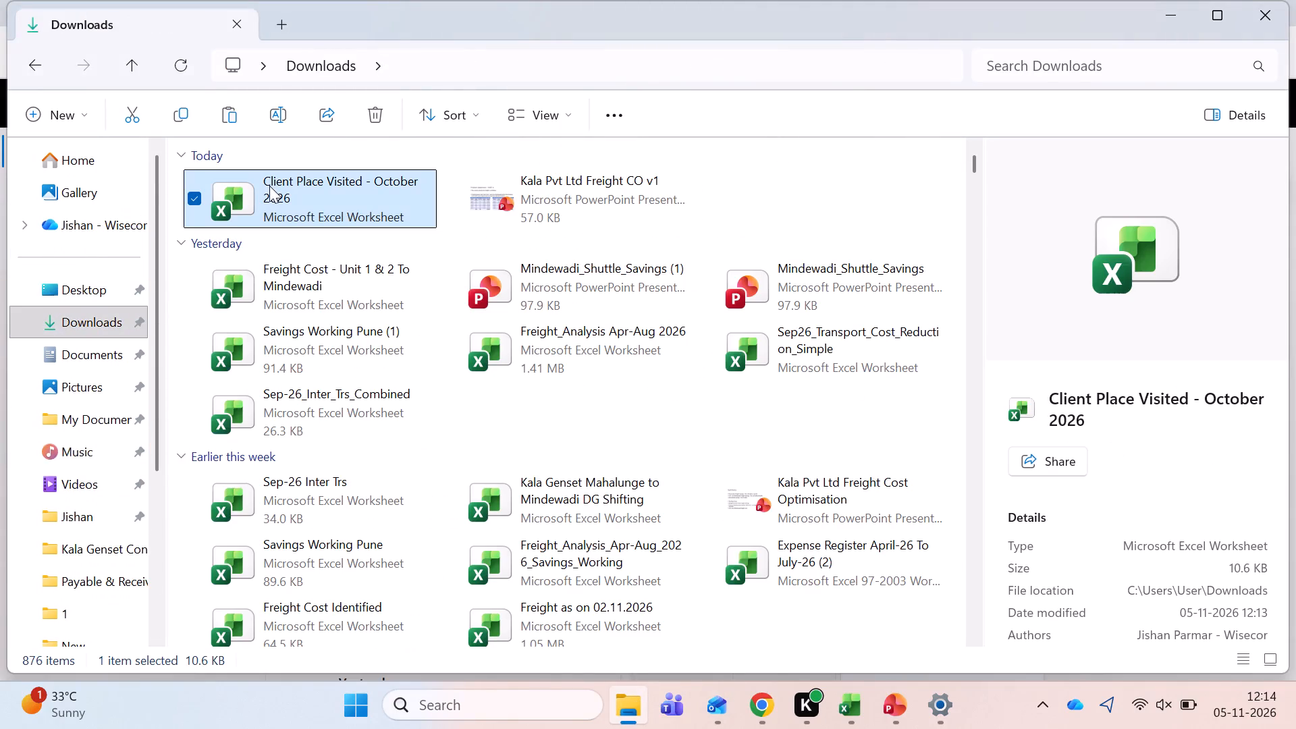
pyautogui.hotkey('ctrl', 'c')
pyautogui.hotkey('ctrl', 'c')
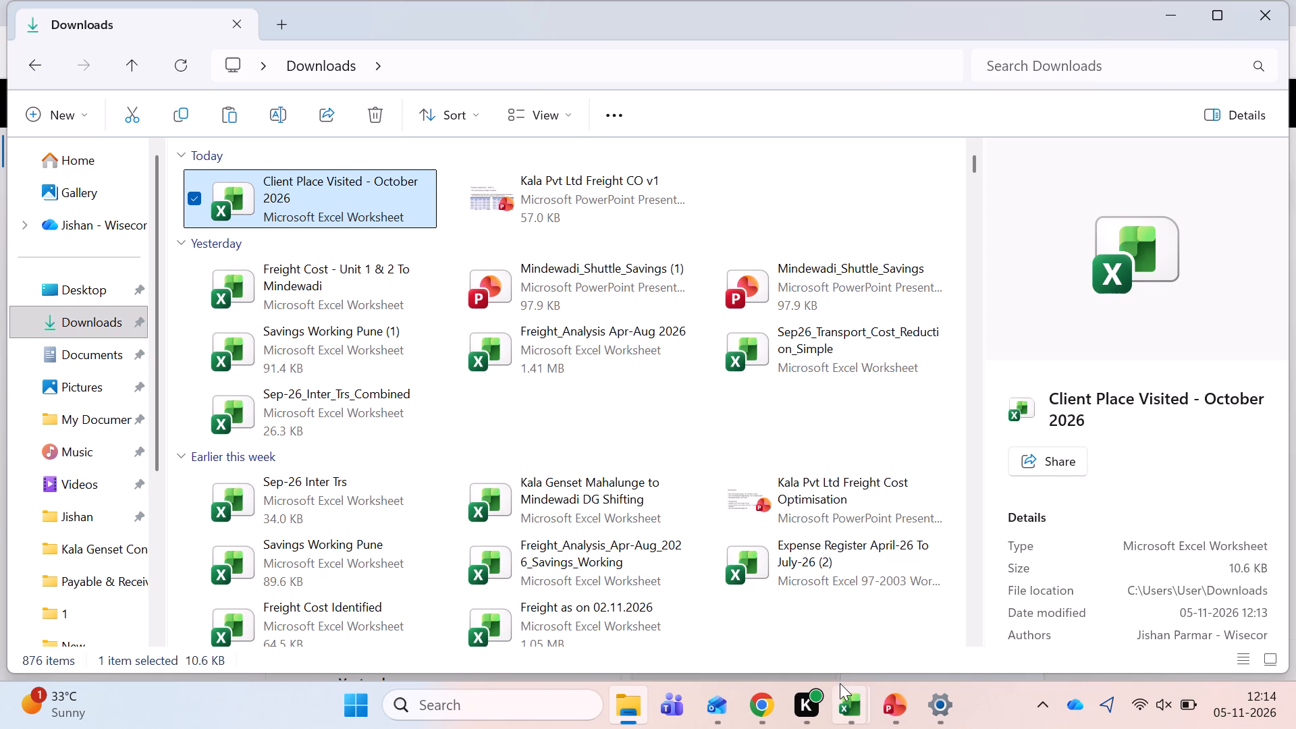
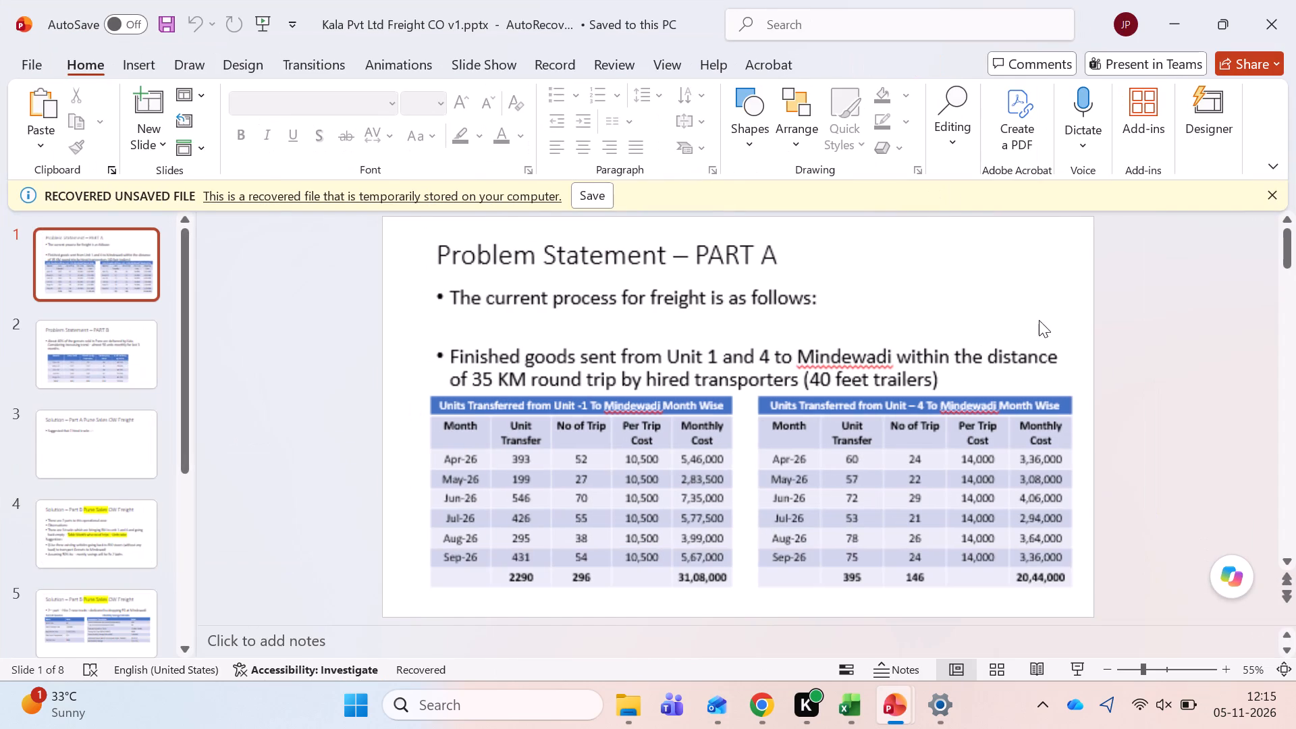
# In PowerPoint, dismiss the recovered unsaved file notice on the Kala Pvt Ltd Freight CO v1 presentation without saving.
pyautogui.click(1269, 194)
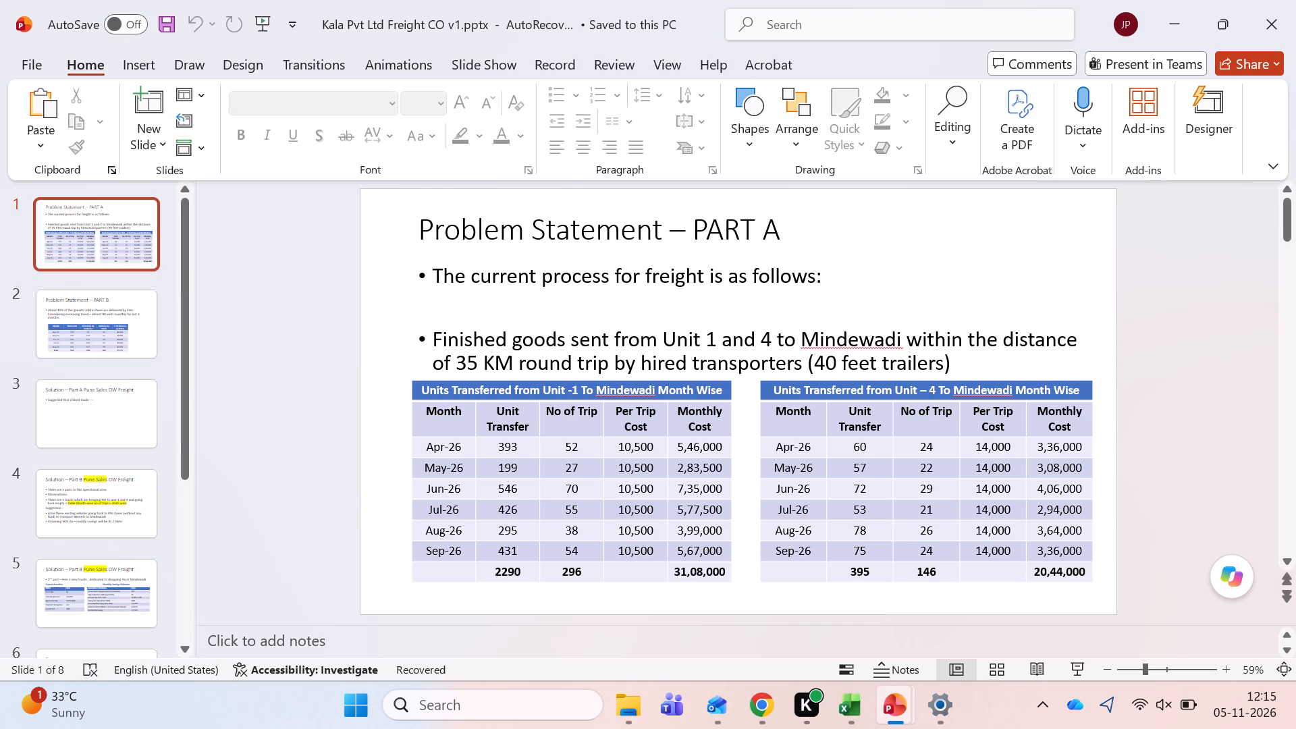
# Apply the unshaded black-grid table style to the monthly delivery table on slide 2, Problem Statement – PART B.
pyautogui.click(1288, 557)
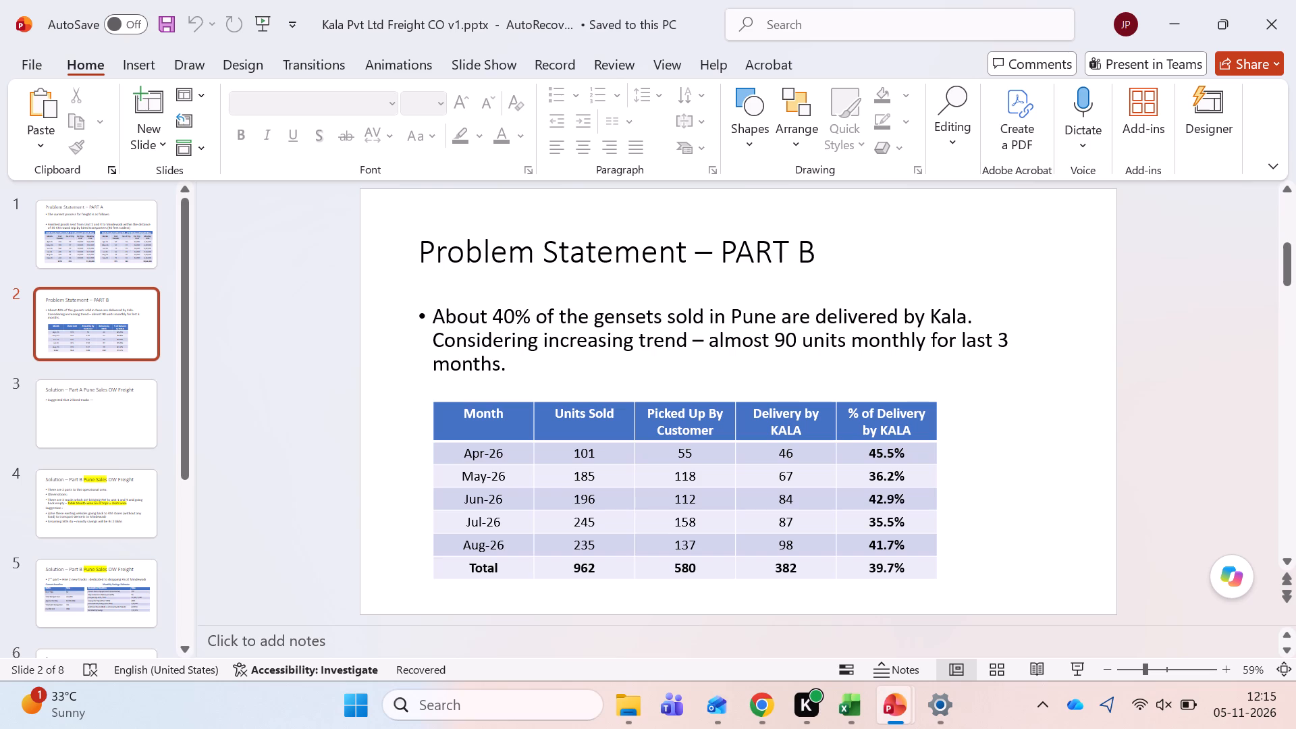
pyautogui.click(472, 421)
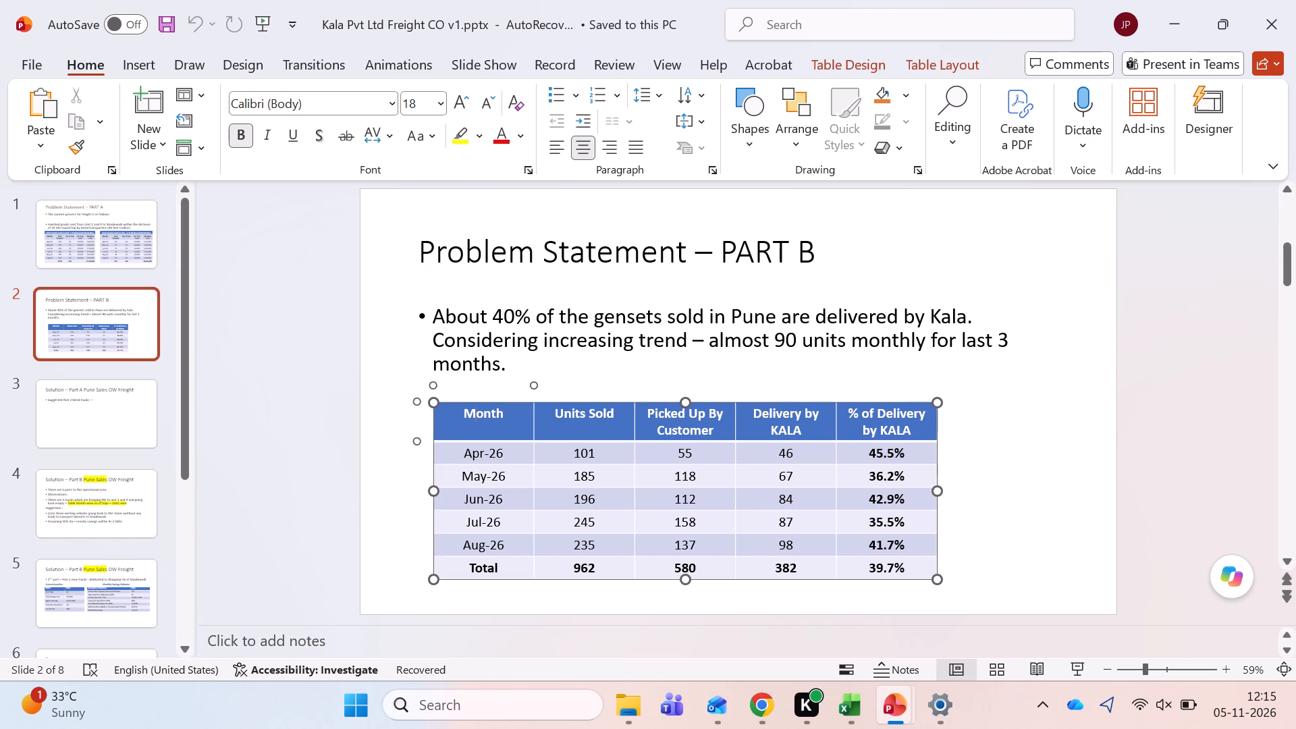
pyautogui.click(861, 67)
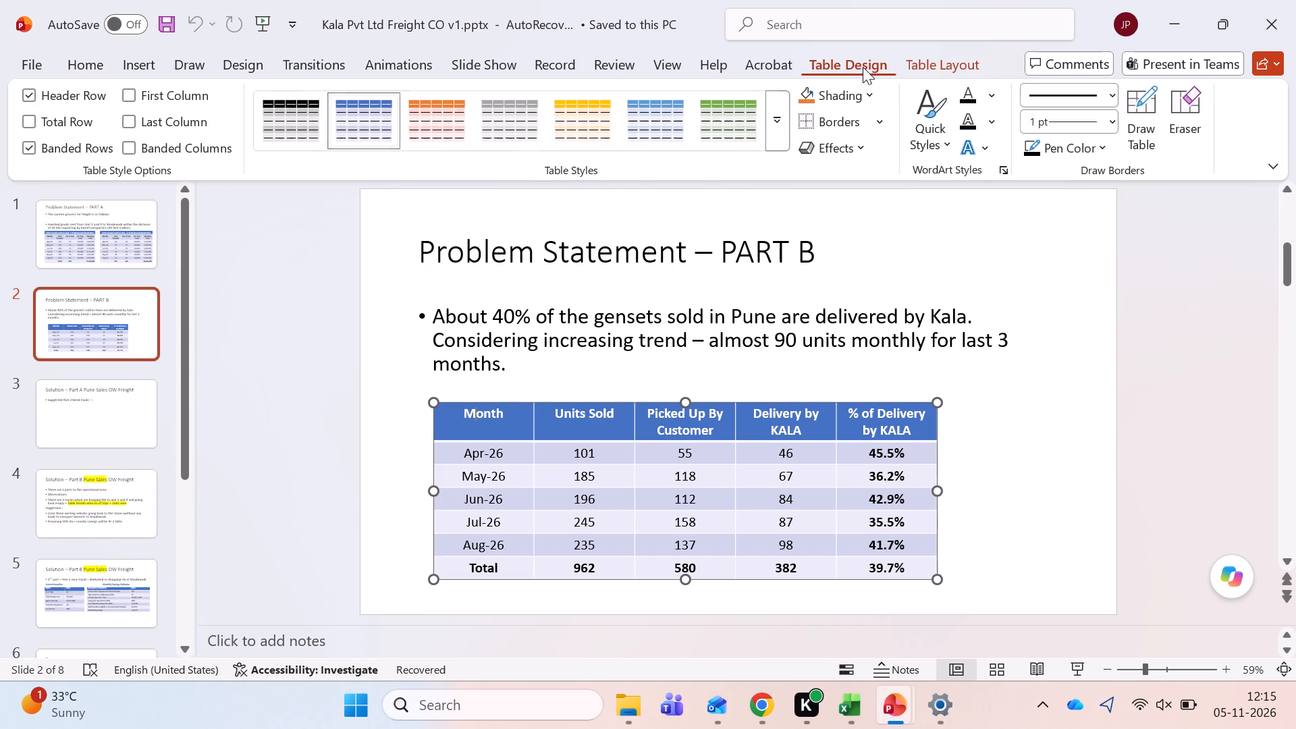
pyautogui.click(772, 128)
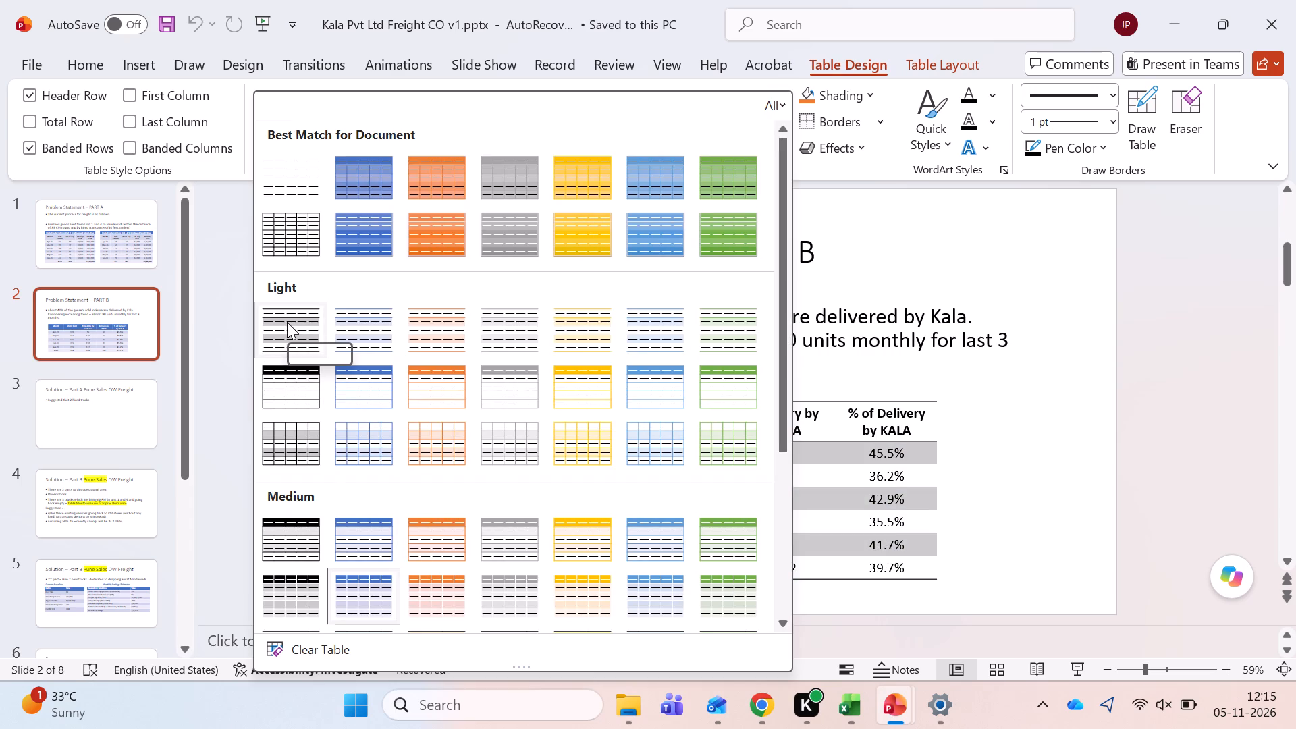
pyautogui.click(295, 238)
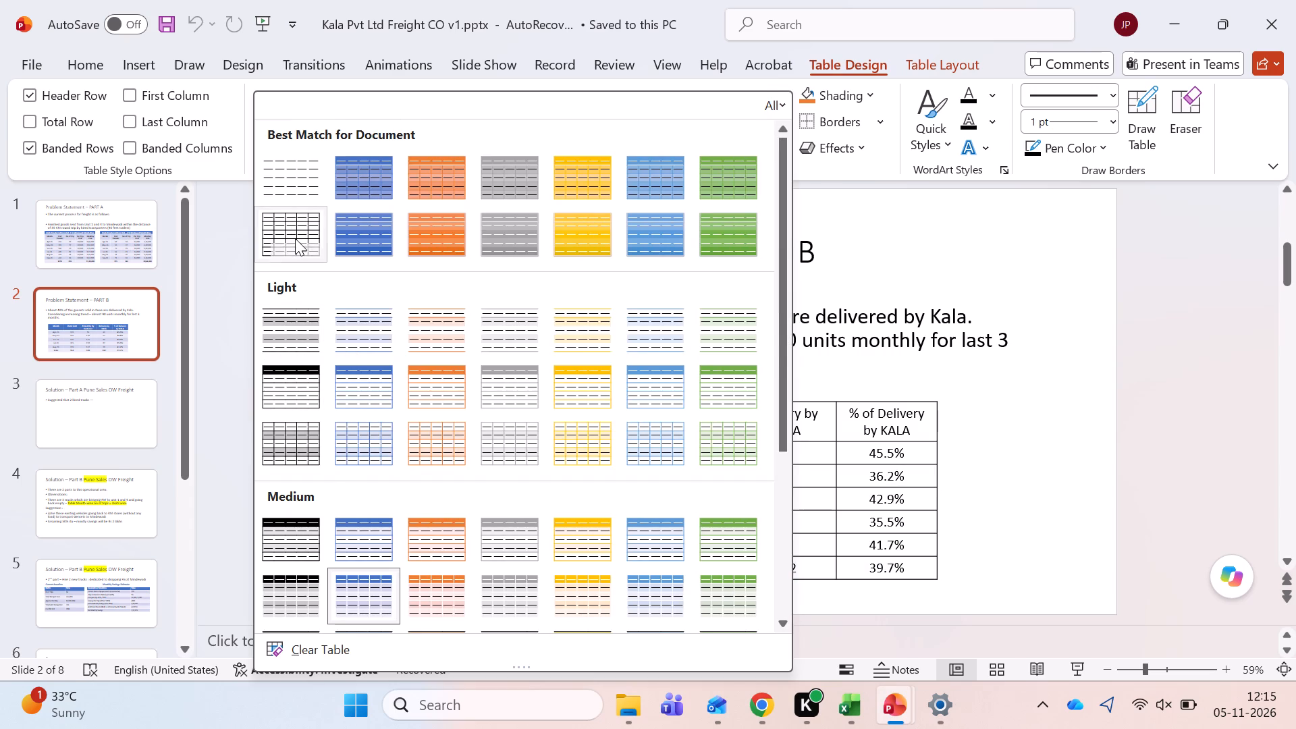
# Make the slide 2 table's header row bold, from Month to % of Delivery by KALA.
pyautogui.press('Left')
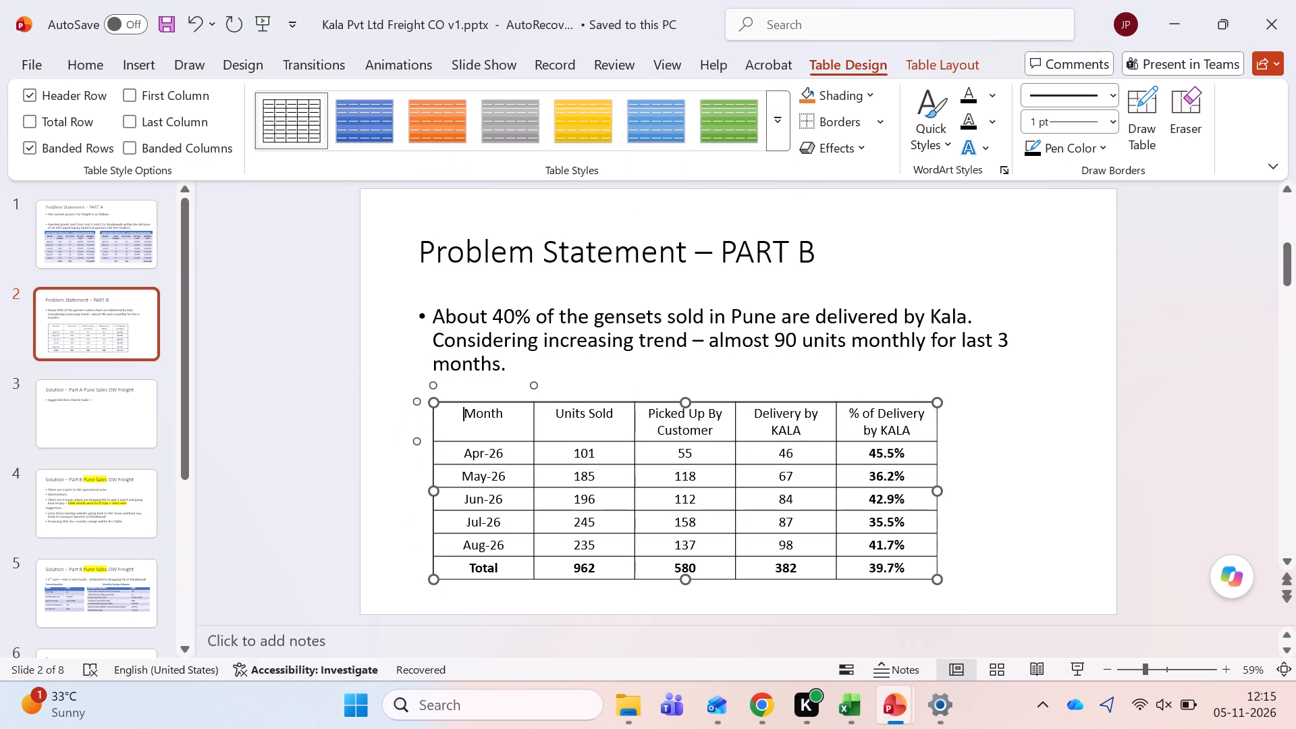
pyautogui.hotkey('ctrl', 'shift', 'Right')
pyautogui.hotkey('ctrl', 'shift', 'Right')
pyautogui.hotkey('ctrl', 'shift', 'Right')
pyautogui.hotkey('ctrl', 'shift', 'Right')
pyautogui.hotkey('ctrl', 'shift', 'Right')
pyautogui.hotkey('ctrl', 'b')
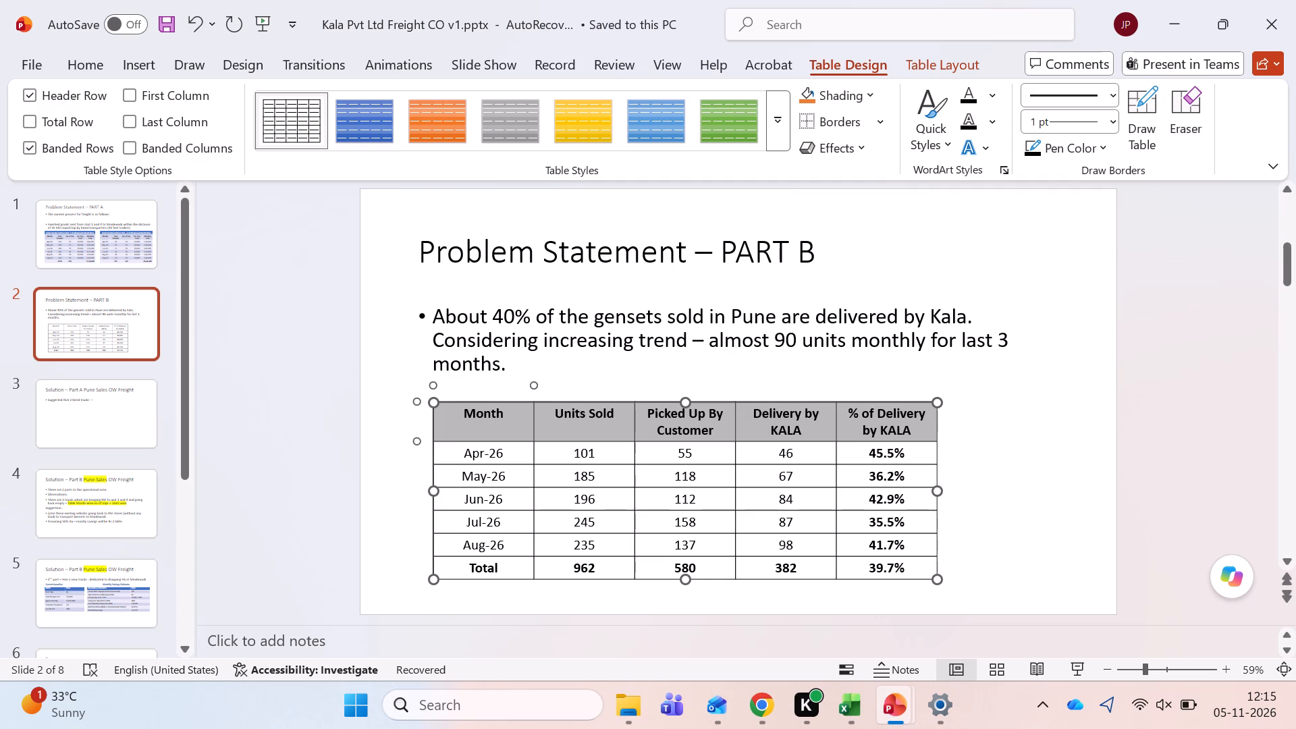
pyautogui.click(774, 517)
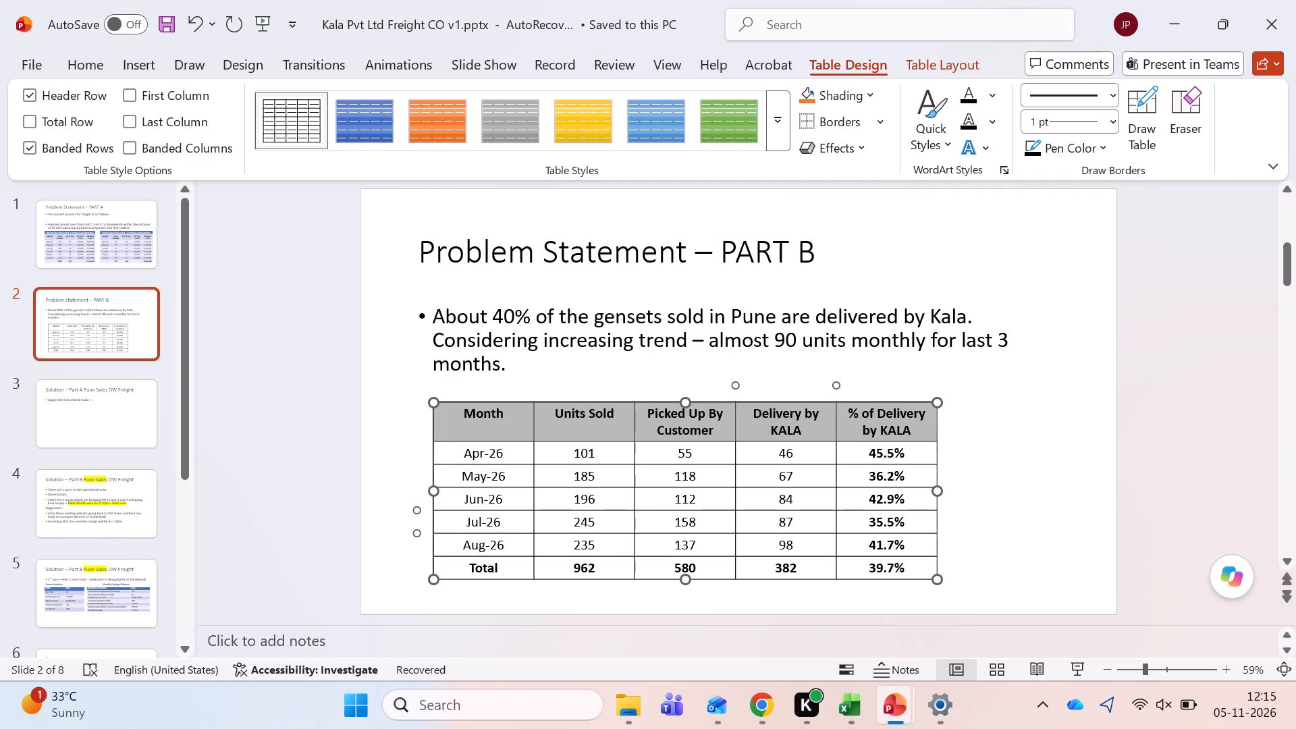
pyautogui.click(774, 517)
pyautogui.click(649, 500)
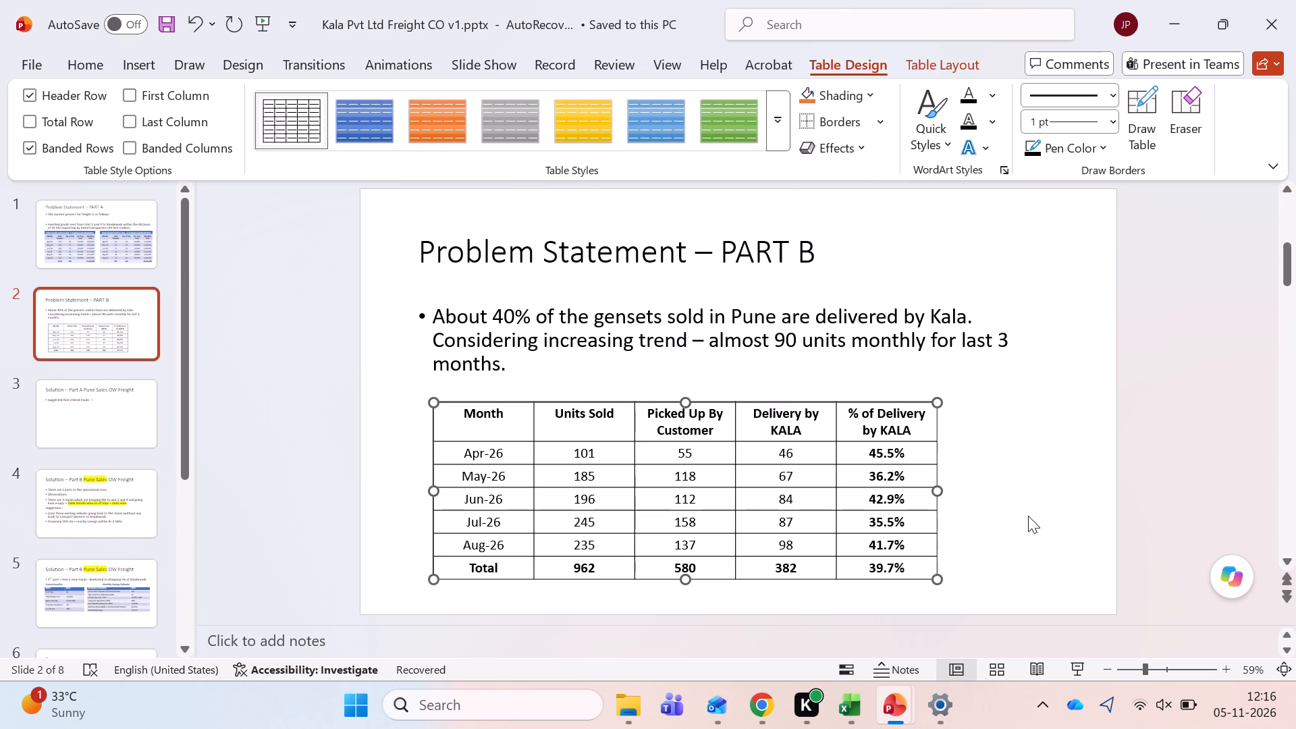
pyautogui.click(1016, 489)
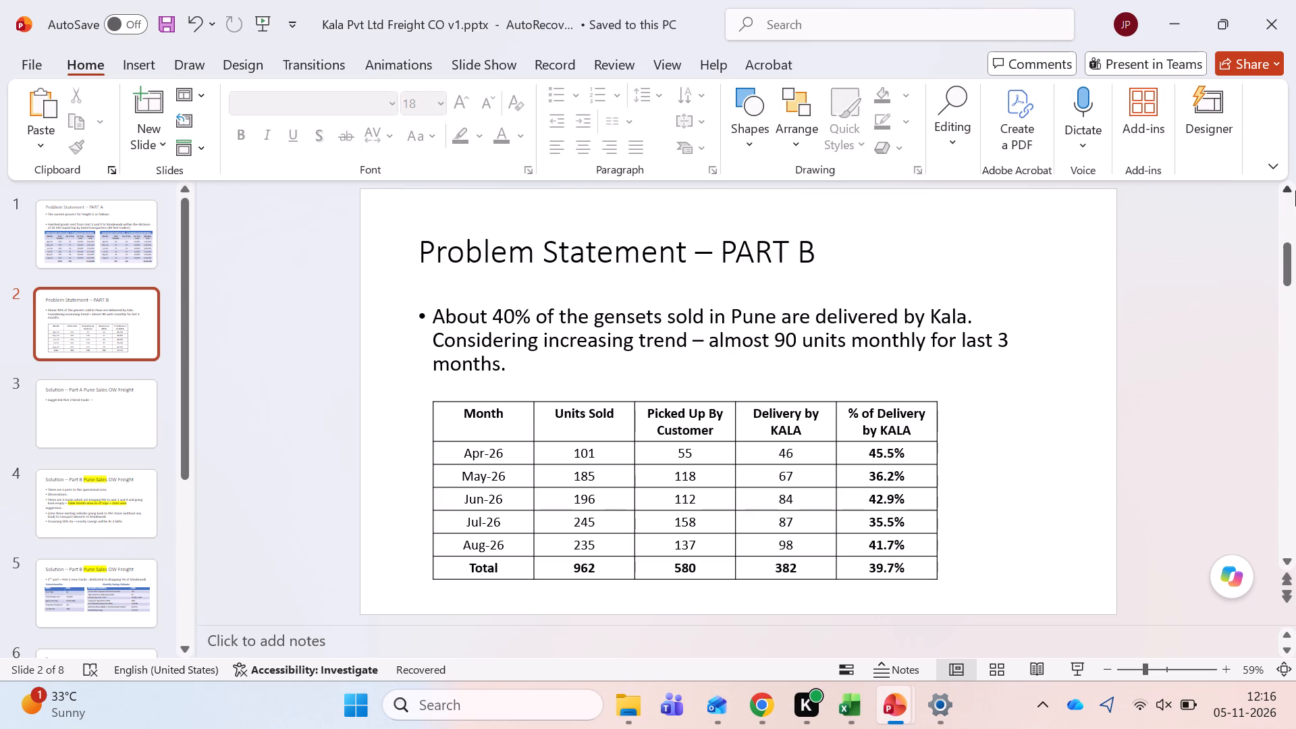
# Apply the unshaded black-grid table style to the Unit -1 to Mindewadi table on slide 1.
pyautogui.click(1287, 190)
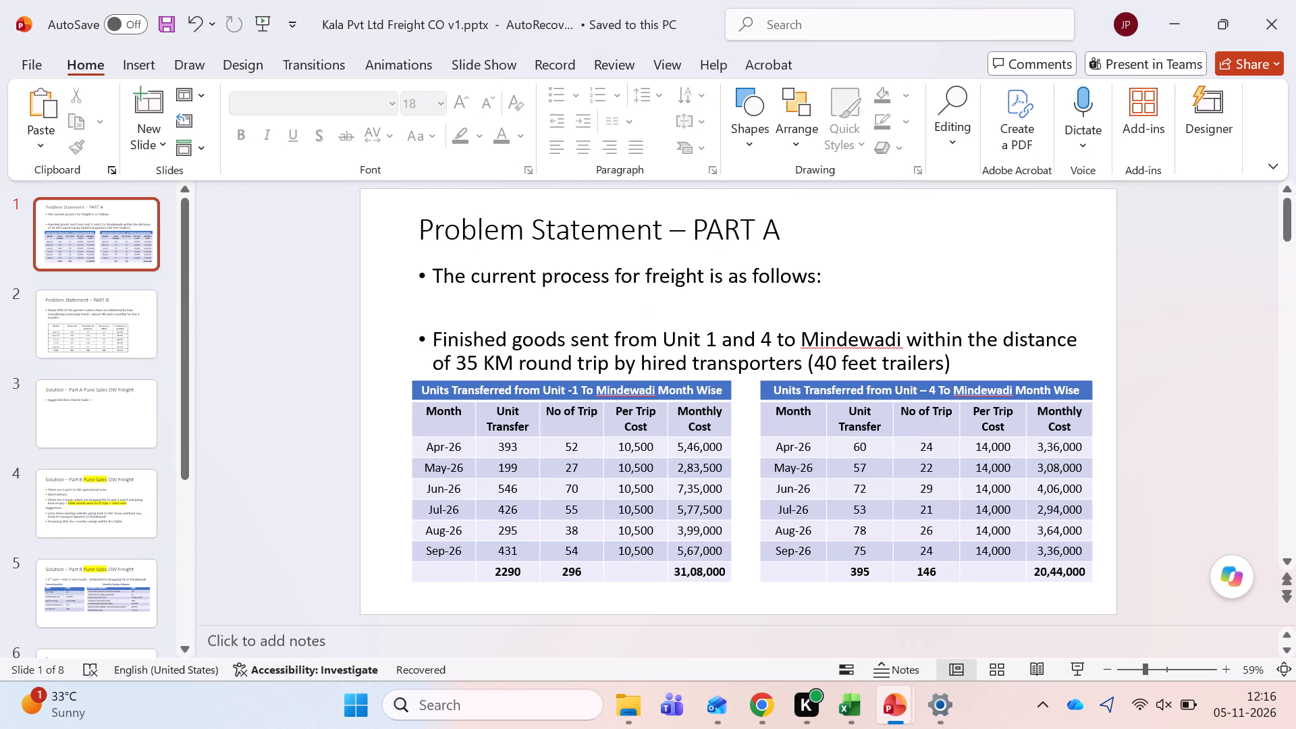
pyautogui.click(610, 485)
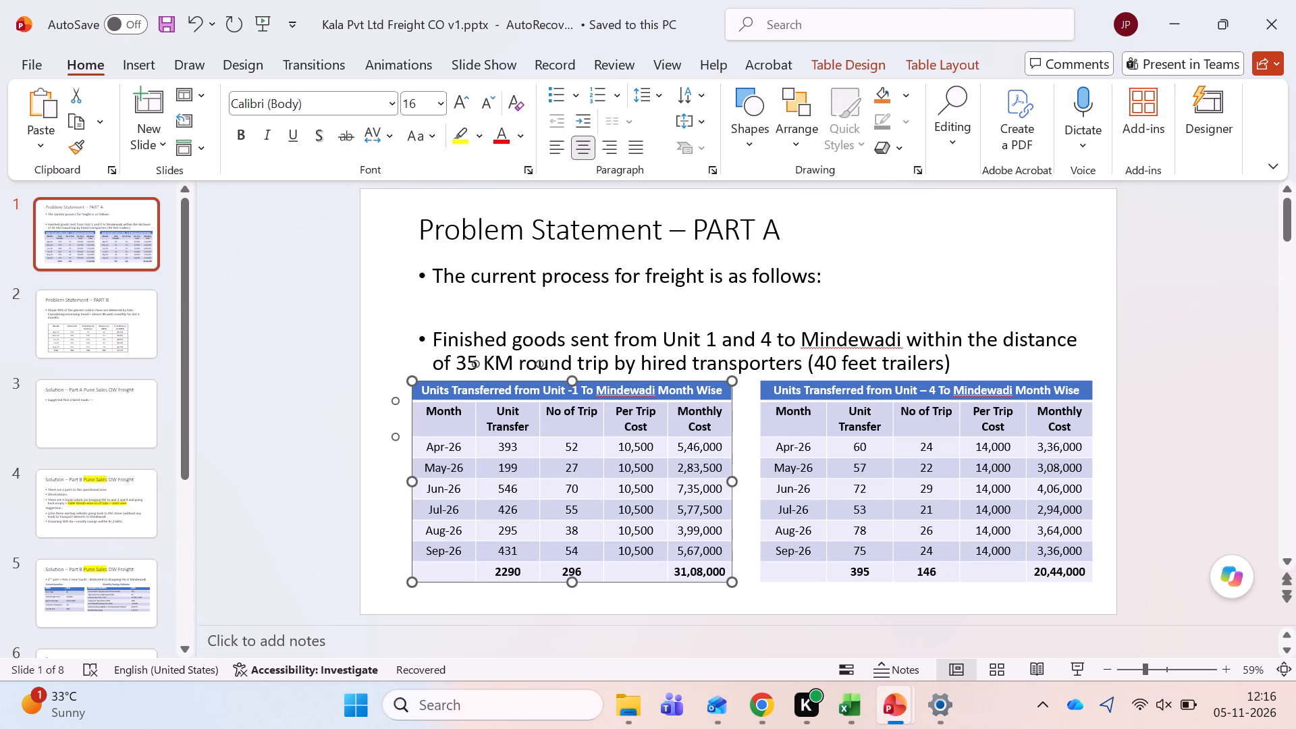
pyautogui.click(856, 64)
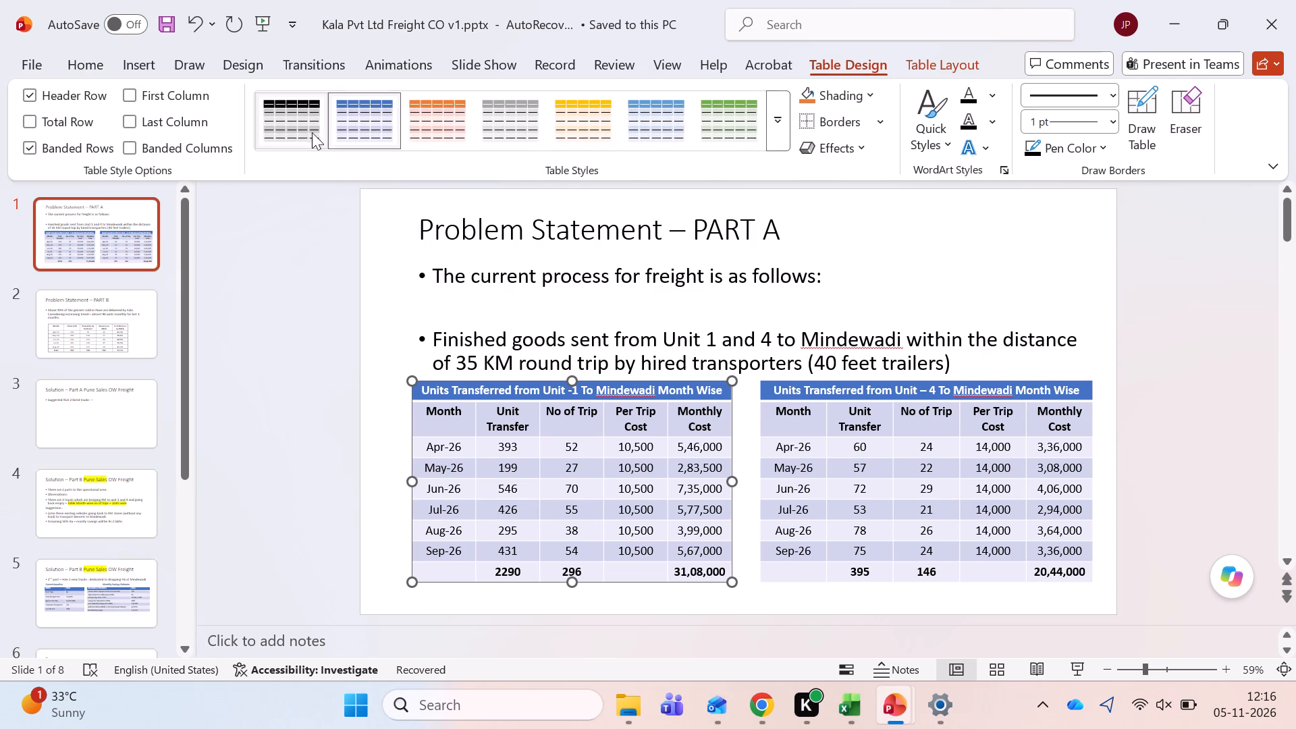
pyautogui.click(784, 122)
pyautogui.click(298, 223)
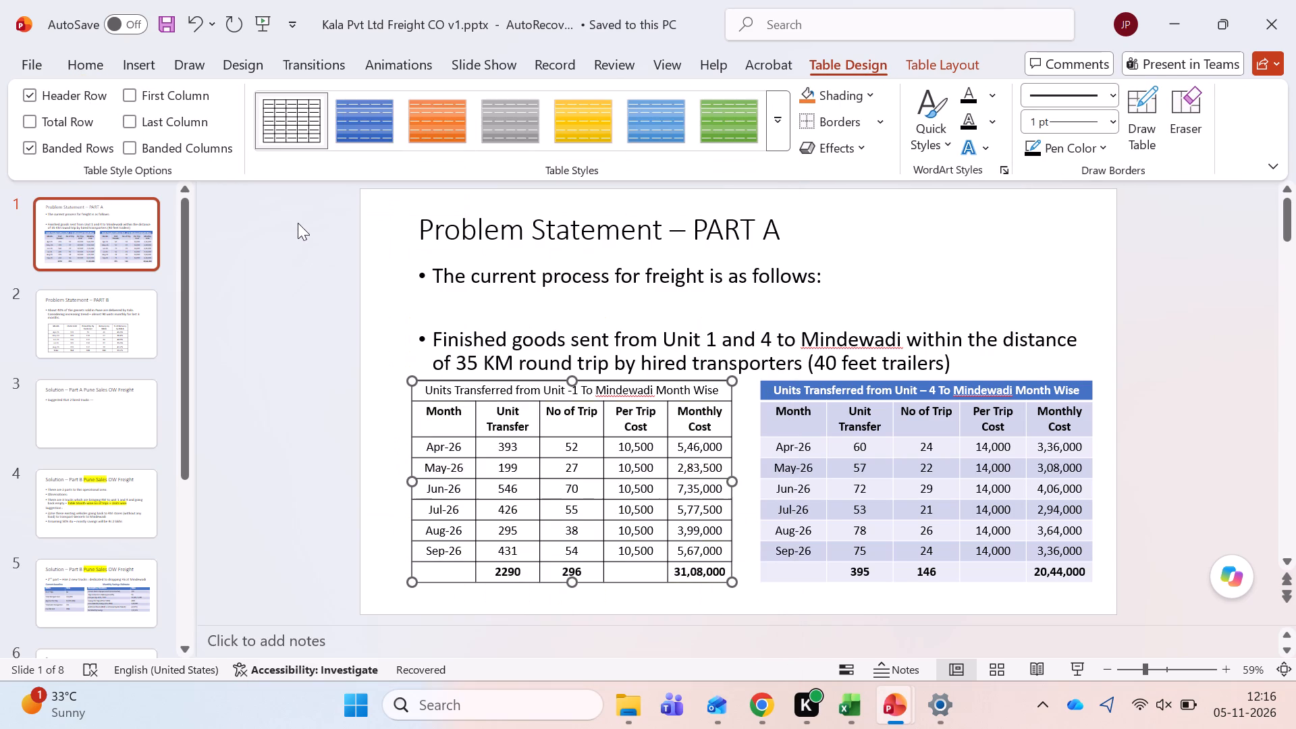
# Make the title row "Units Transferred from Unit -1 To Mindewadi Month Wise" bold.
pyautogui.click(442, 392)
pyautogui.hotkey('ctrl', 'Left')
pyautogui.hotkey('ctrl', 'shift', 'Right')
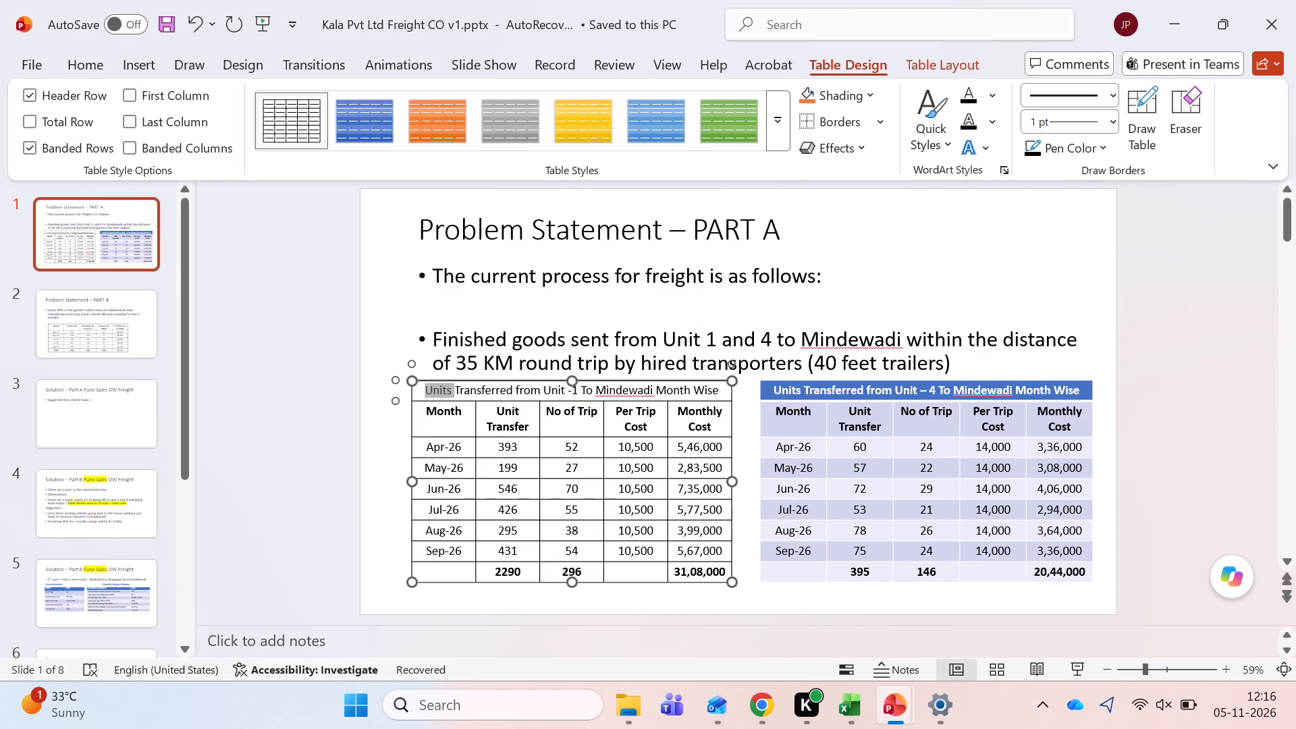
pyautogui.hotkey('ctrl', 'shift', 'Right')
pyautogui.hotkey('ctrl', 'shift', 'Right')
pyautogui.hotkey('ctrl', 'shift', 'Right')
pyautogui.hotkey('ctrl', 'shift', 'Right')
pyautogui.hotkey('ctrl', 'shift', 'Right')
pyautogui.hotkey('ctrl', 'shift', 'Right')
pyautogui.hotkey('ctrl', 'shift', 'Right')
pyautogui.hotkey('ctrl', 'shift', 'Right')
pyautogui.hotkey('ctrl', 'shift', 'Right')
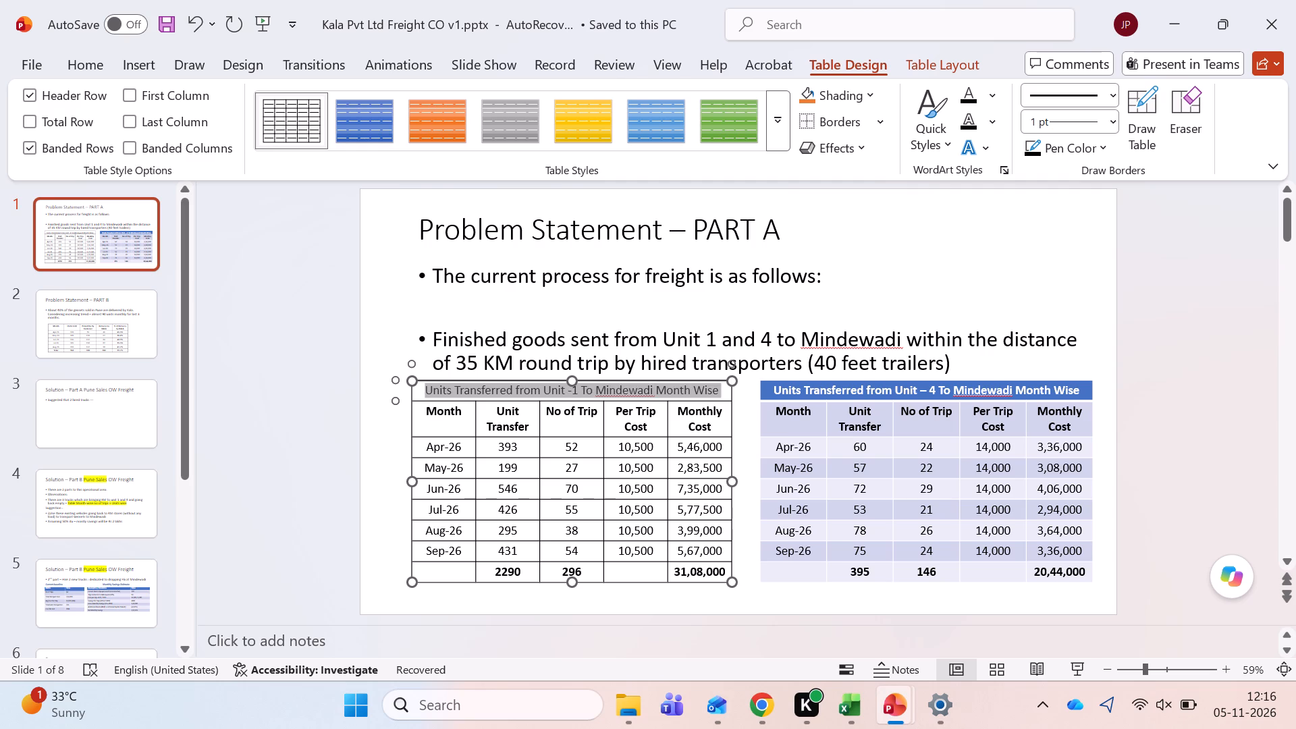
pyautogui.hotkey('ctrl', 'b')
# Apply the unshaded black-grid table style to the Unit – 4 to Mindewadi table on slide 1 and make its title row bold.
pyautogui.click(850, 470)
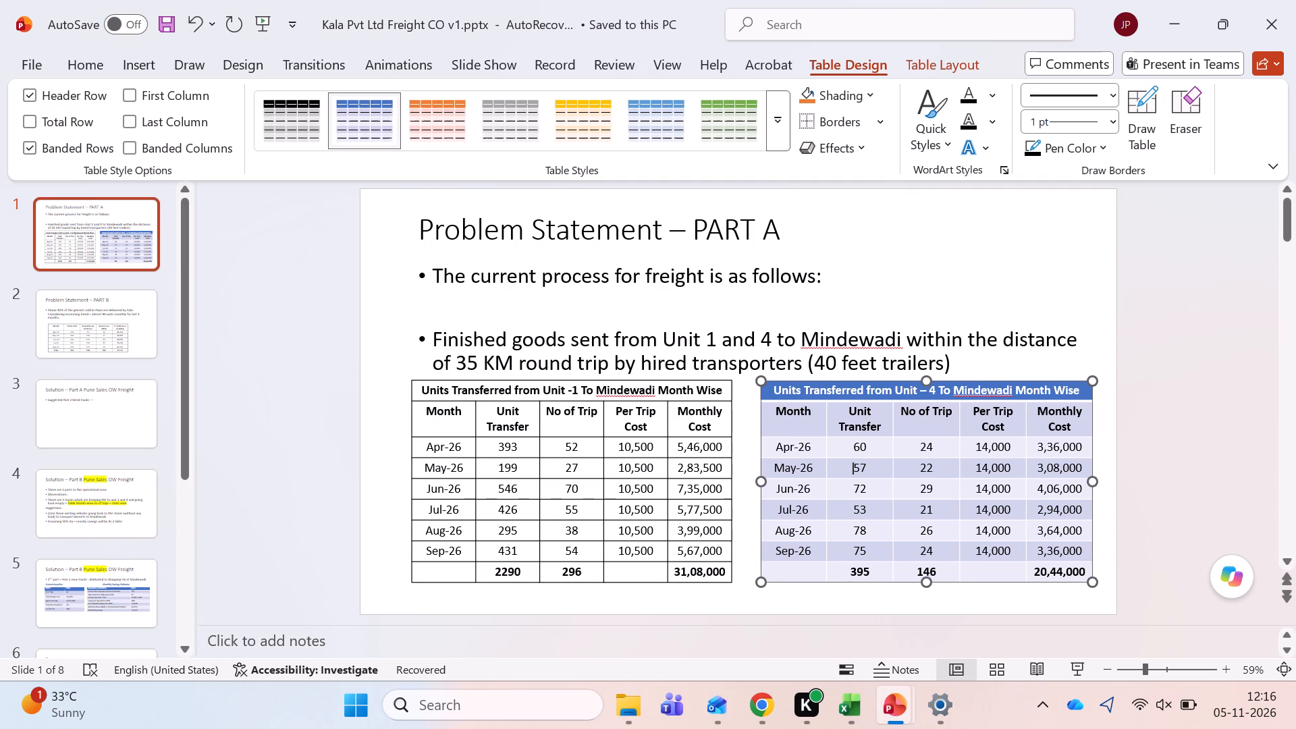
pyautogui.click(772, 394)
pyautogui.click(786, 392)
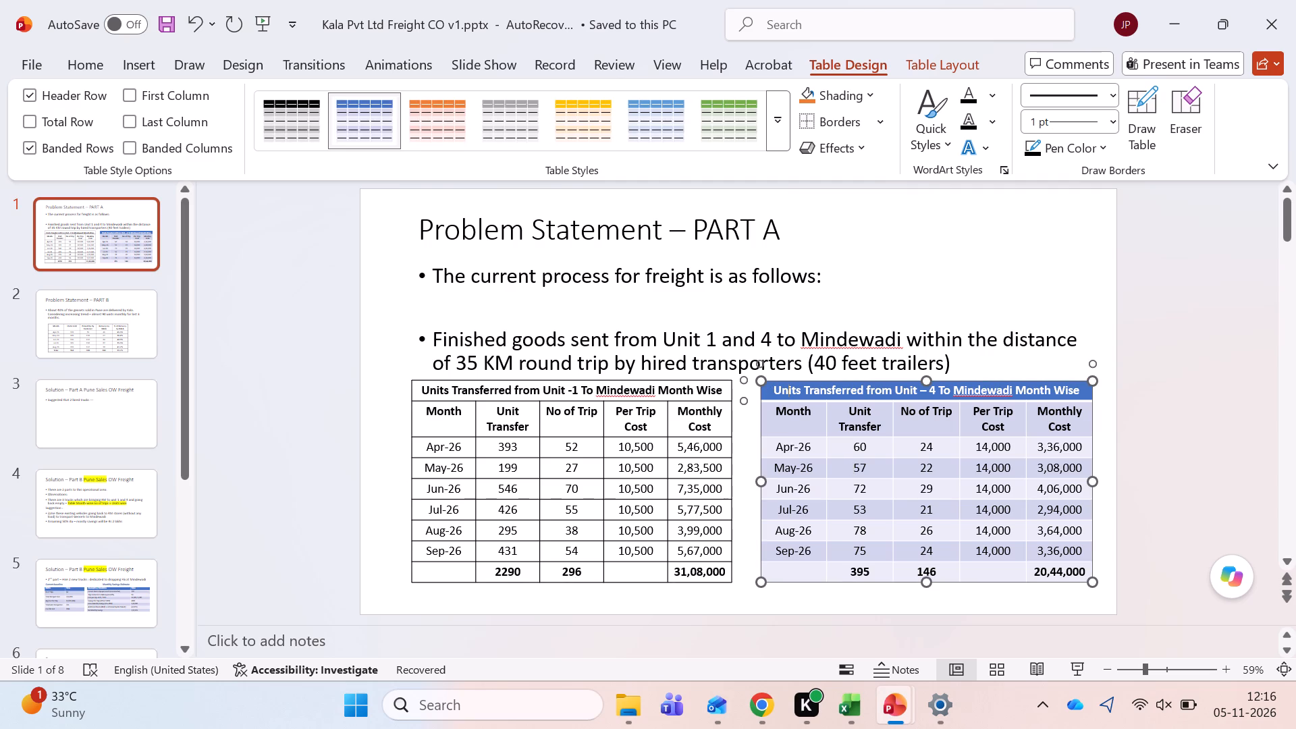
pyautogui.press('Left')
pyautogui.press('Left')
pyautogui.hotkey('ctrl', 'shift', 'Down')
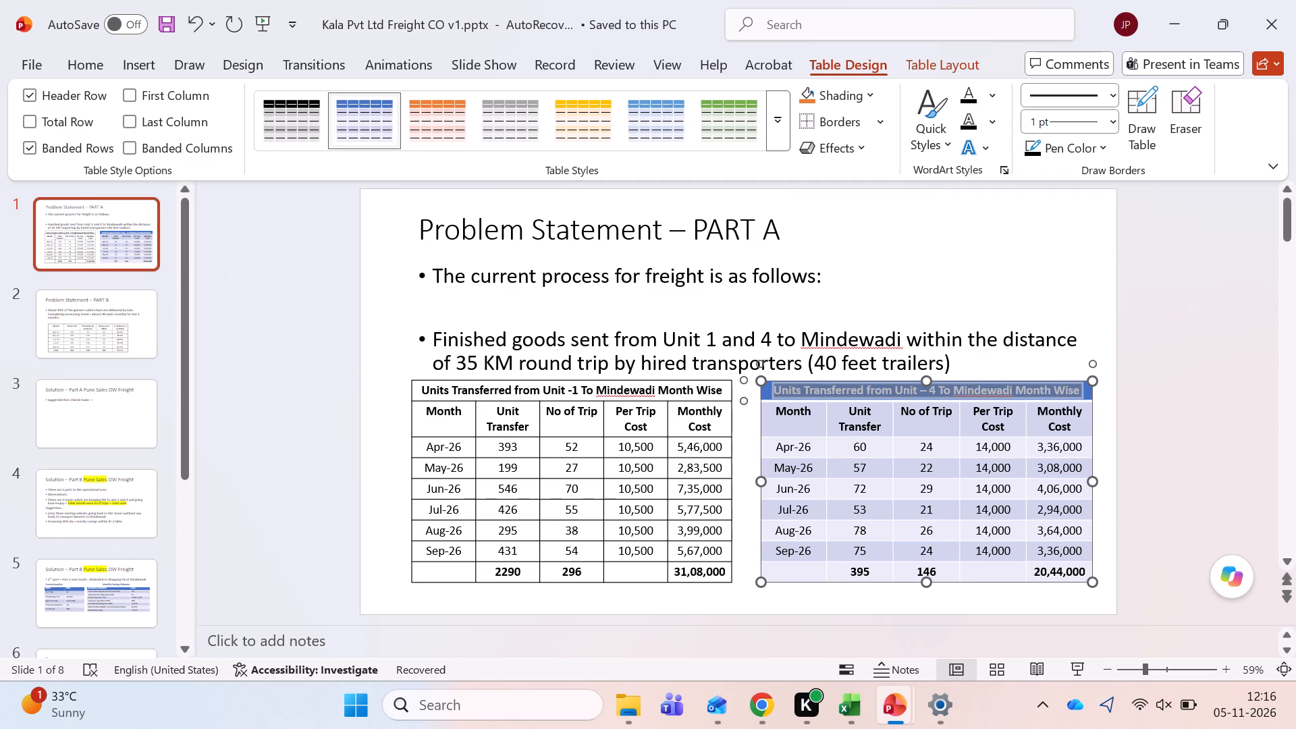
pyautogui.click(816, 444)
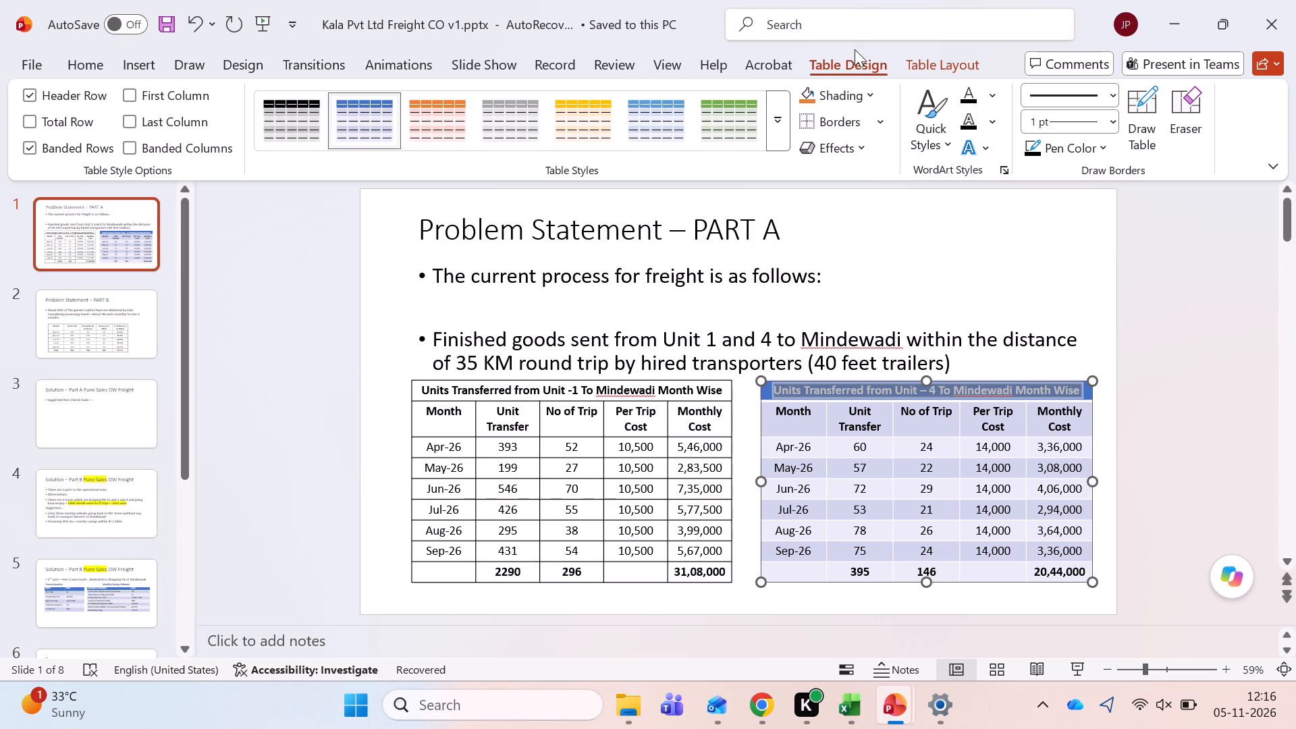
pyautogui.click(849, 61)
pyautogui.click(776, 116)
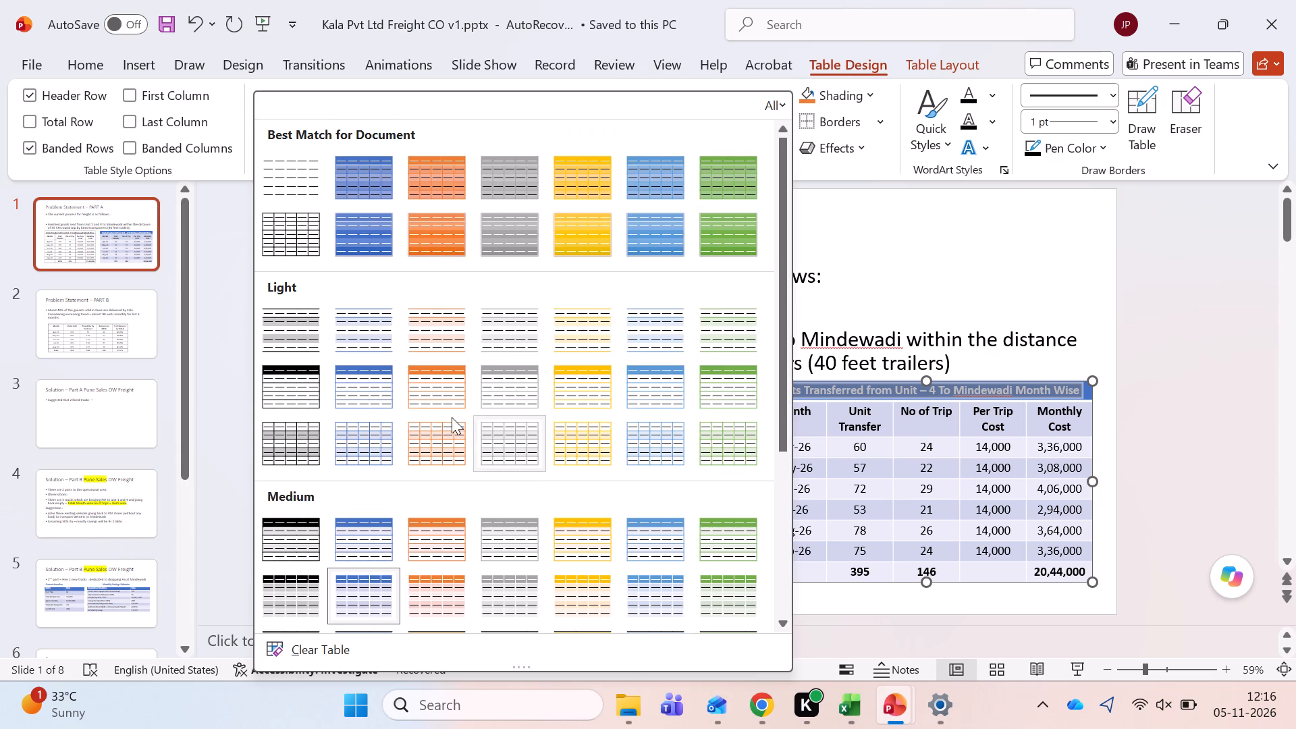
pyautogui.click(289, 246)
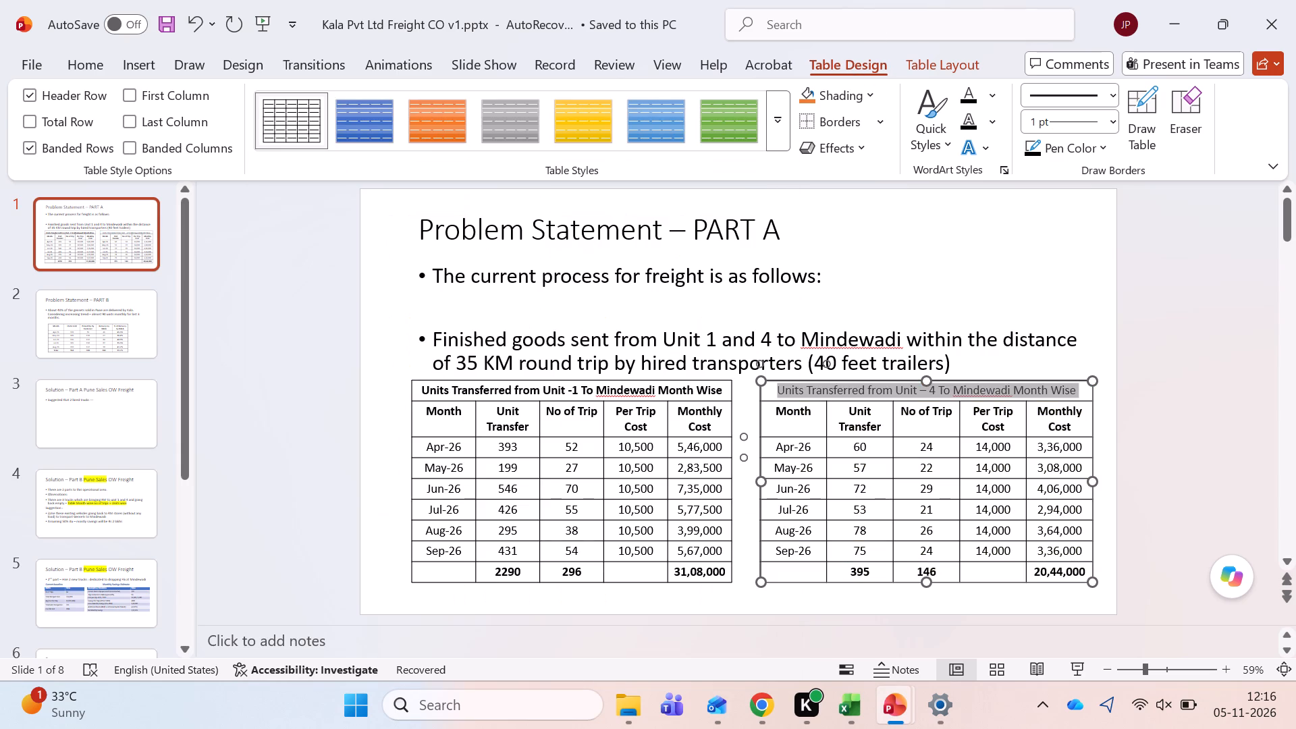
pyautogui.hotkey('ctrl', 'b')
pyautogui.click(866, 491)
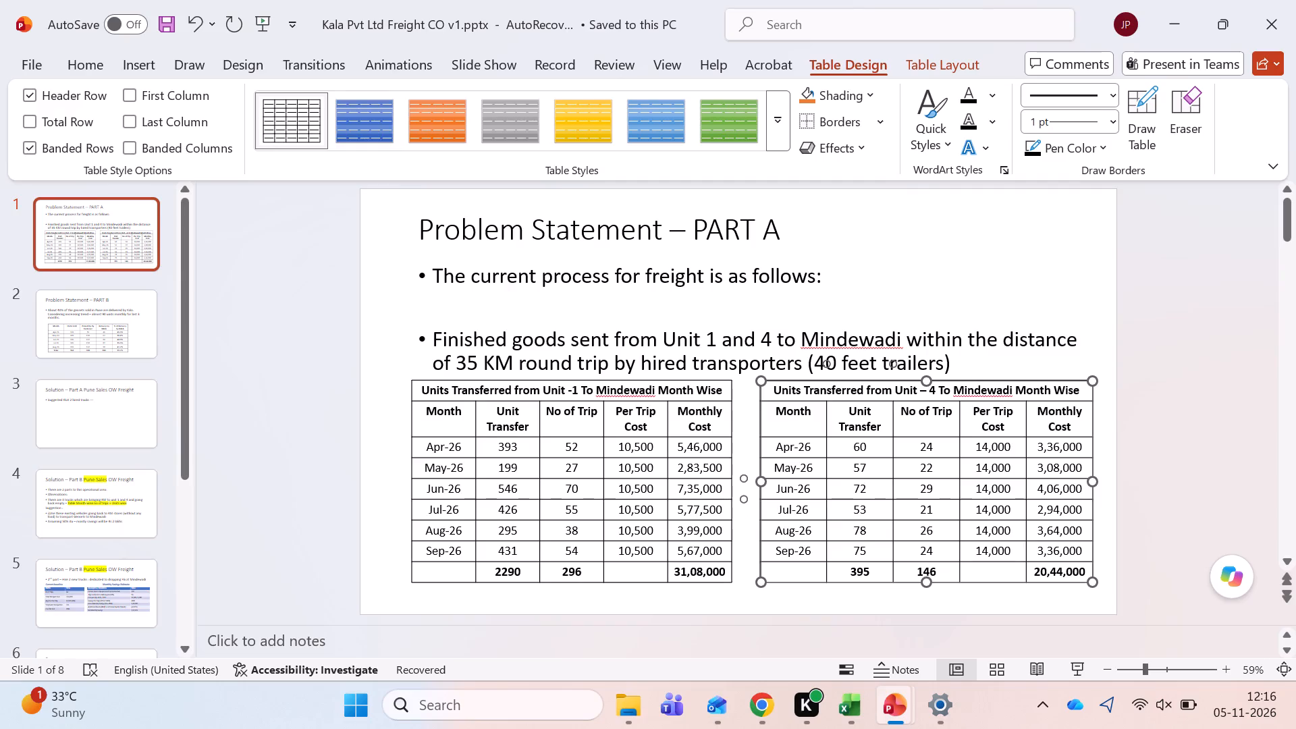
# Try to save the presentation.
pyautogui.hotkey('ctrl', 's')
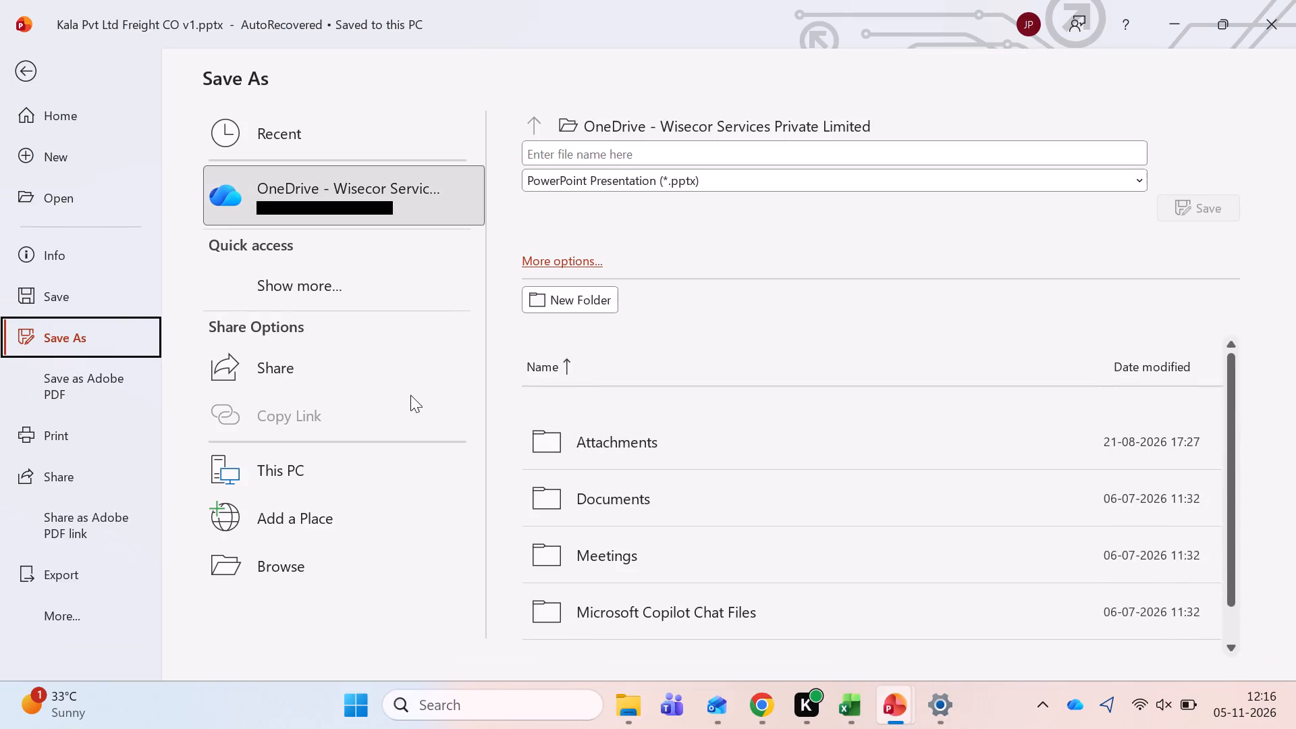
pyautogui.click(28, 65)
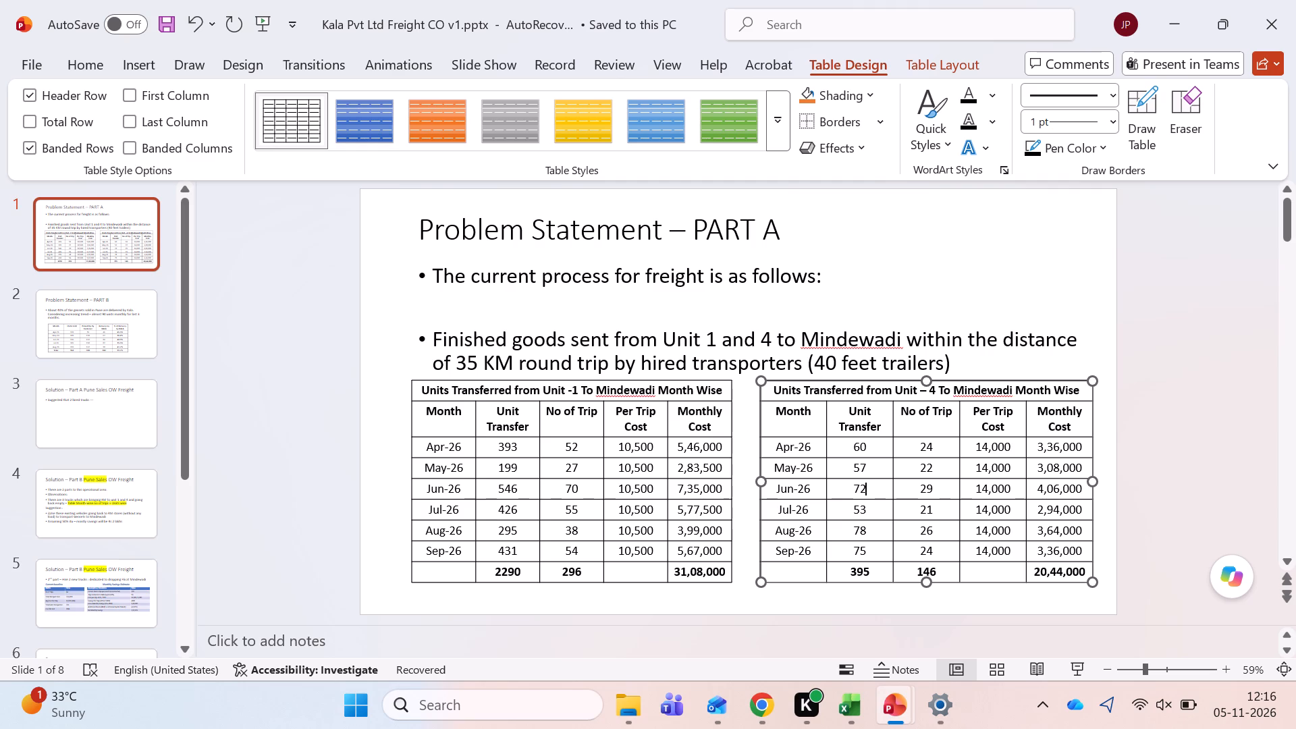
# Delete the words "round trip" after "35 KM" in the second bullet on slide 1.
pyautogui.click(605, 360)
pyautogui.press('BackSpace')
pyautogui.press('BackSpace')
pyautogui.press('BackSpace')
pyautogui.press('BackSpace')
pyautogui.press('BackSpace')
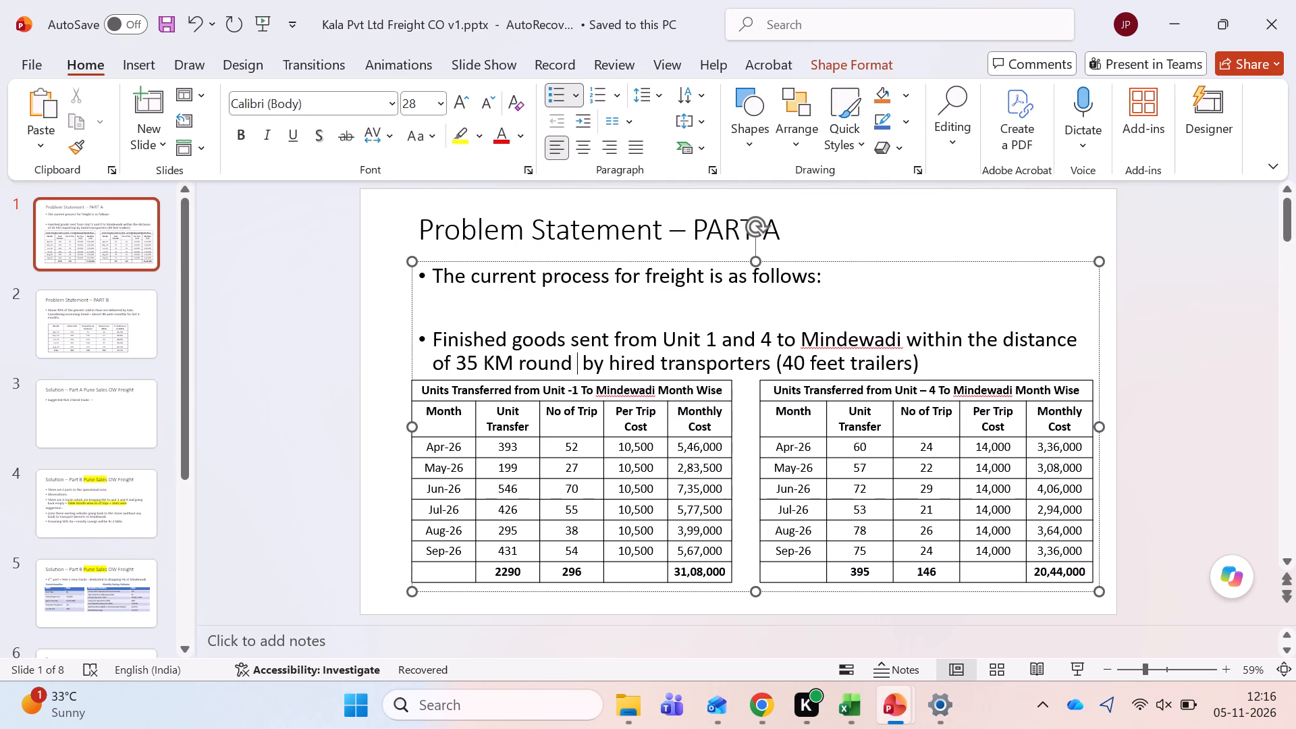
pyautogui.press('BackSpace')
pyautogui.press('BackSpace')
pyautogui.press('BackSpace')
pyautogui.press('BackSpace')
pyautogui.press('BackSpace')
pyautogui.press('BackSpace')
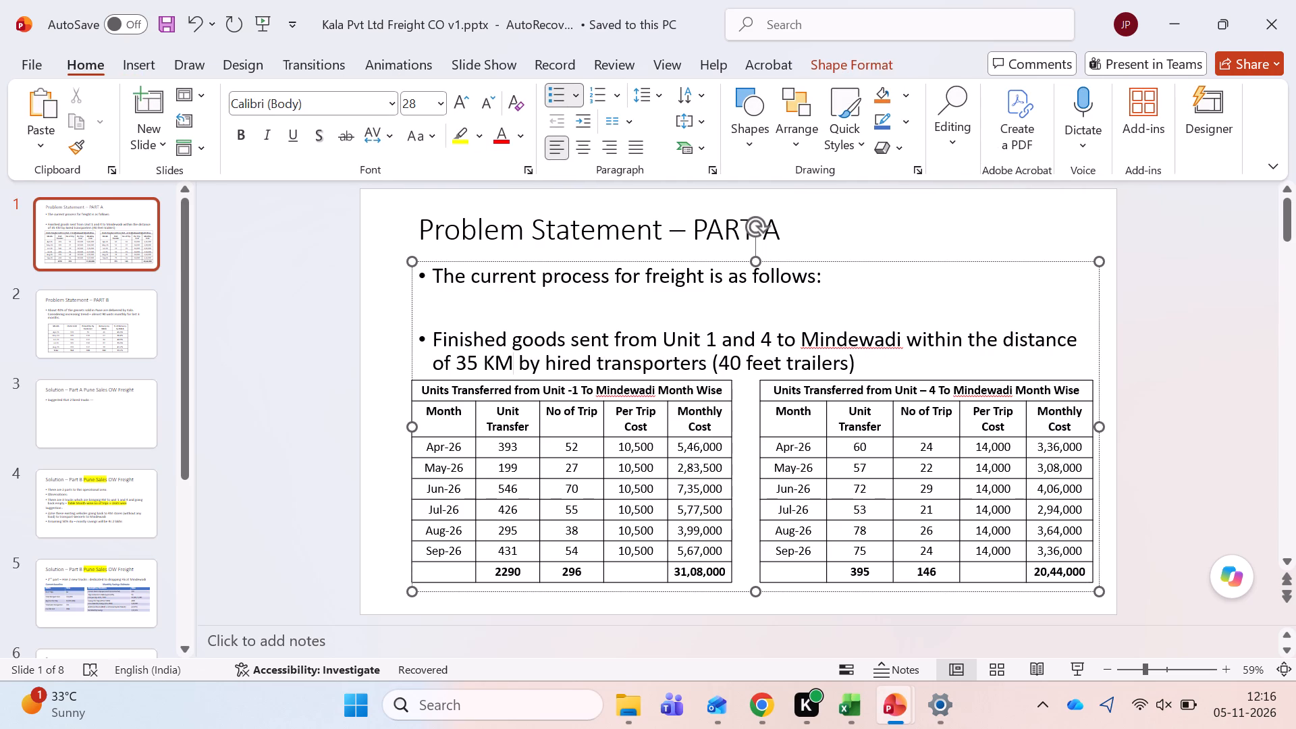
# Go to slide 3, Solution – Part A Pune Sales OW Freight.
pyautogui.click(1288, 558)
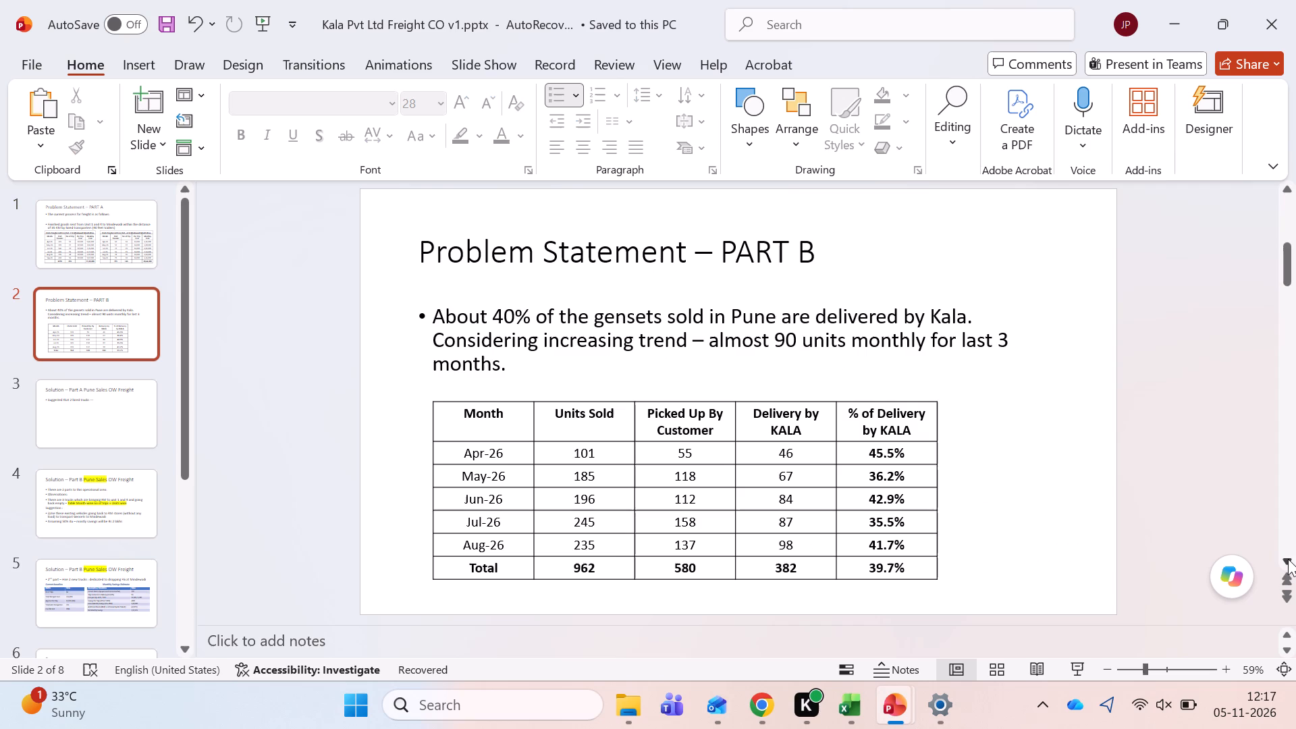
pyautogui.click(1288, 559)
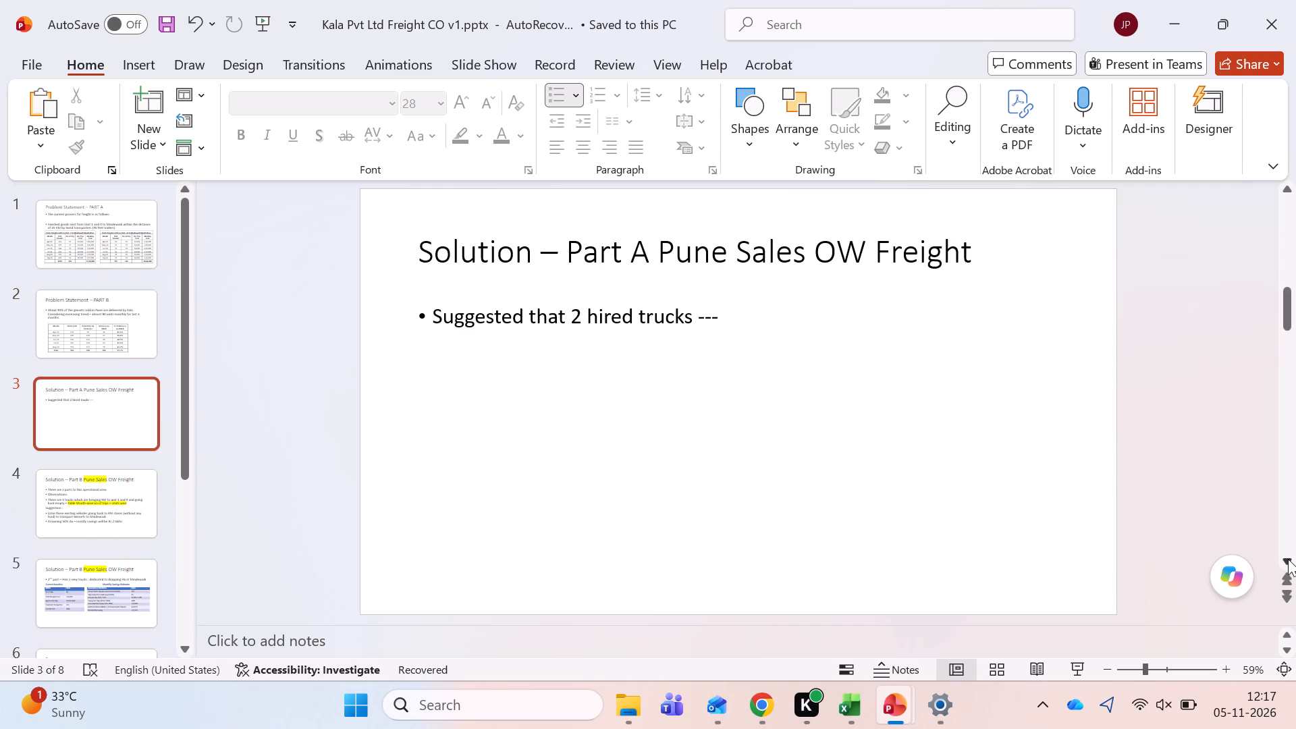